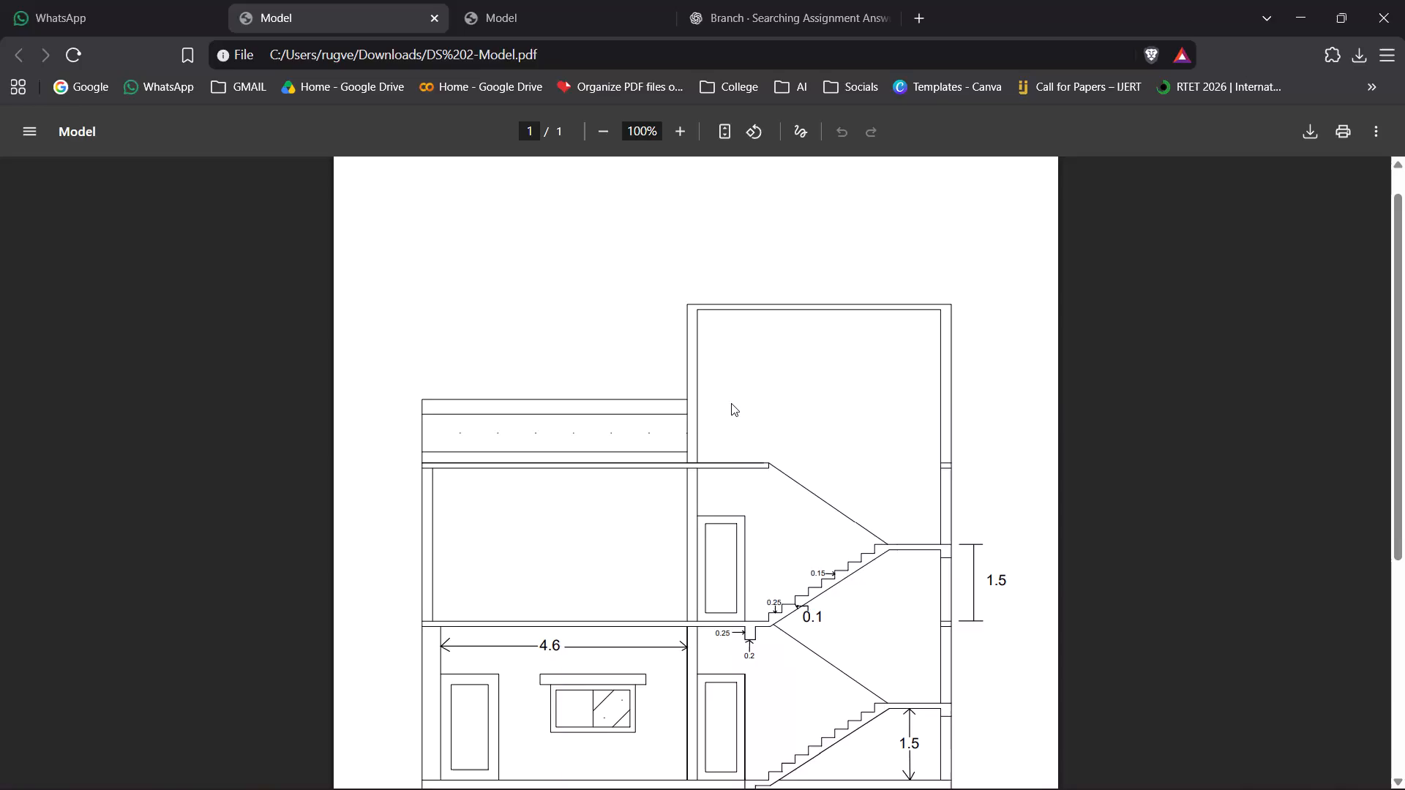
Compare the sectional view drawing in DS 2-Model.pdf with the full sheet of elevations and floor plans in DS 4-Model.pdf.
scroll(731, 403, "down", 3)
triple_click(597, 126)
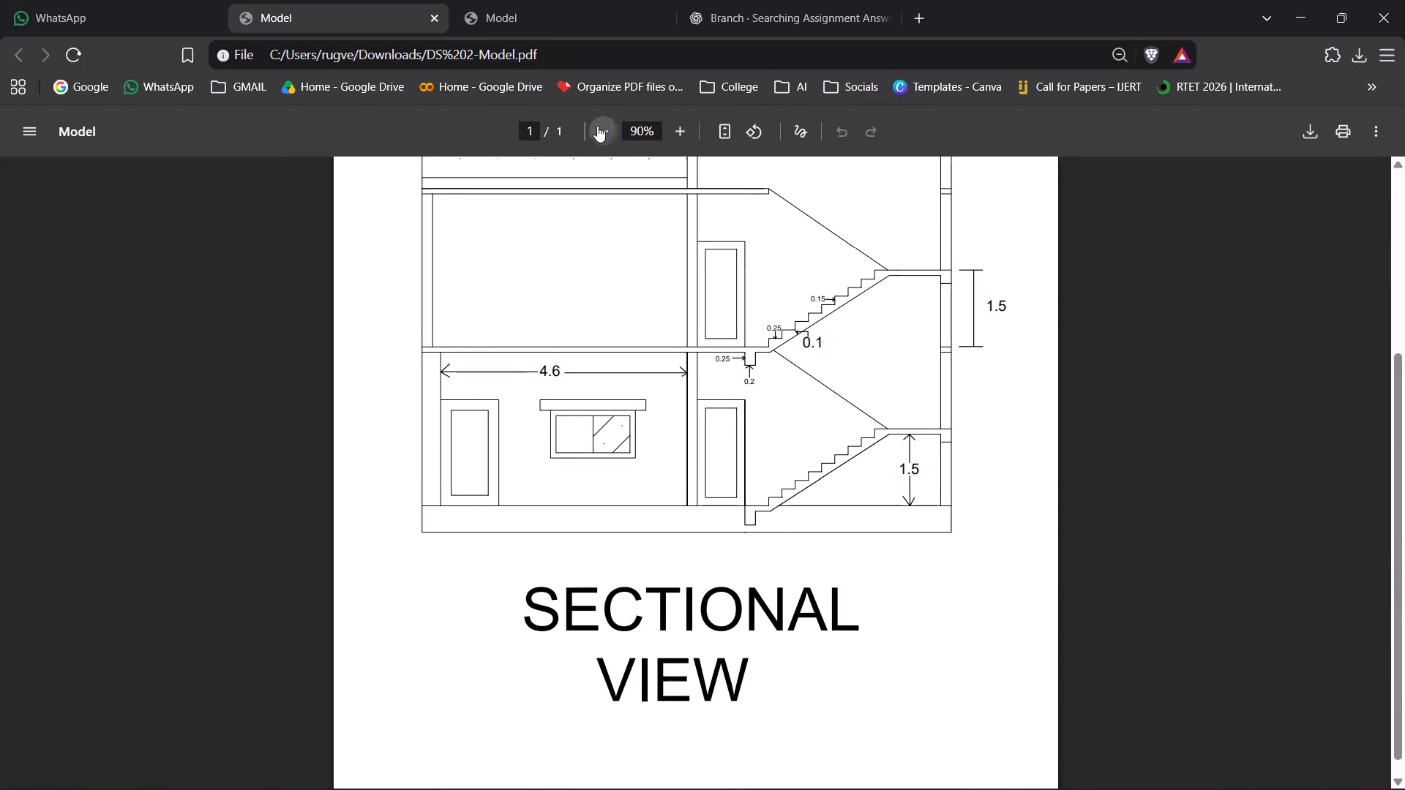
scroll(691, 380, "up", 3)
left_click(519, 0)
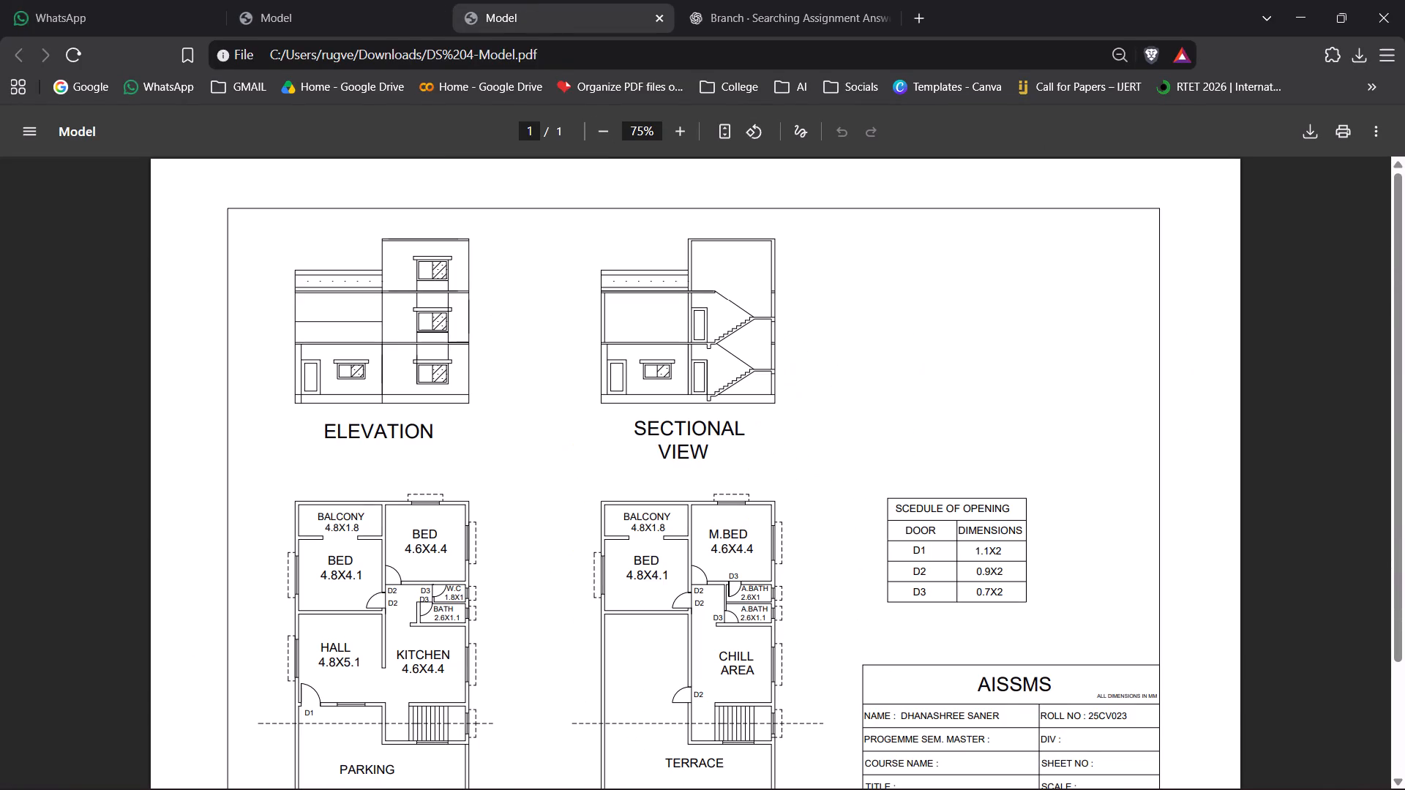
left_click(382, 0)
left_click(550, 0)
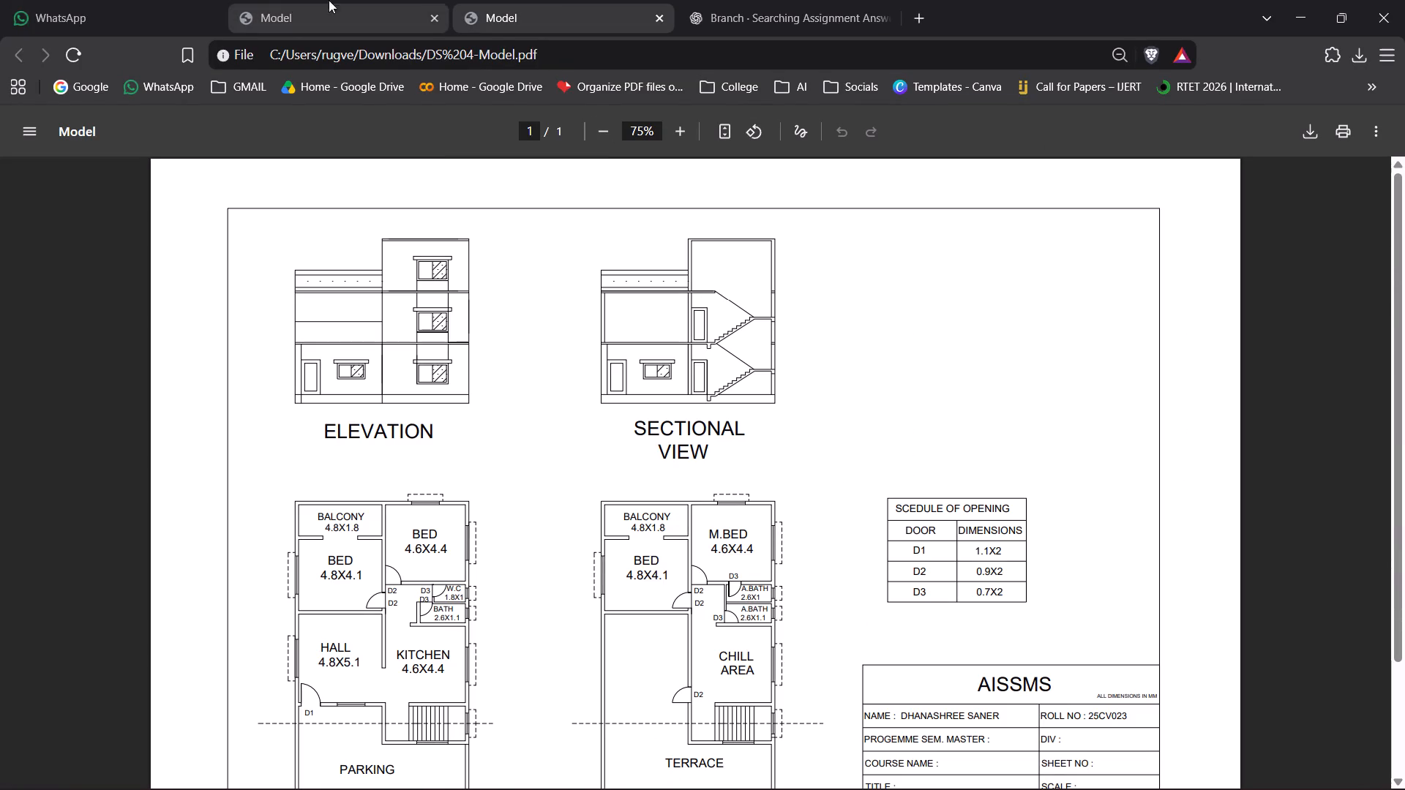
scroll(513, 268, "down", 3)
scroll(513, 268, "up", 2)
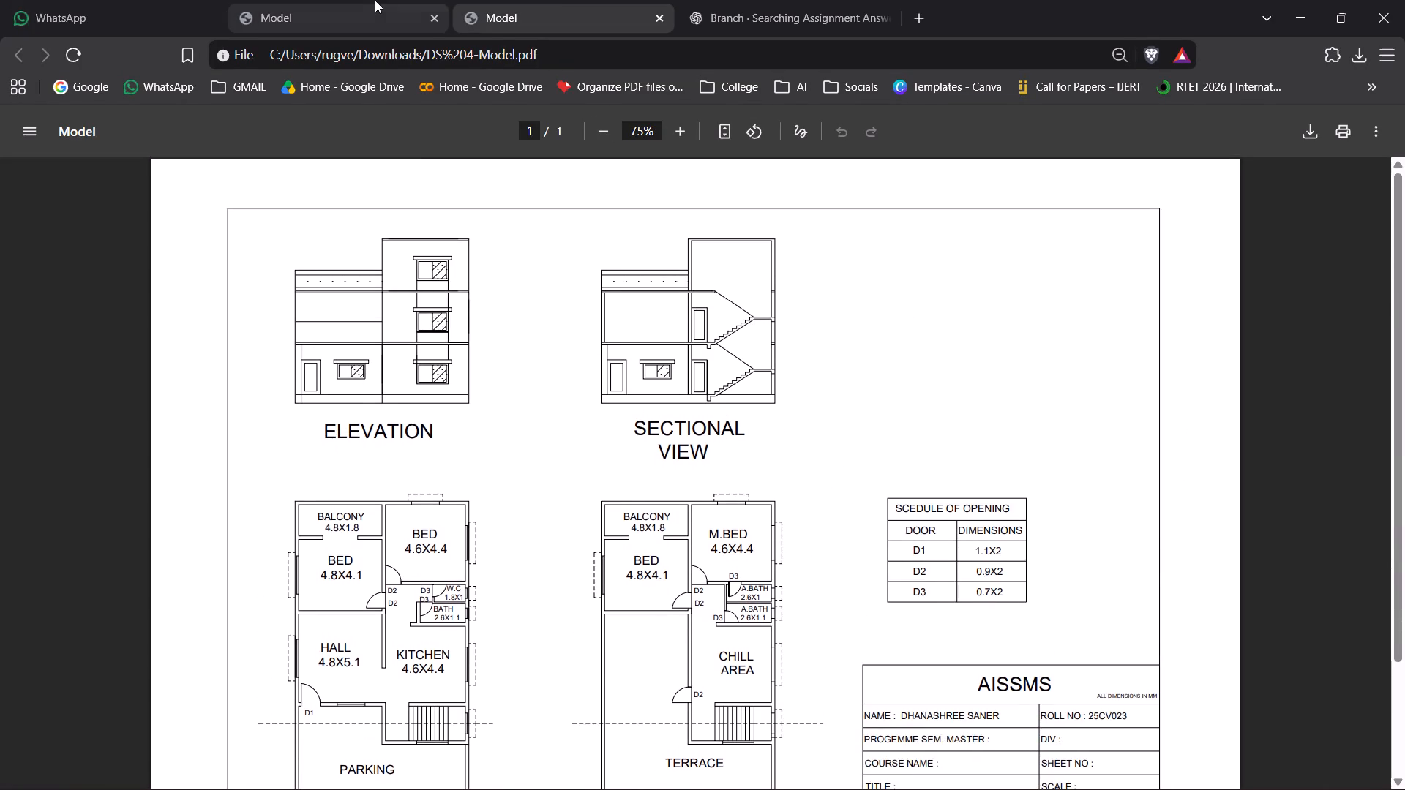
left_click(374, 0)
scroll(679, 415, "down", 4)
scroll(679, 415, "up", 1)
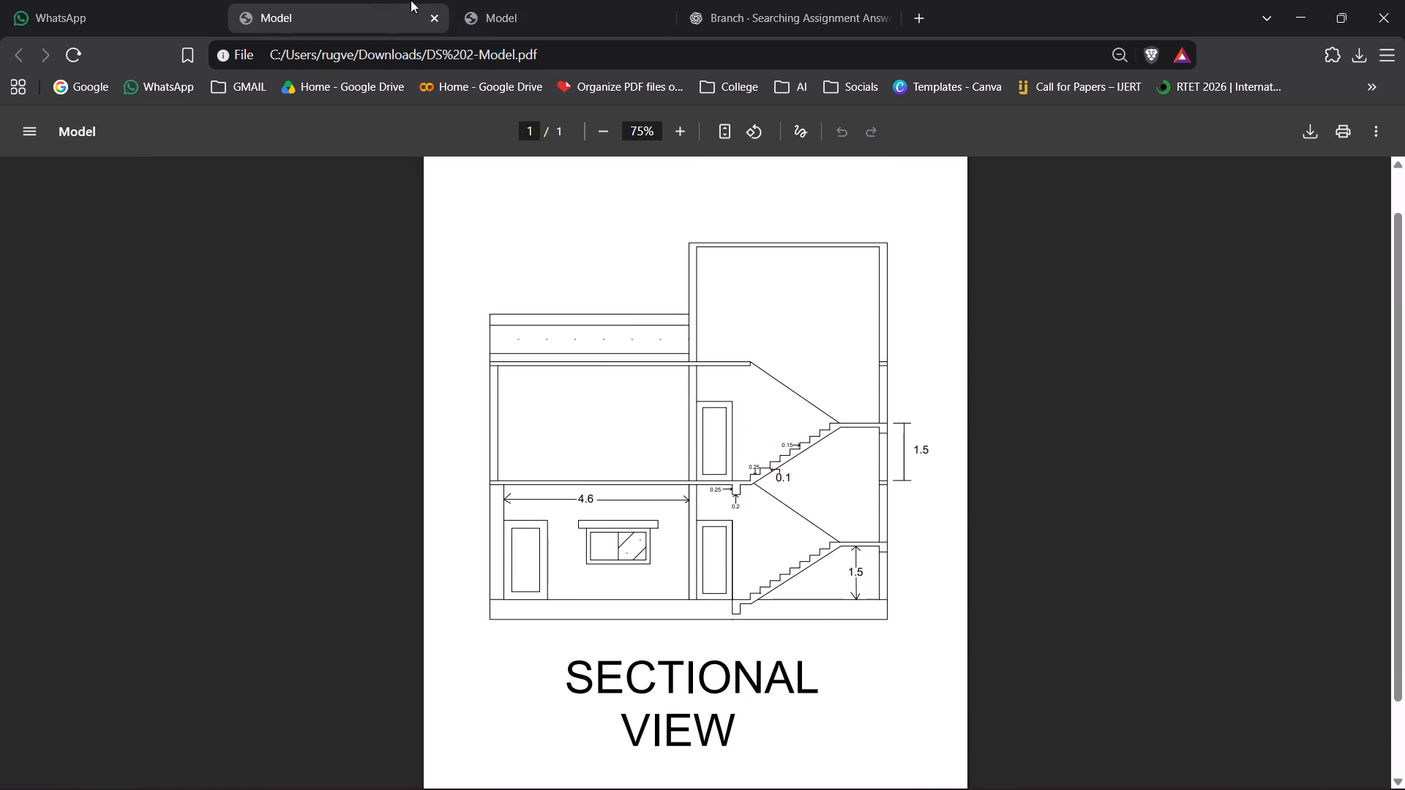
left_click(411, 0)
double_click(367, 0)
left_click(599, 0)
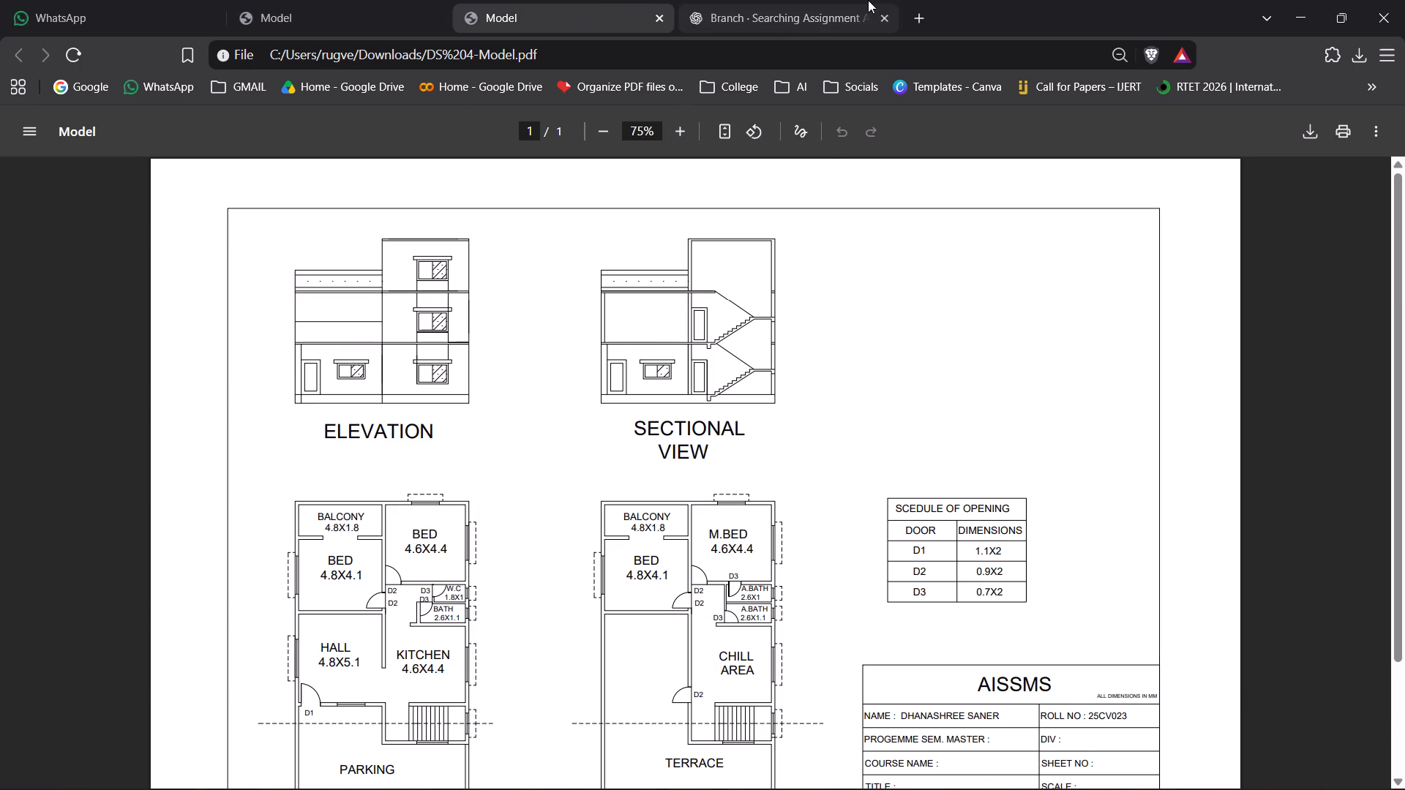
left_click(868, 0)
left_click(283, 0)
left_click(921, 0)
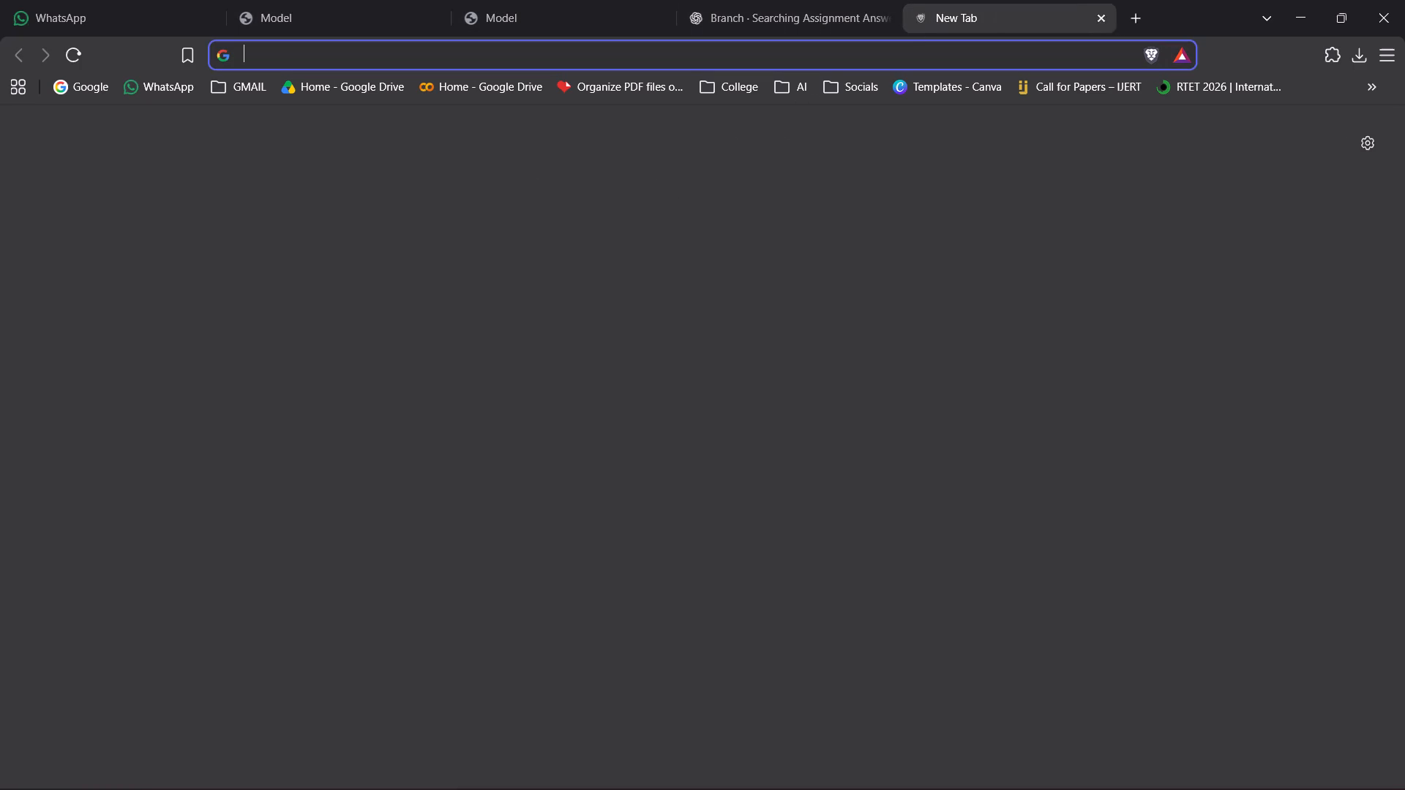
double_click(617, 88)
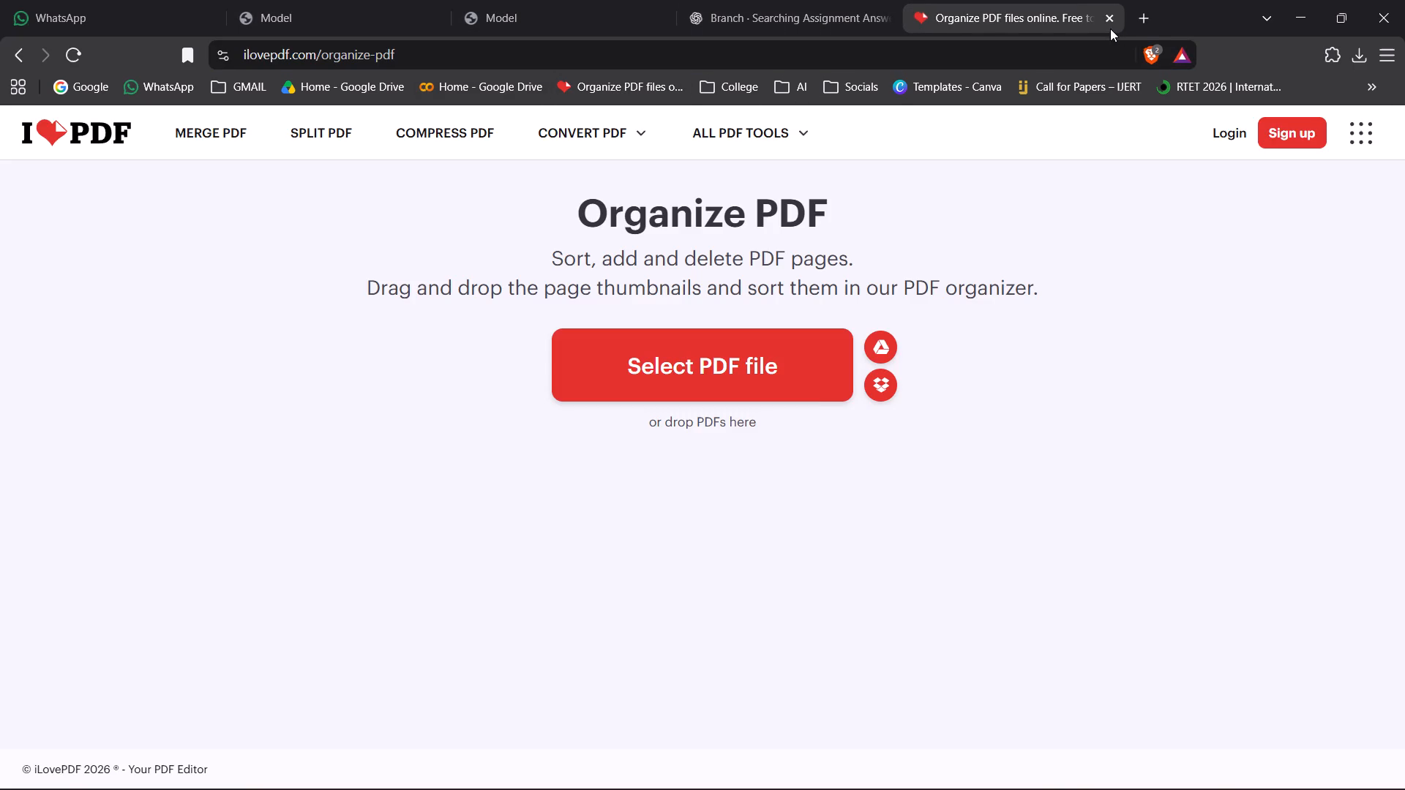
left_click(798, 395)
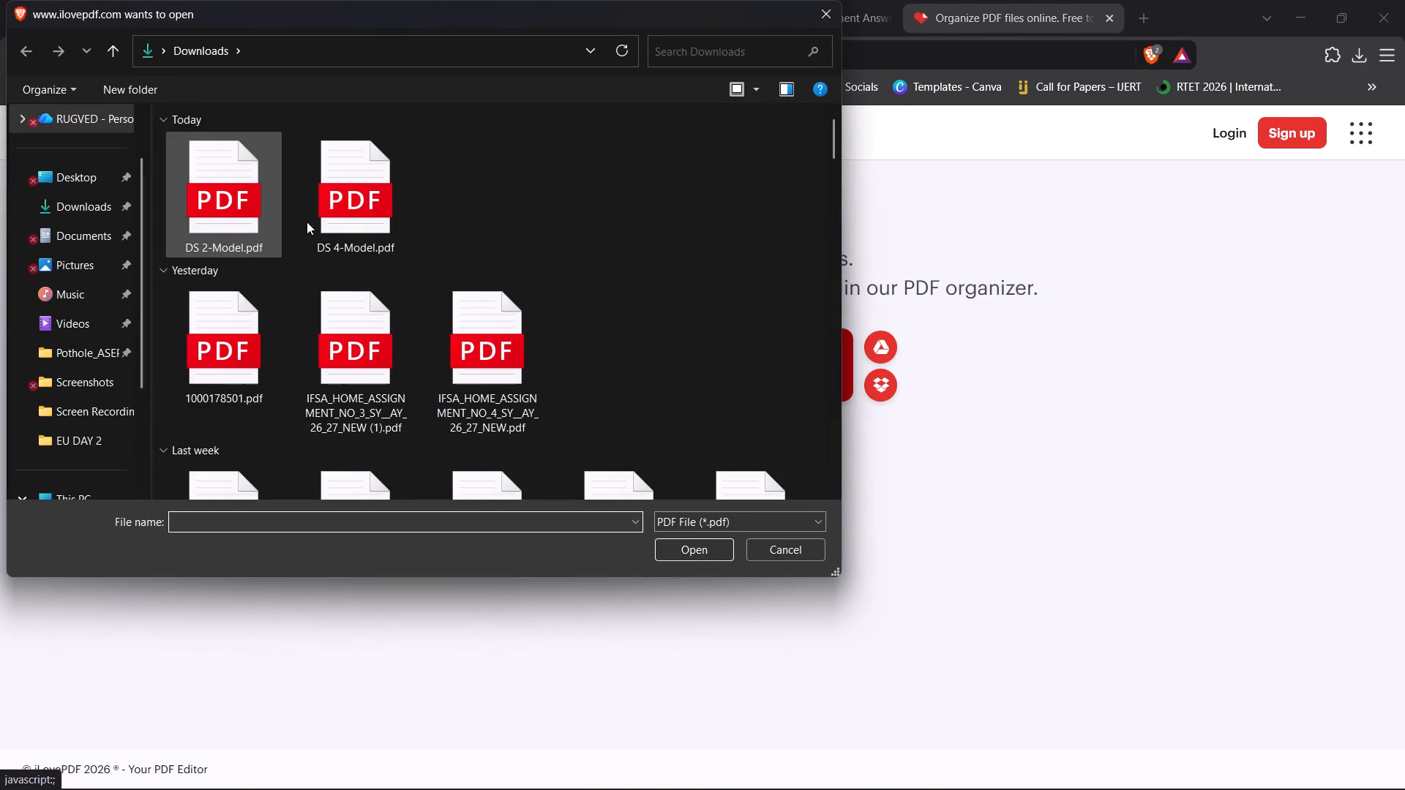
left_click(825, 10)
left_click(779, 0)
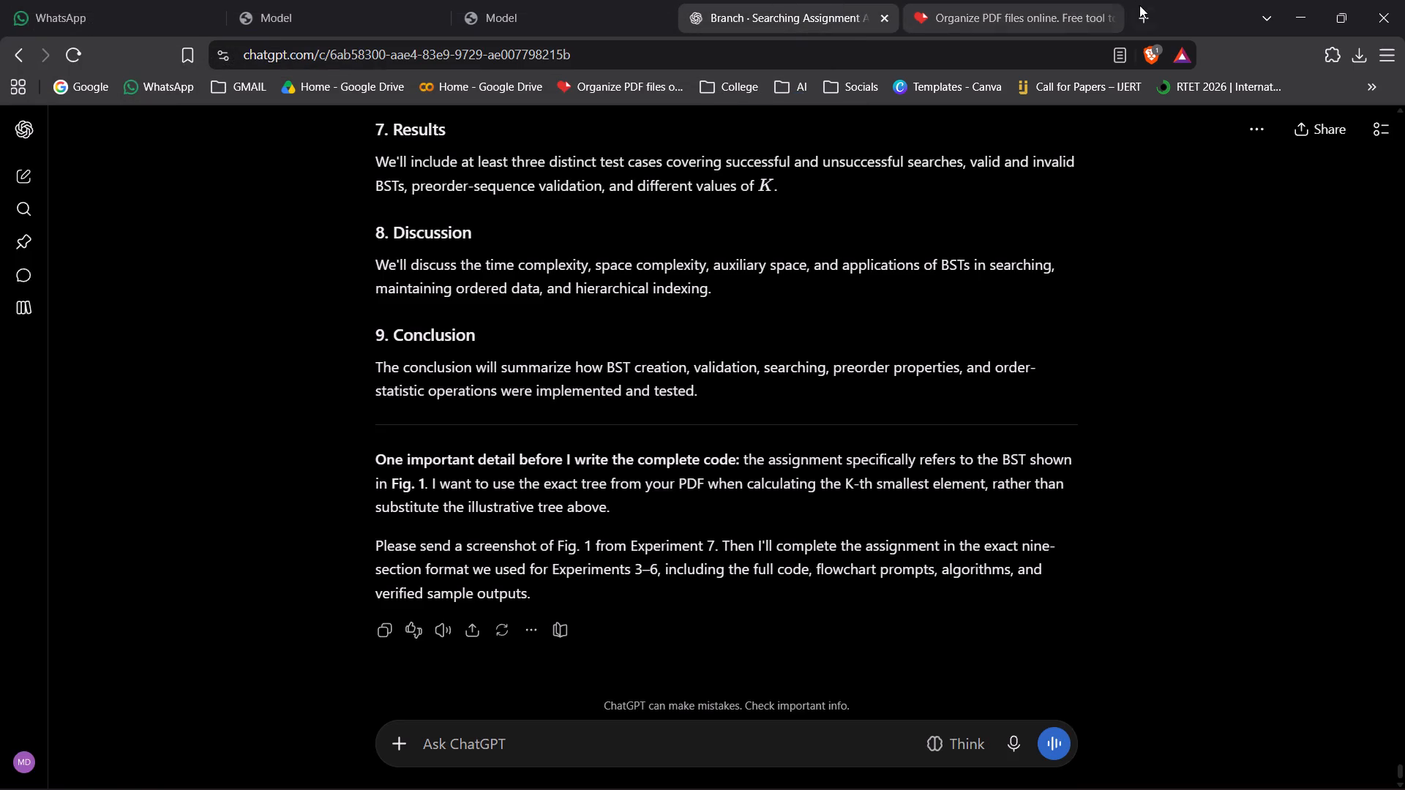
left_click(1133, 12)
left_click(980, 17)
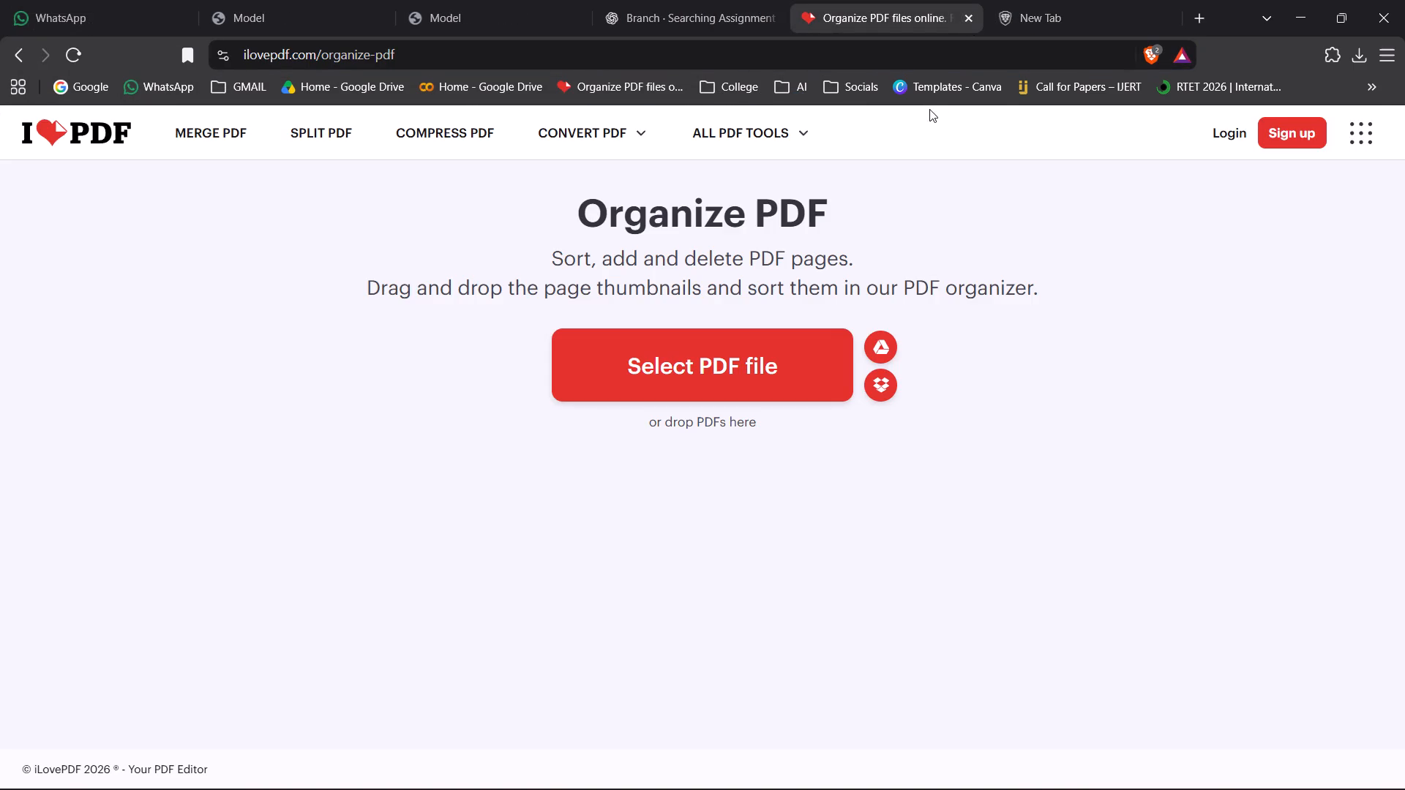
Switch to Canva and upload DS 2-Model.pdf from the Downloads folder.
left_click(931, 86)
double_click(1161, 18)
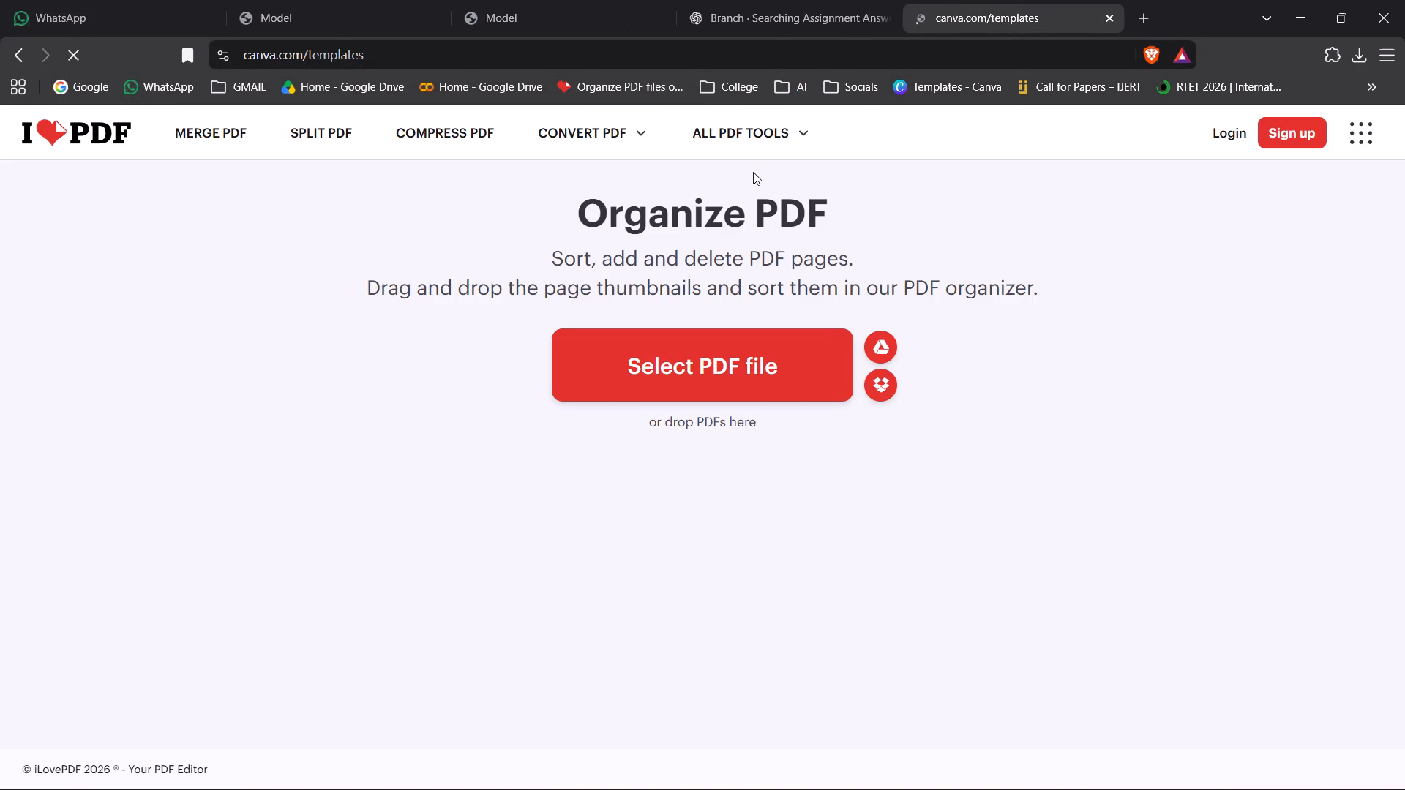
left_click(595, 0)
left_click(1070, 0)
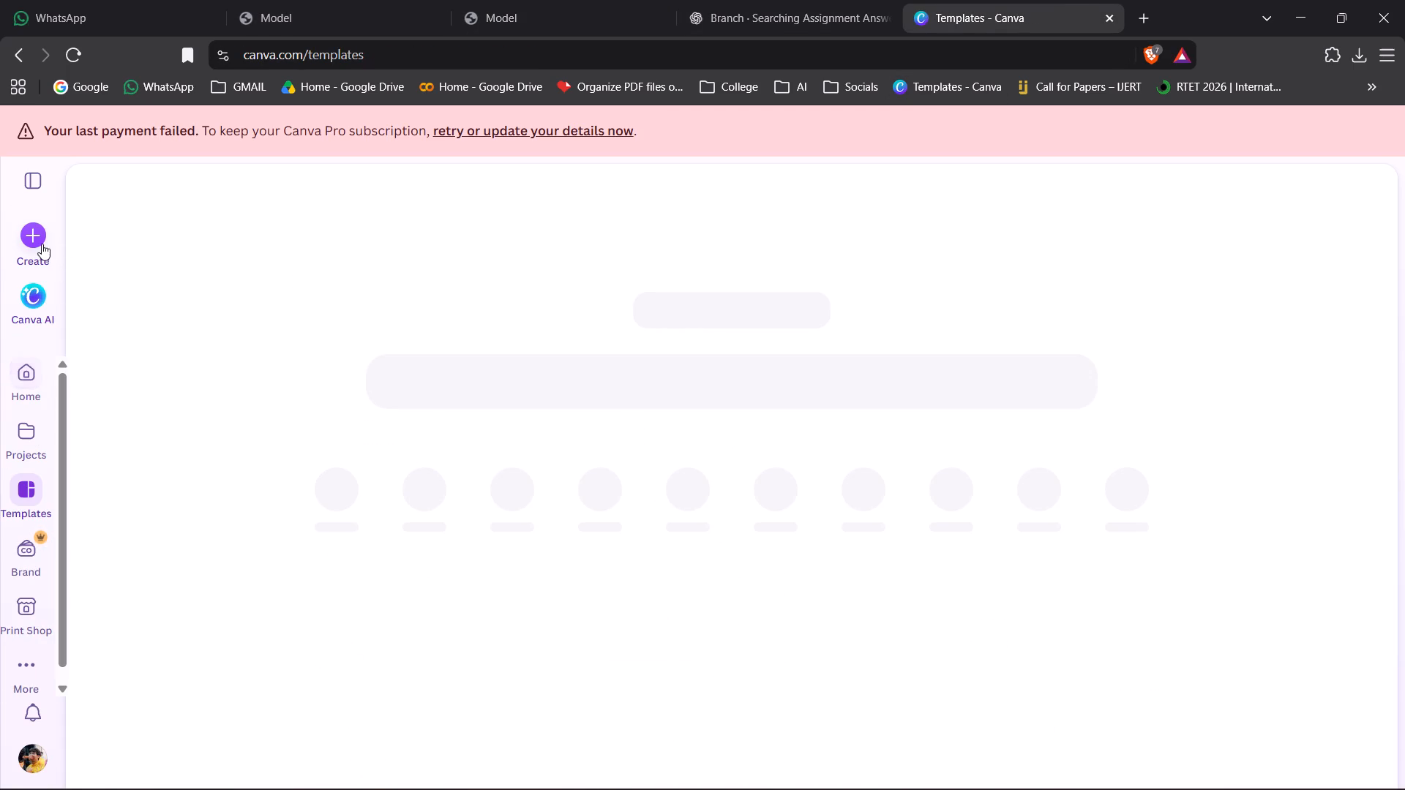
left_click(41, 243)
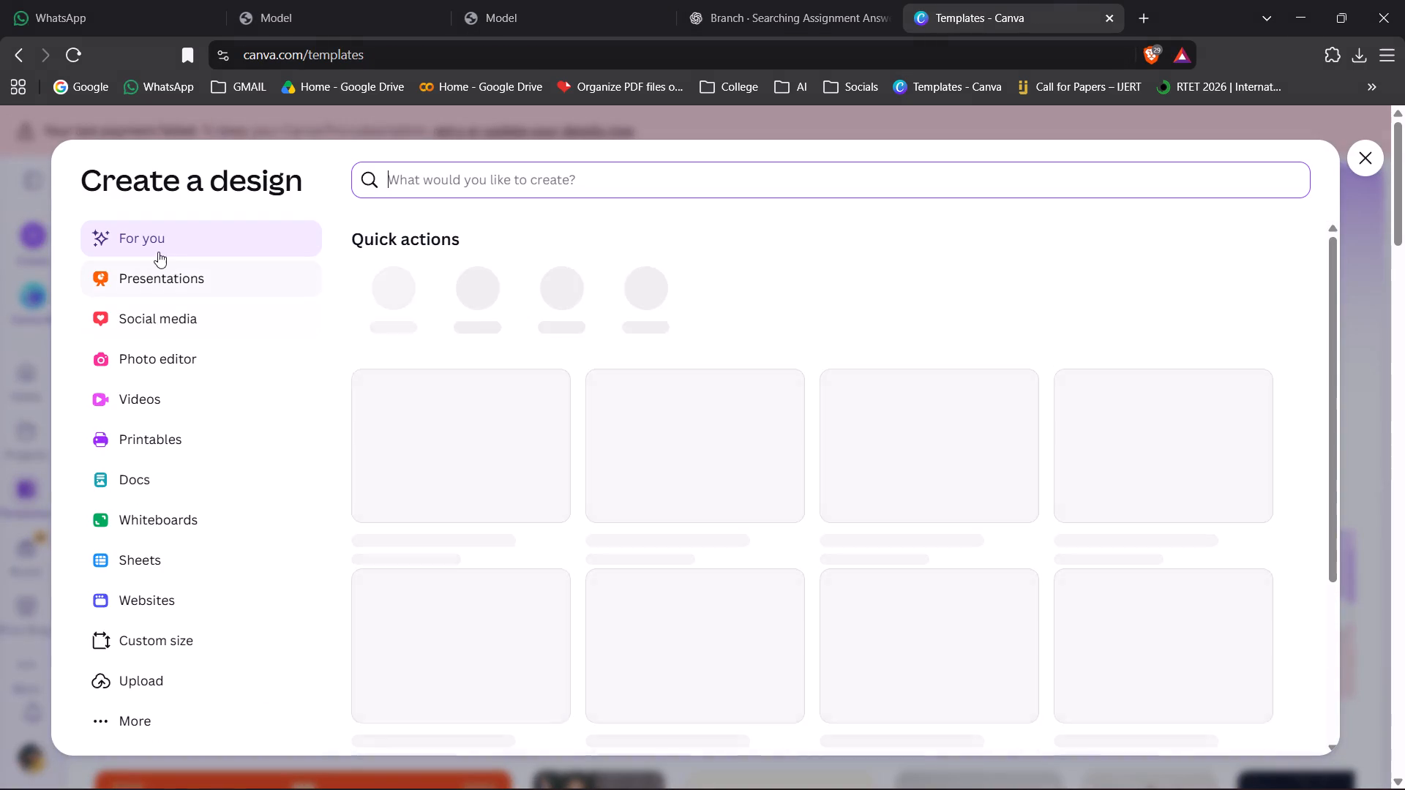
left_click(167, 690)
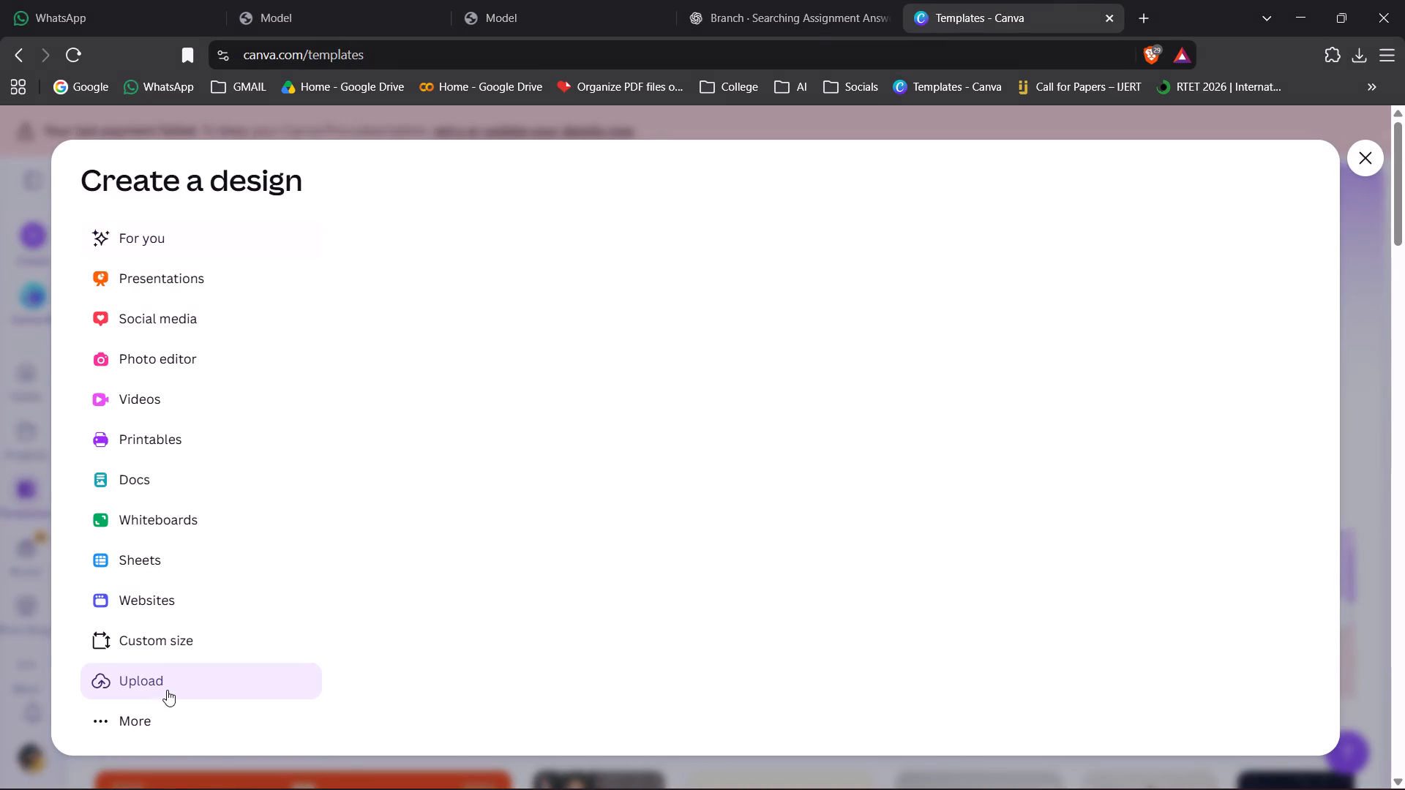
left_click(711, 508)
left_click(721, 547)
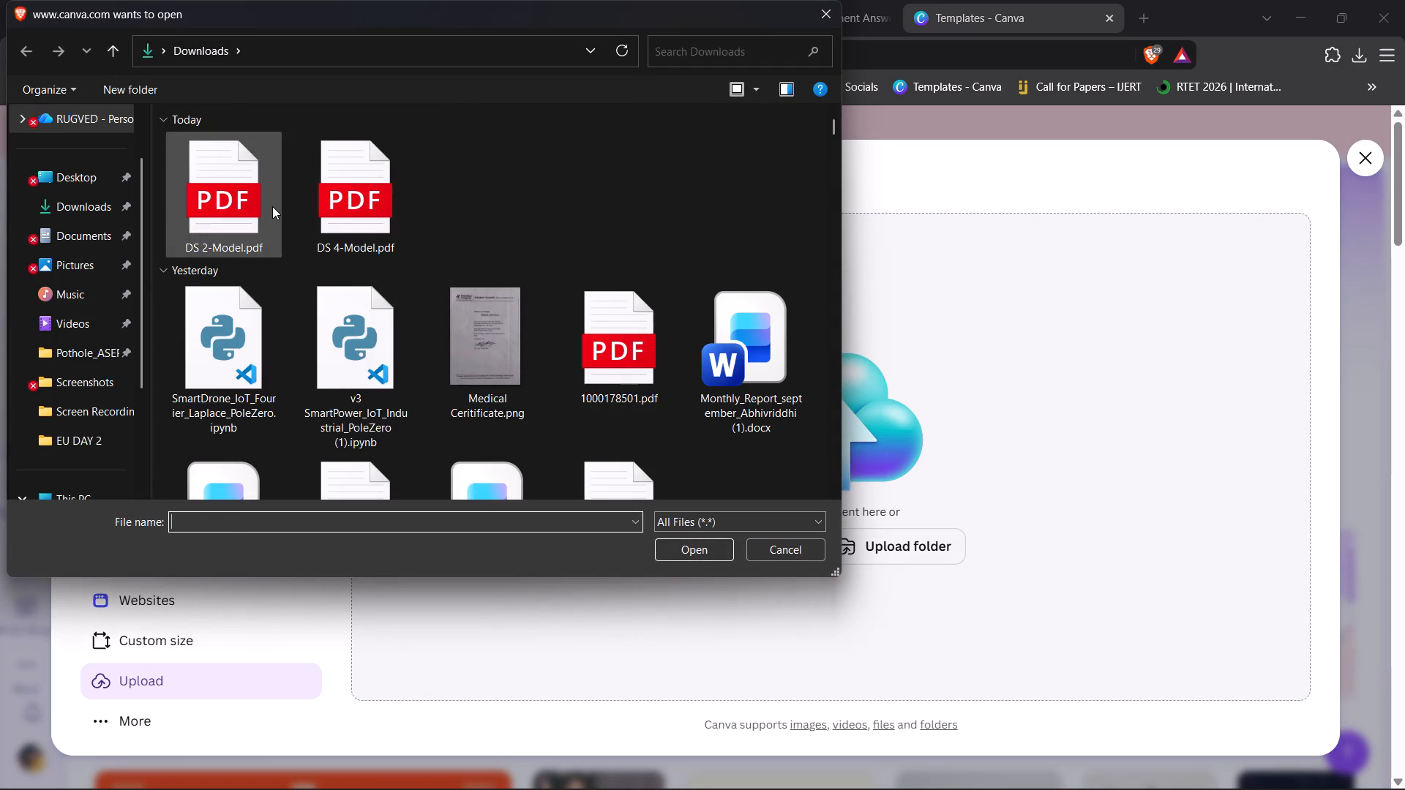
double_click(272, 206)
left_click(449, 0)
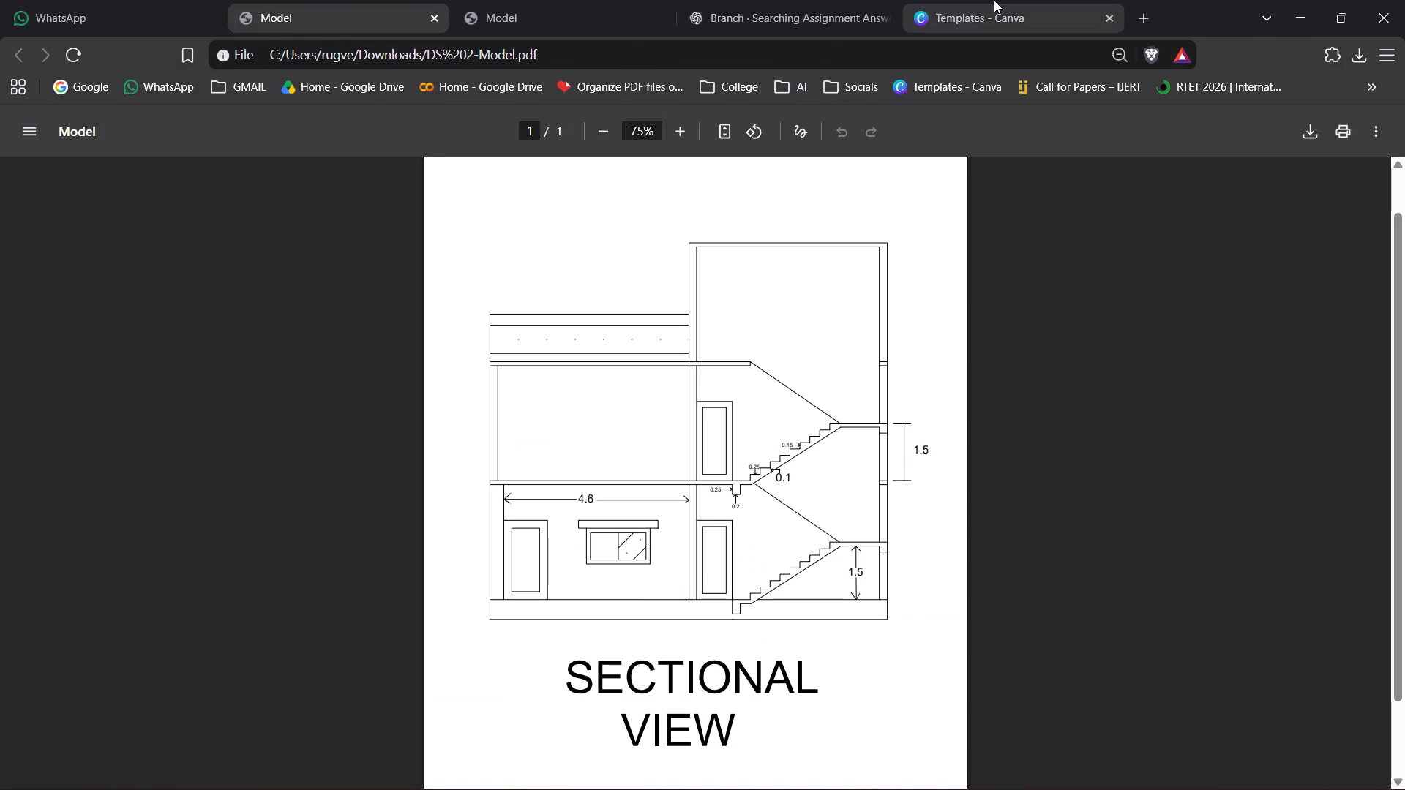
left_click(1046, 0)
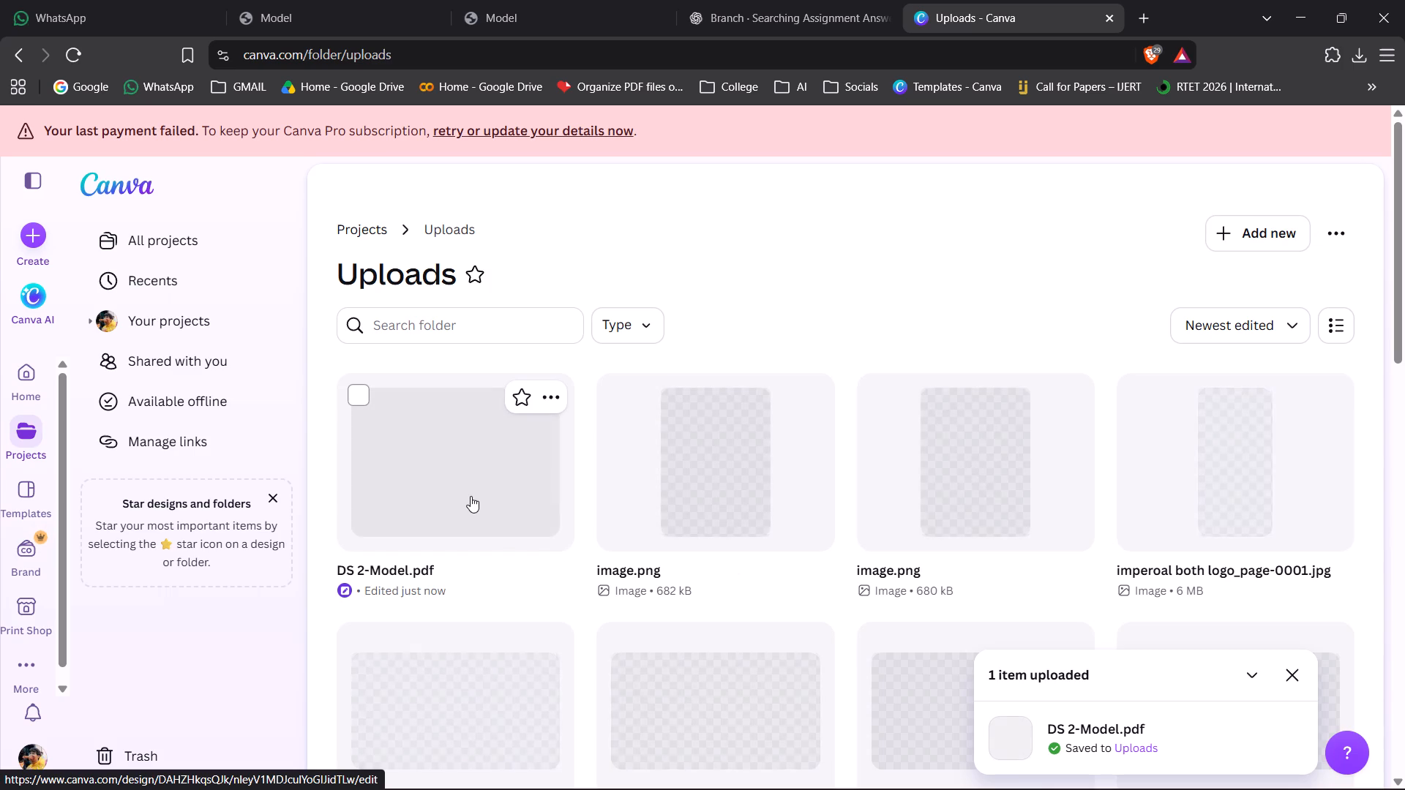
Open the uploaded DS 2-Model.pdf design and delete the SECTIONAL and VIEW caption texts below the drawing.
left_click(471, 496)
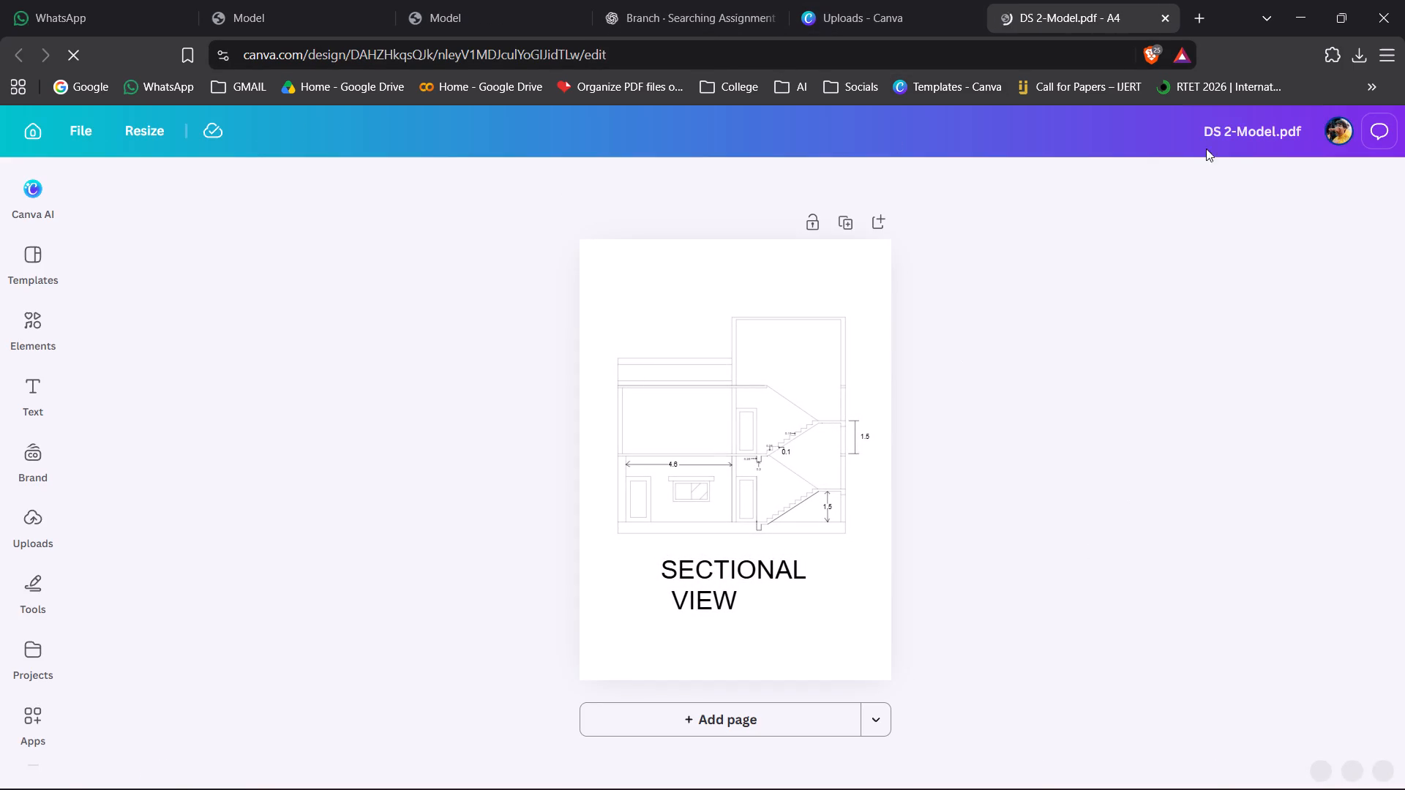
left_click(1001, 563)
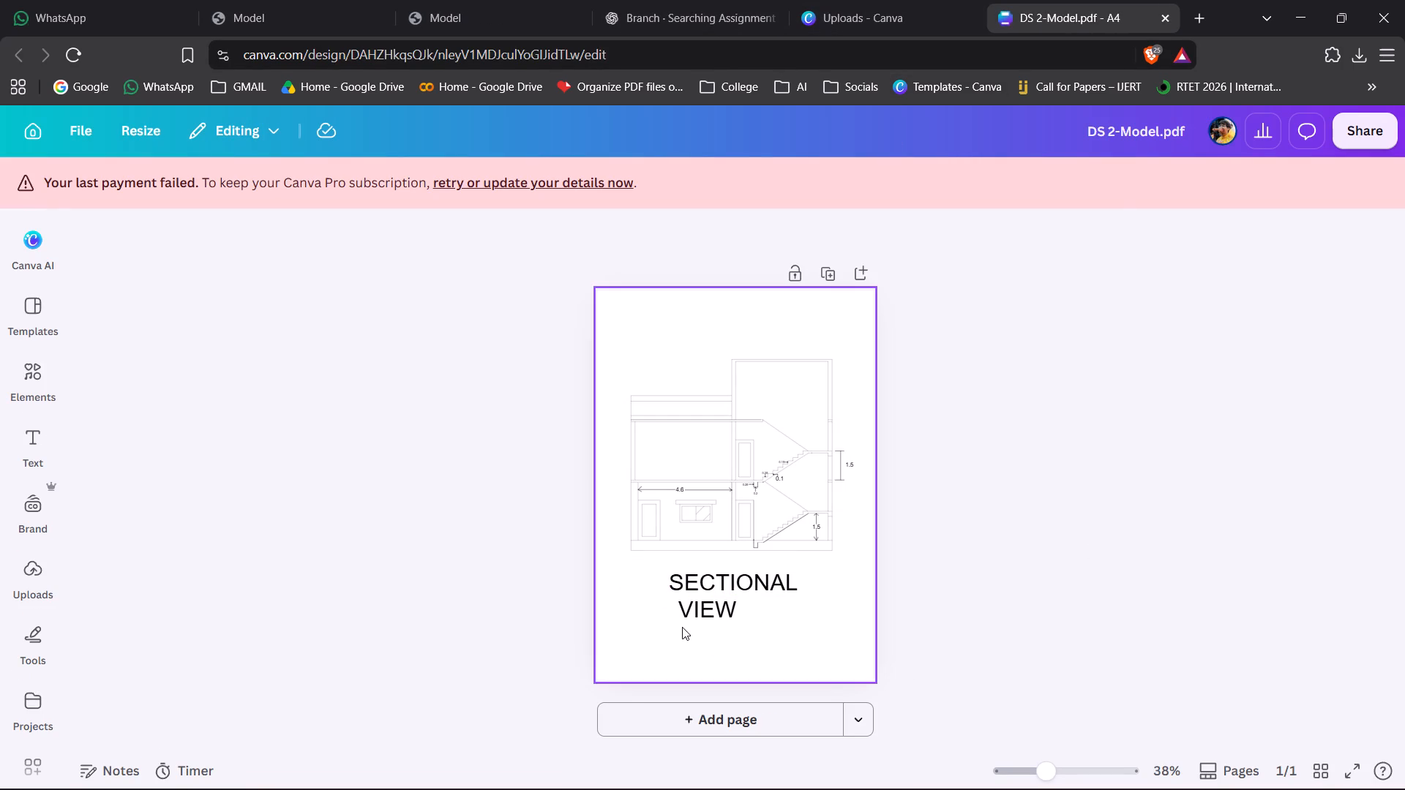
left_click(689, 617)
key("Delete")
left_click(719, 581)
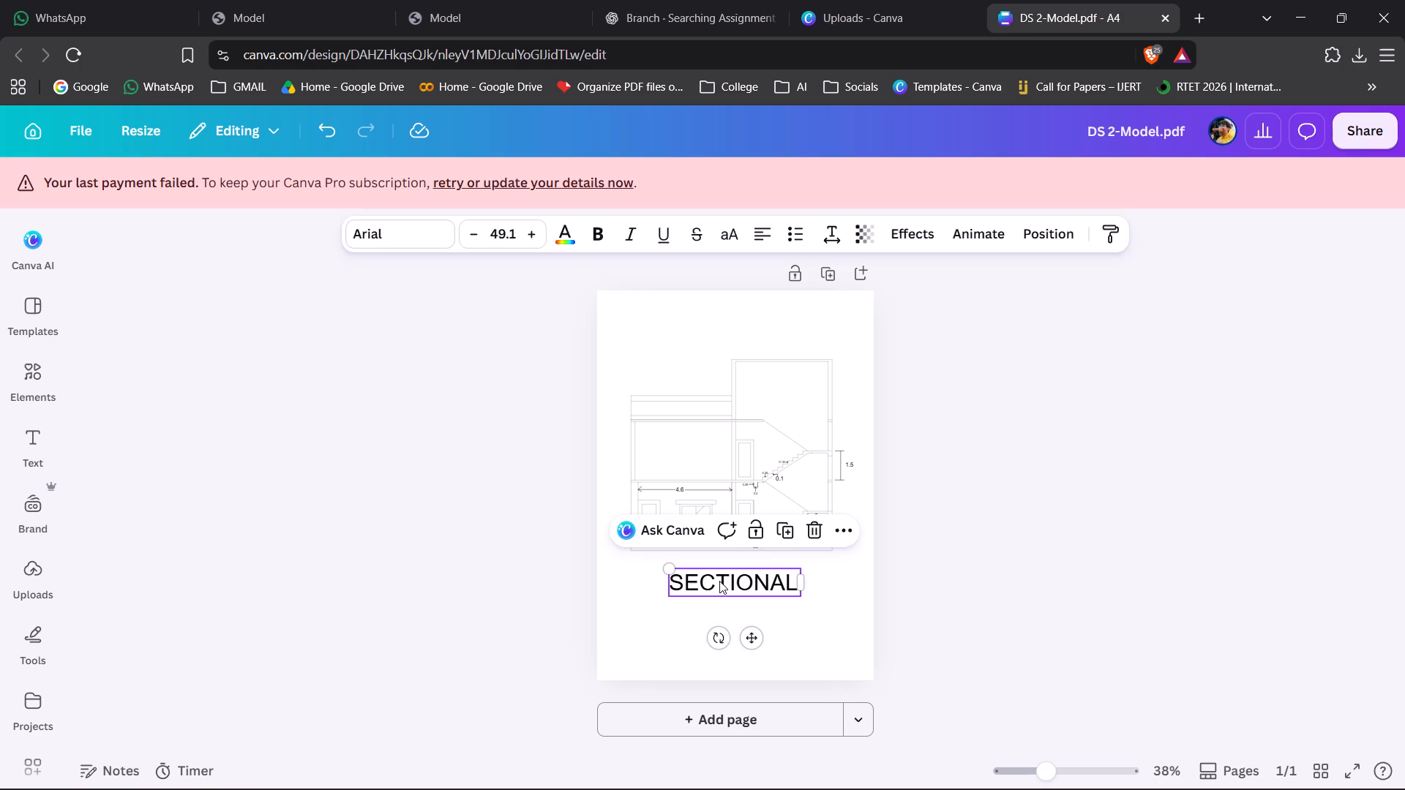
key("Delete")
left_click(928, 547)
left_click(720, 452)
left_click(323, 322)
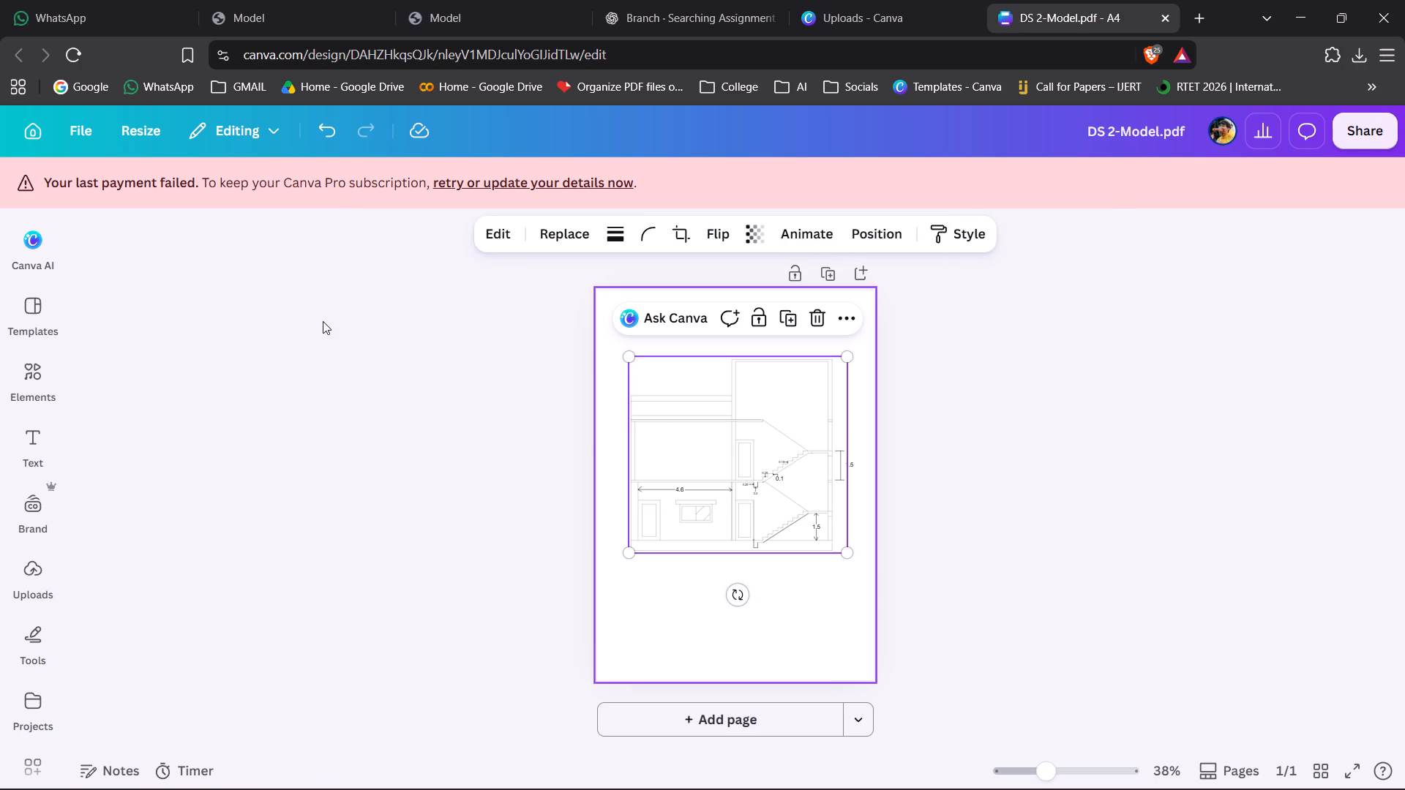
Return to the Canva Uploads page and upload DS 4-Model.pdf from the Downloads folder.
left_click(506, 0)
left_click(803, 0)
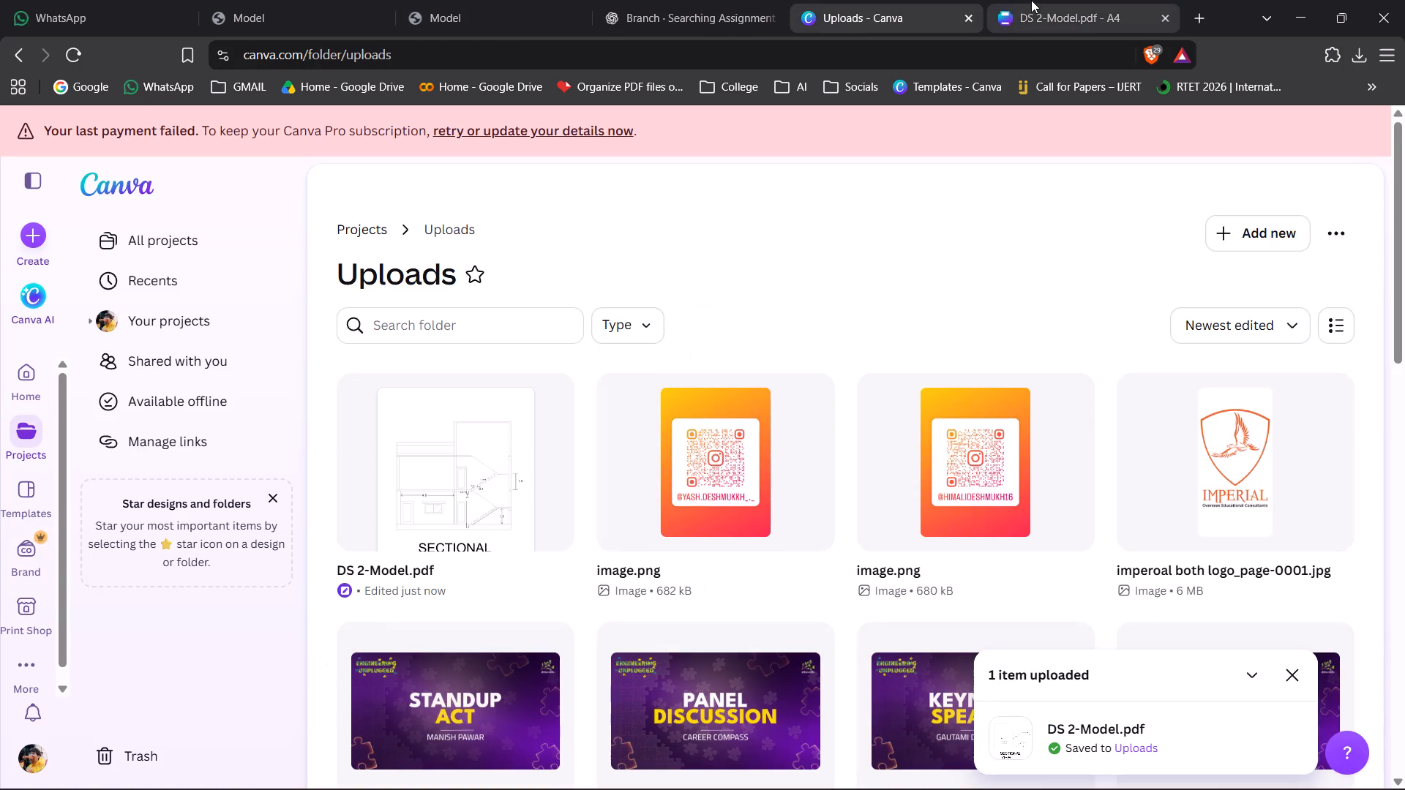
left_click(1031, 0)
left_click(851, 0)
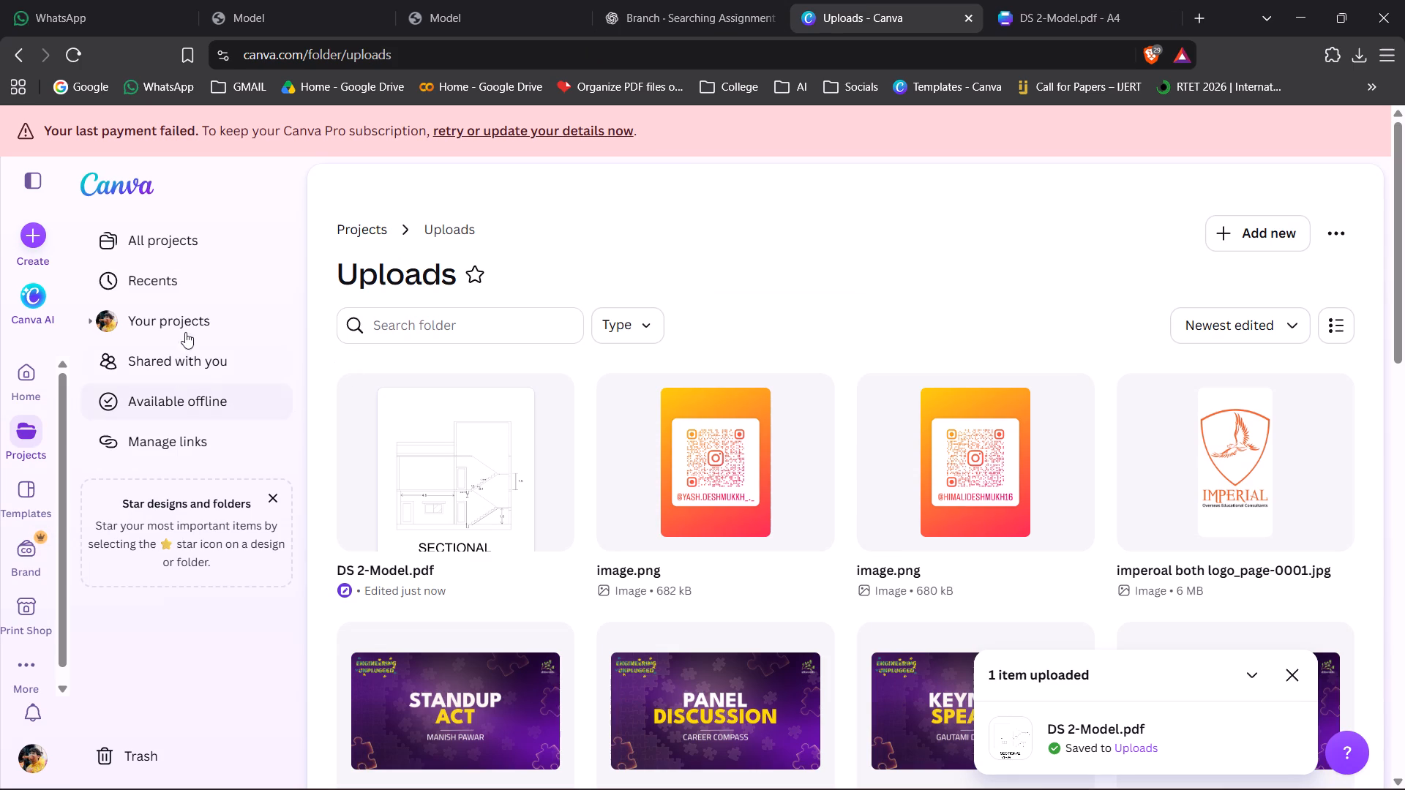
left_click(42, 243)
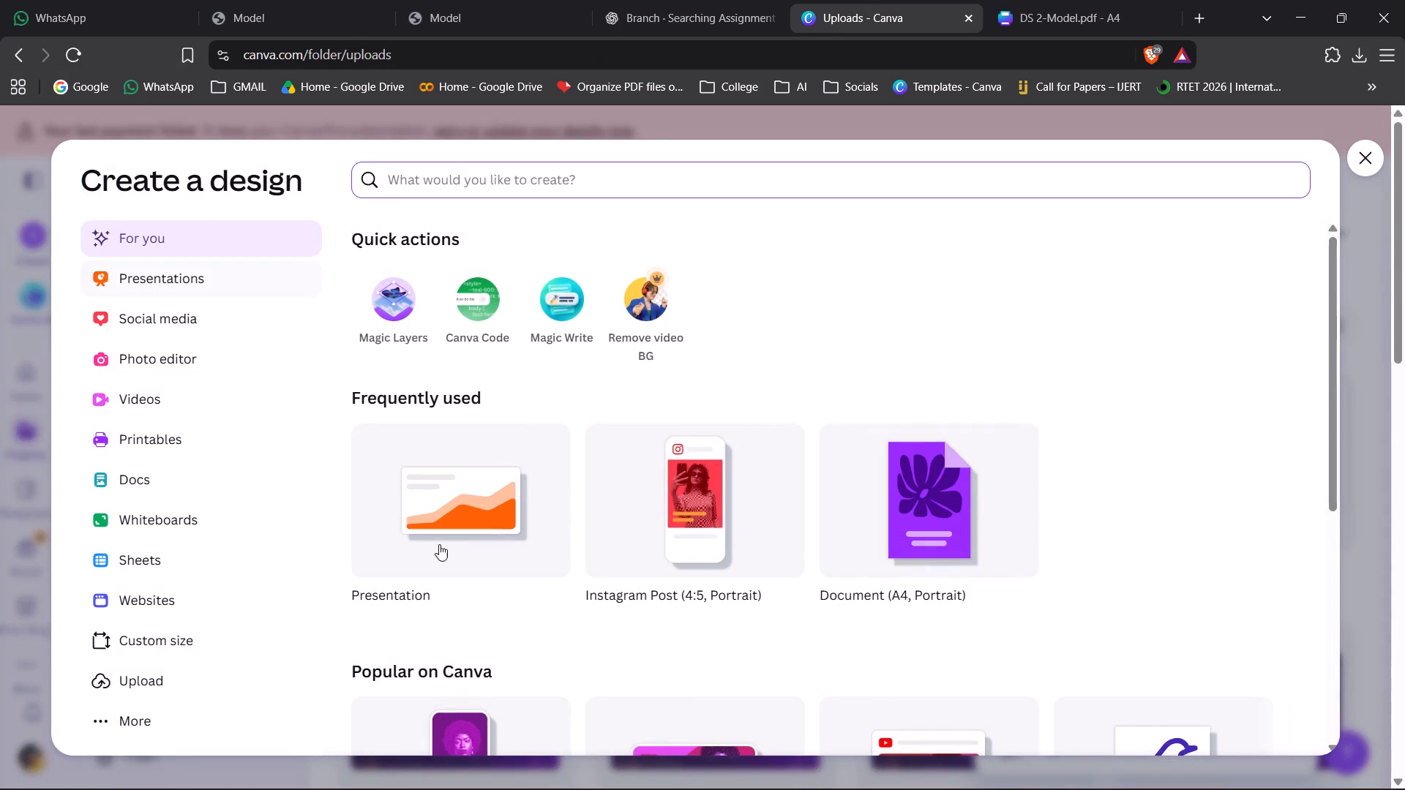
left_click(195, 675)
left_click(758, 544)
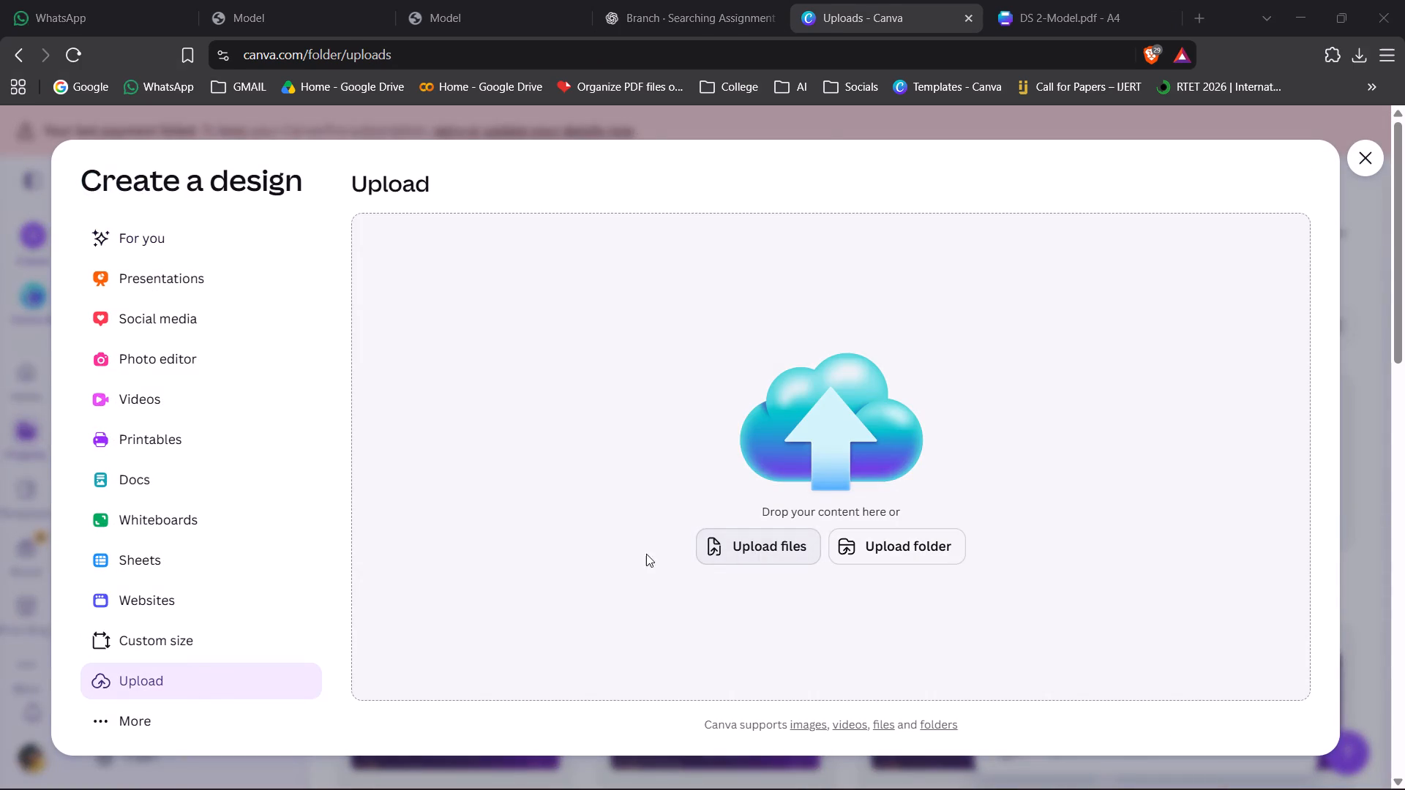
left_click(179, 219)
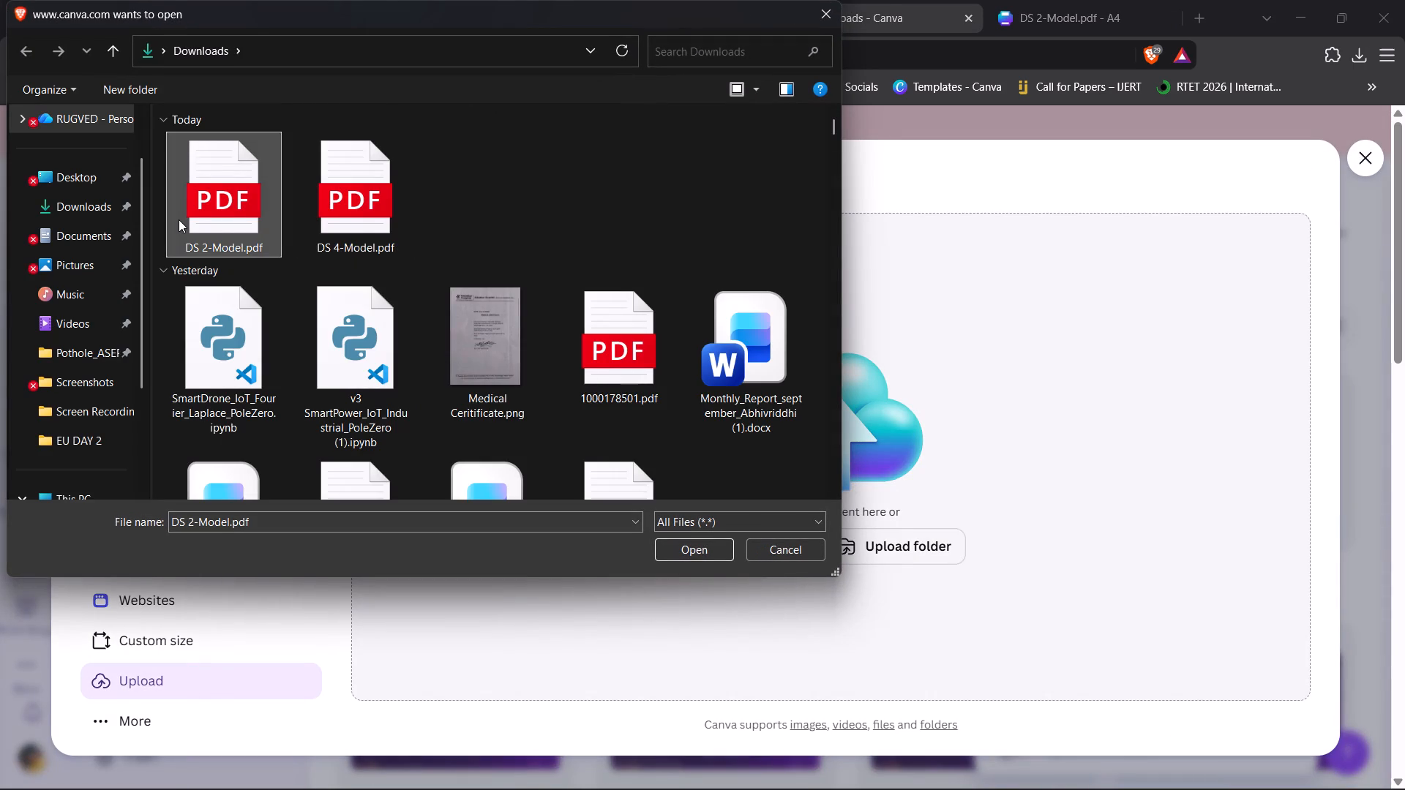
double_click(312, 217)
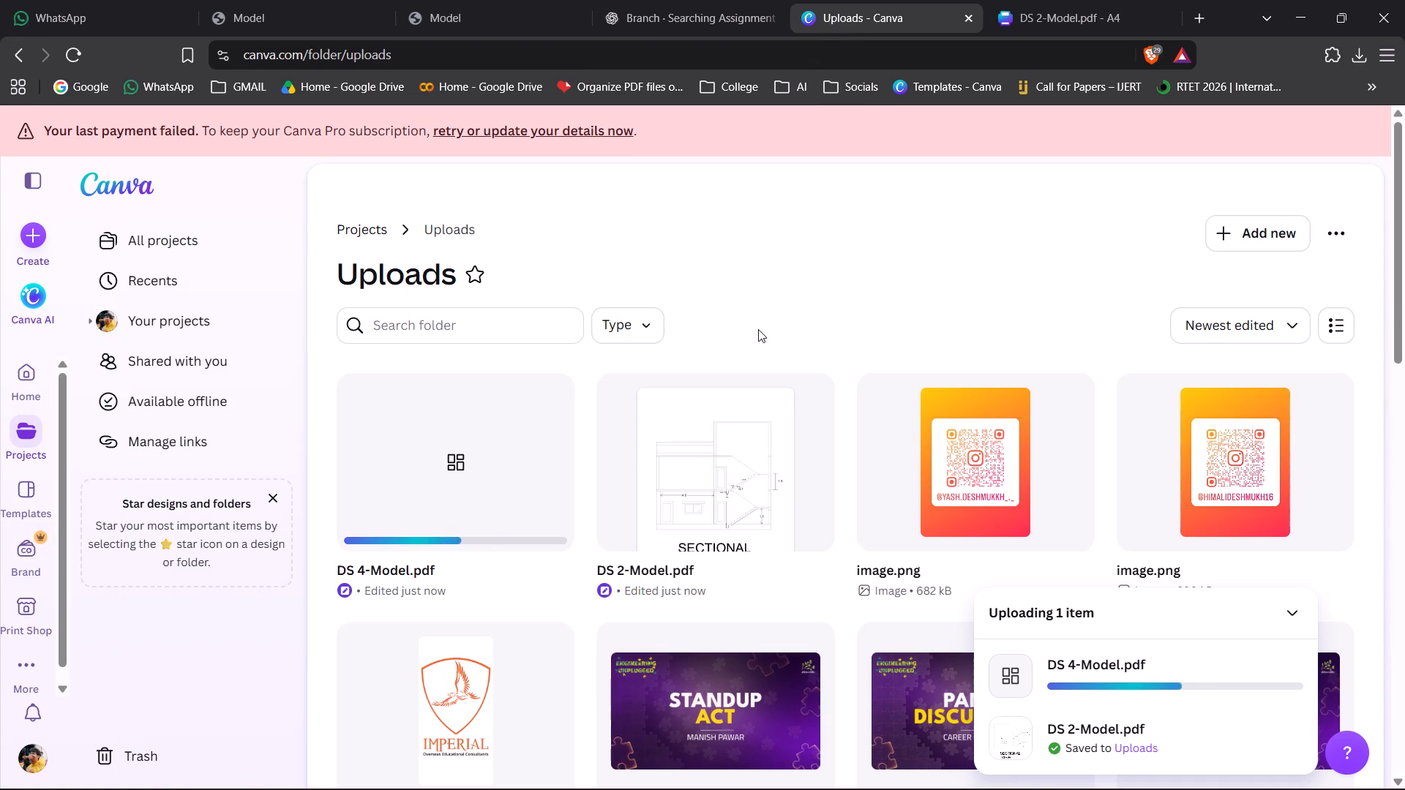
Open the uploaded DS 4-Model.pdf design for editing and close the Uploads page.
left_click(492, 375)
left_click(495, 421)
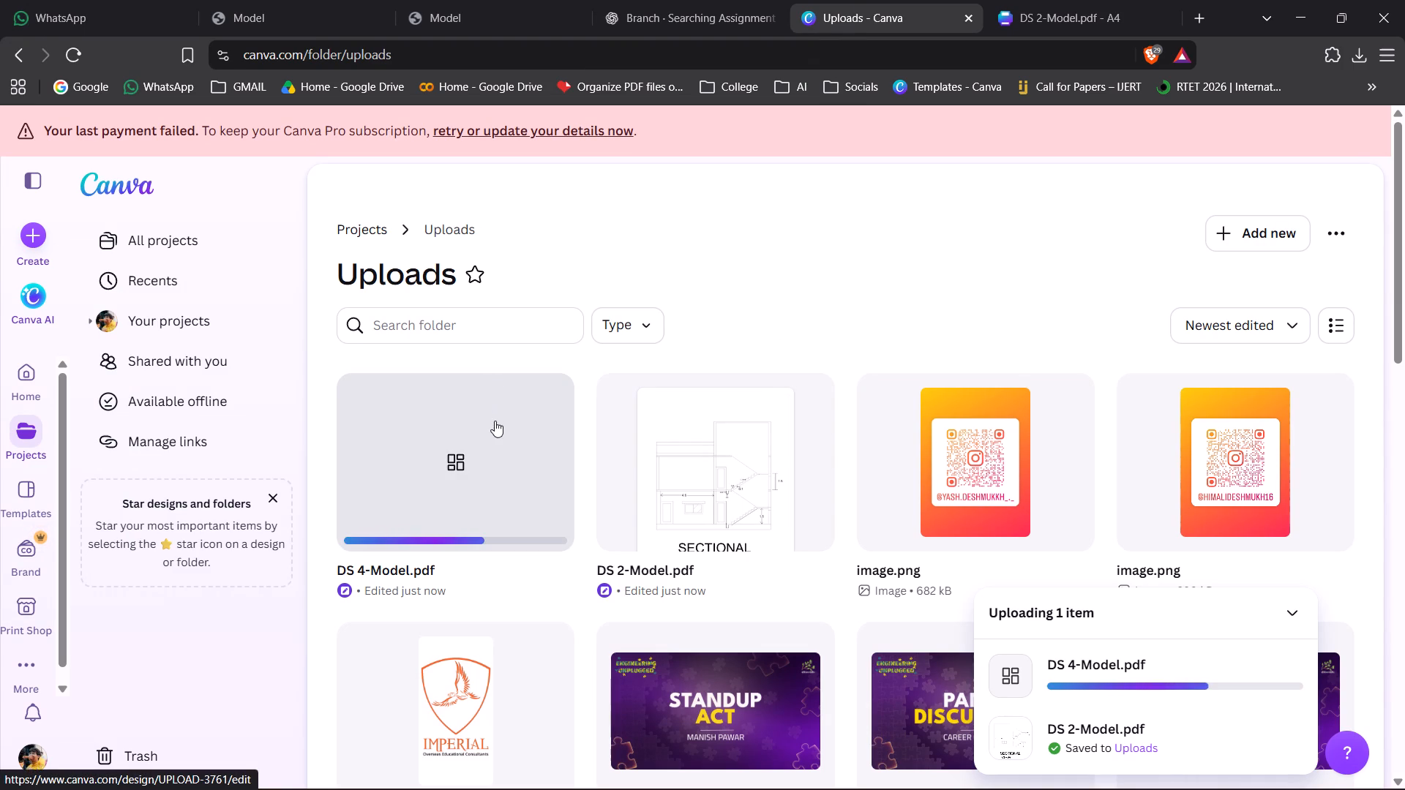
left_click(383, 462)
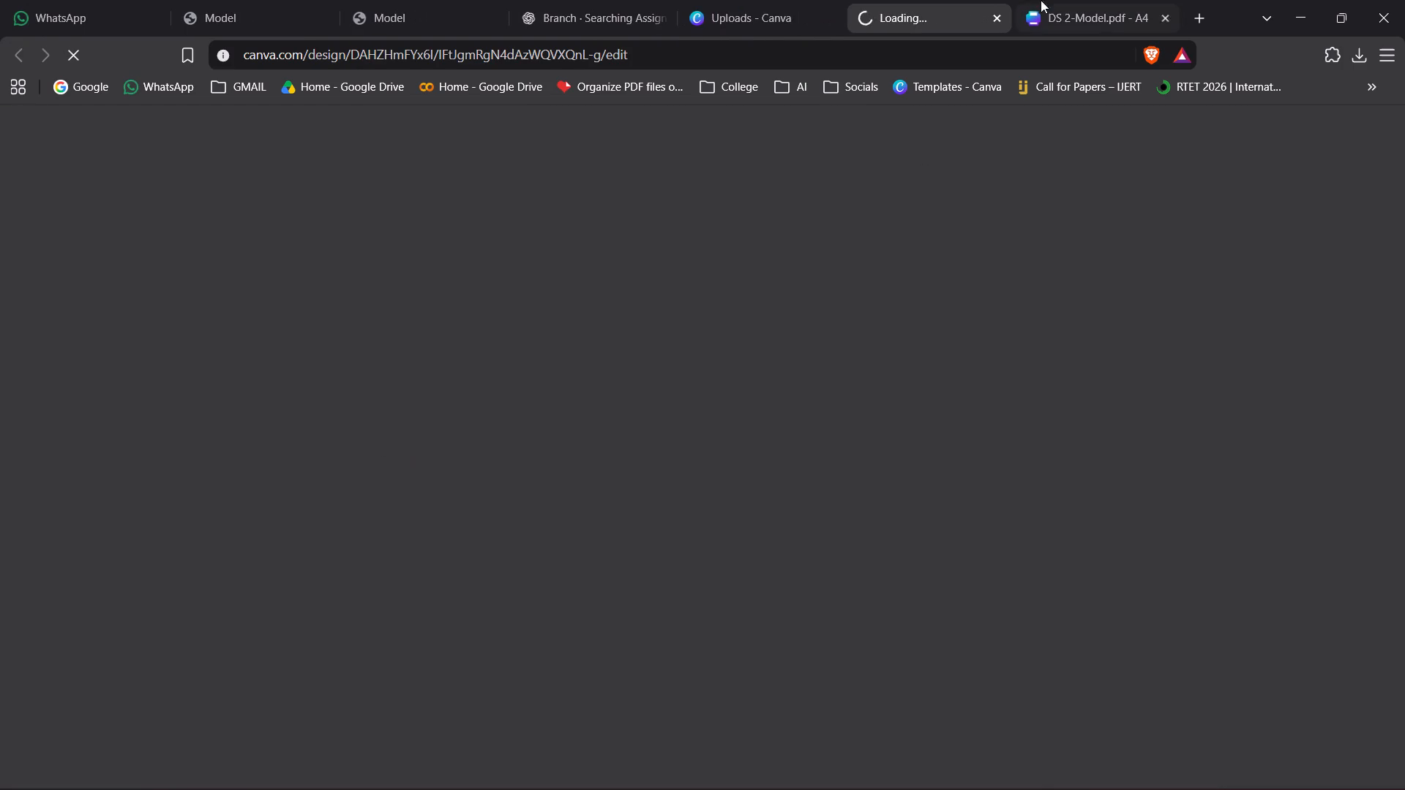
left_click(734, 0)
left_click(826, 14)
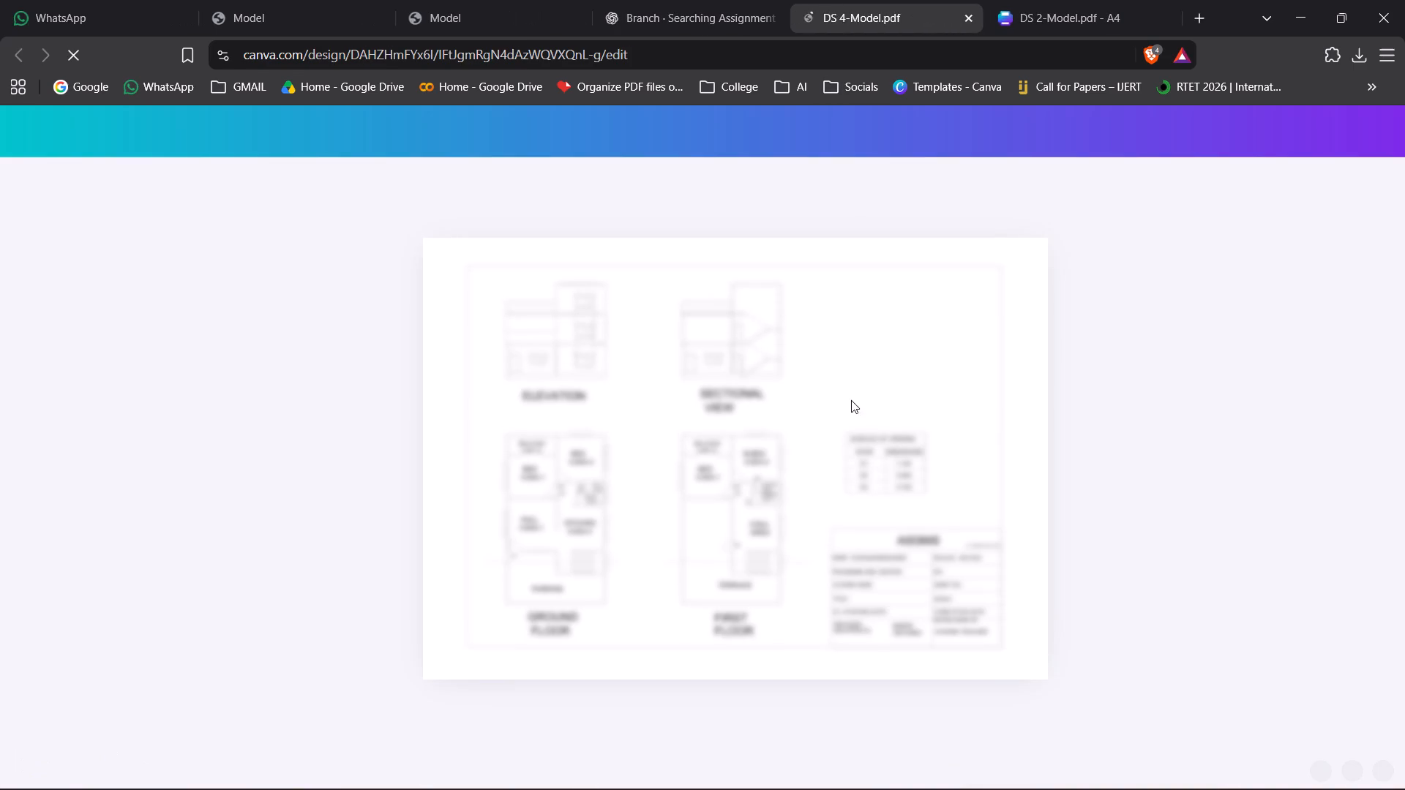
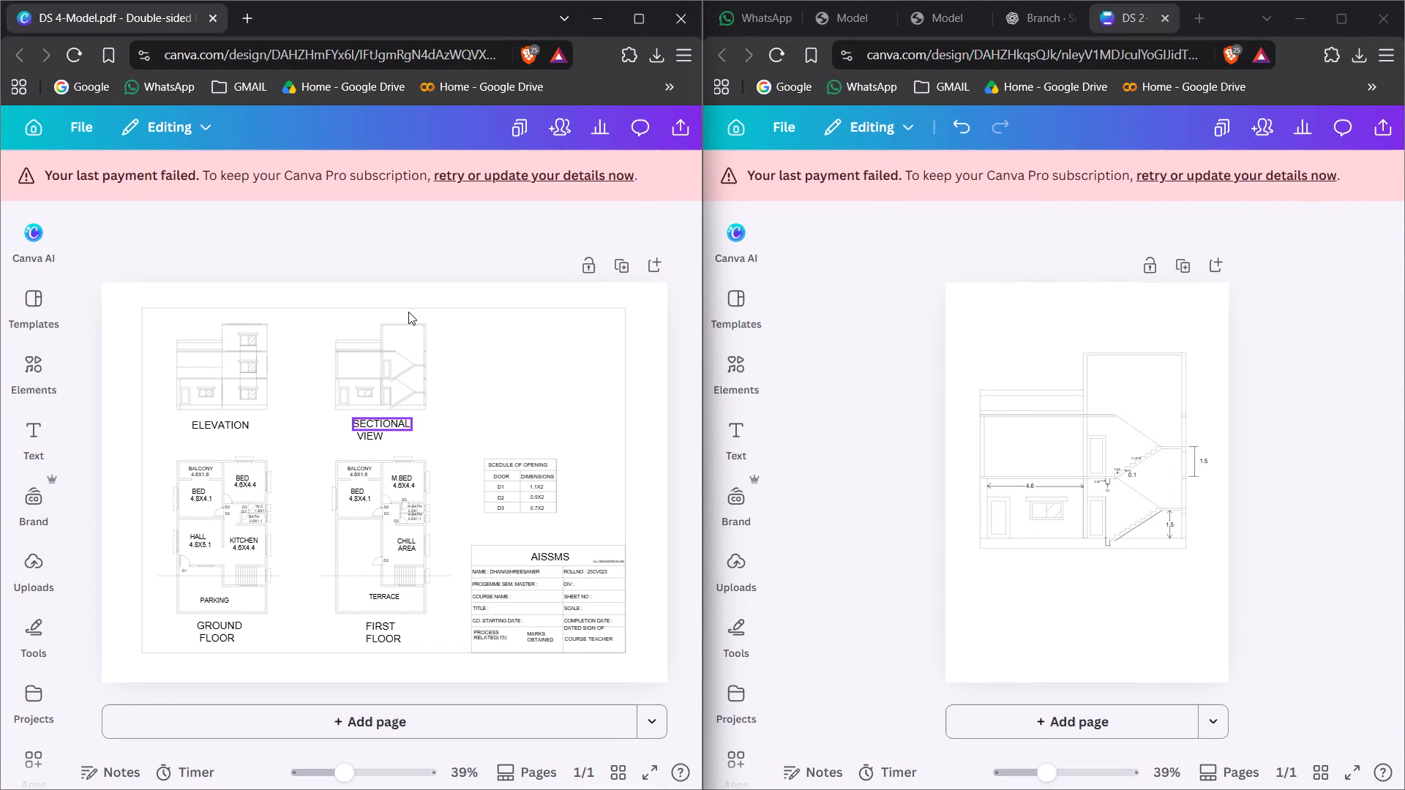
Try to move the dimensioned sectional view drawing off the DS 2 page and across to the SECTIONAL VIEW area of the DS 4 sheet.
left_click(340, 304)
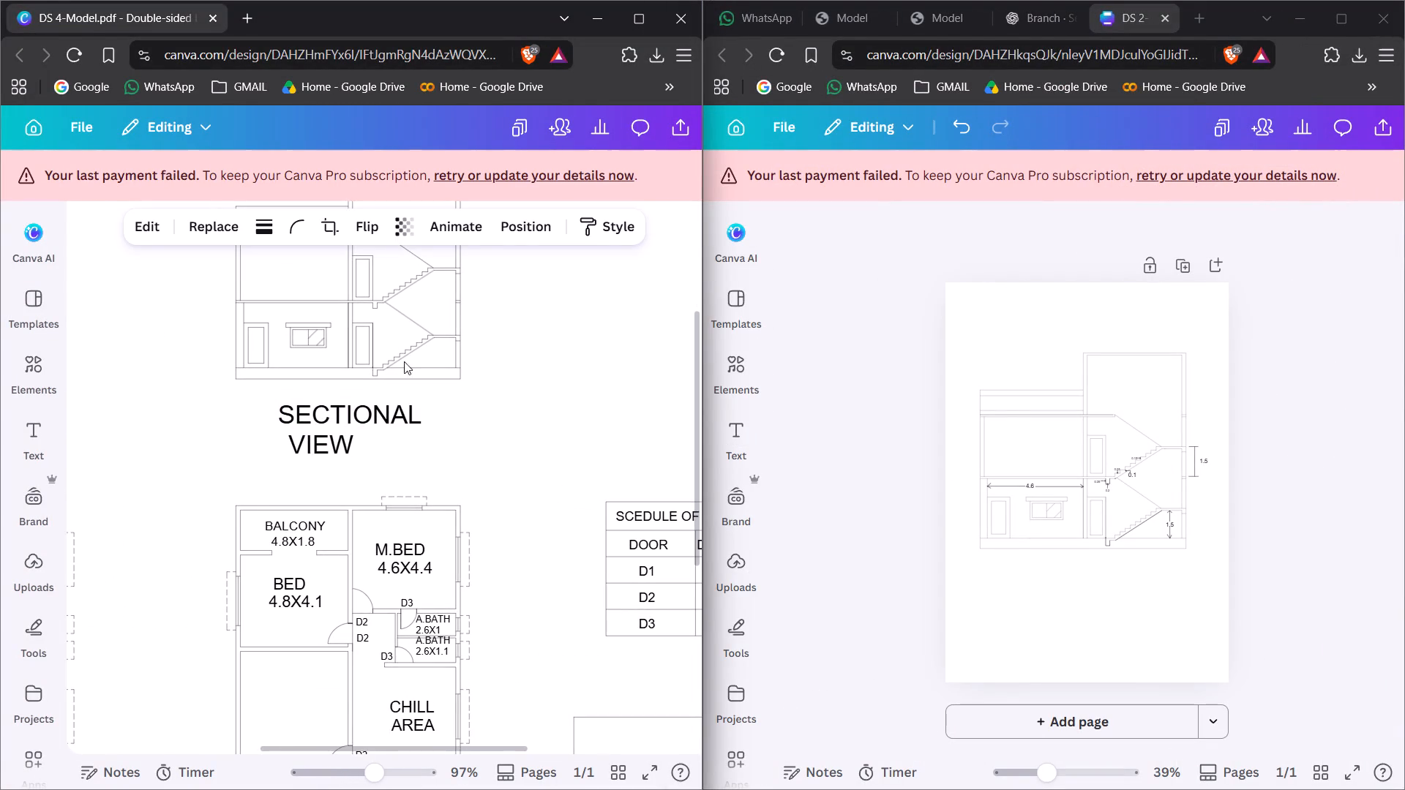
scroll(407, 364, "up", 2)
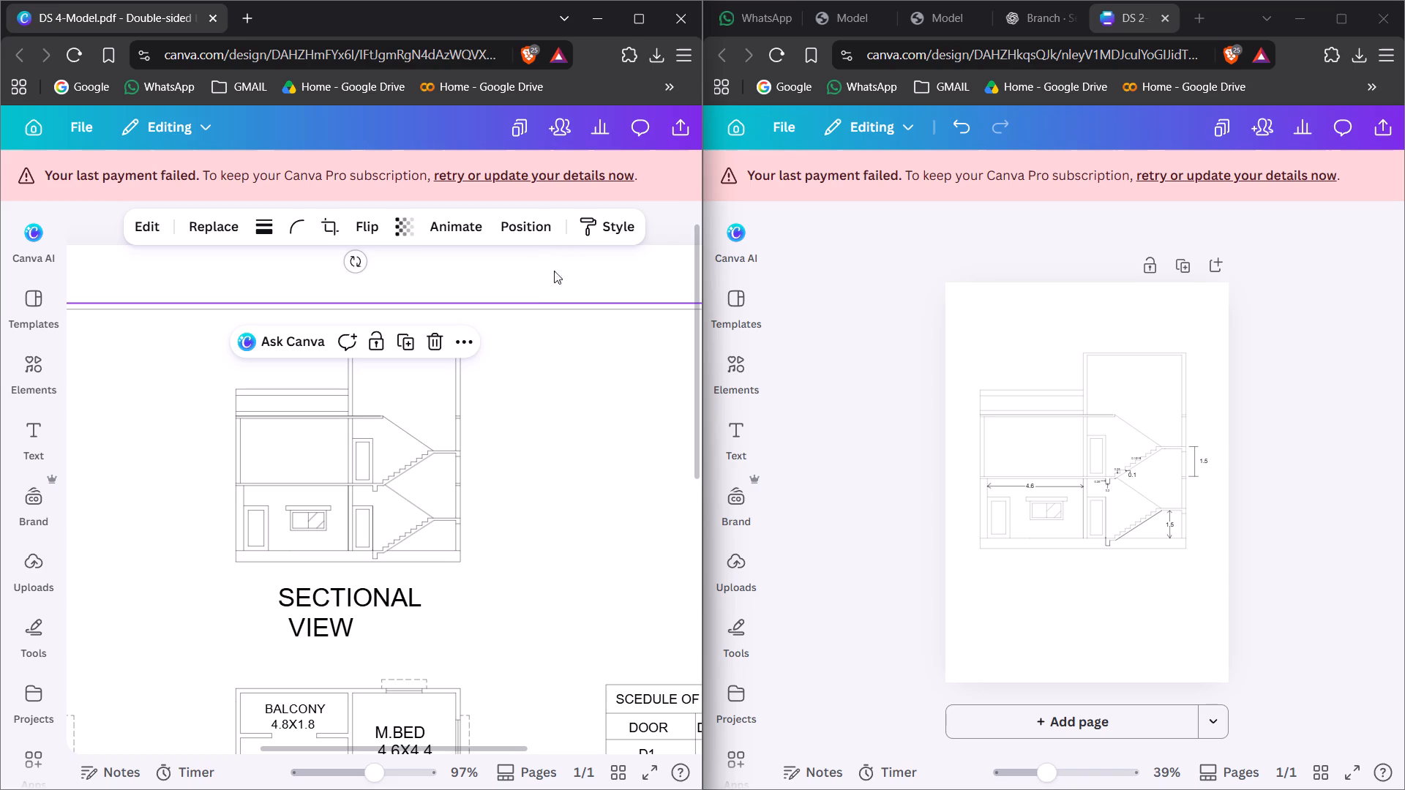
left_click(676, 211)
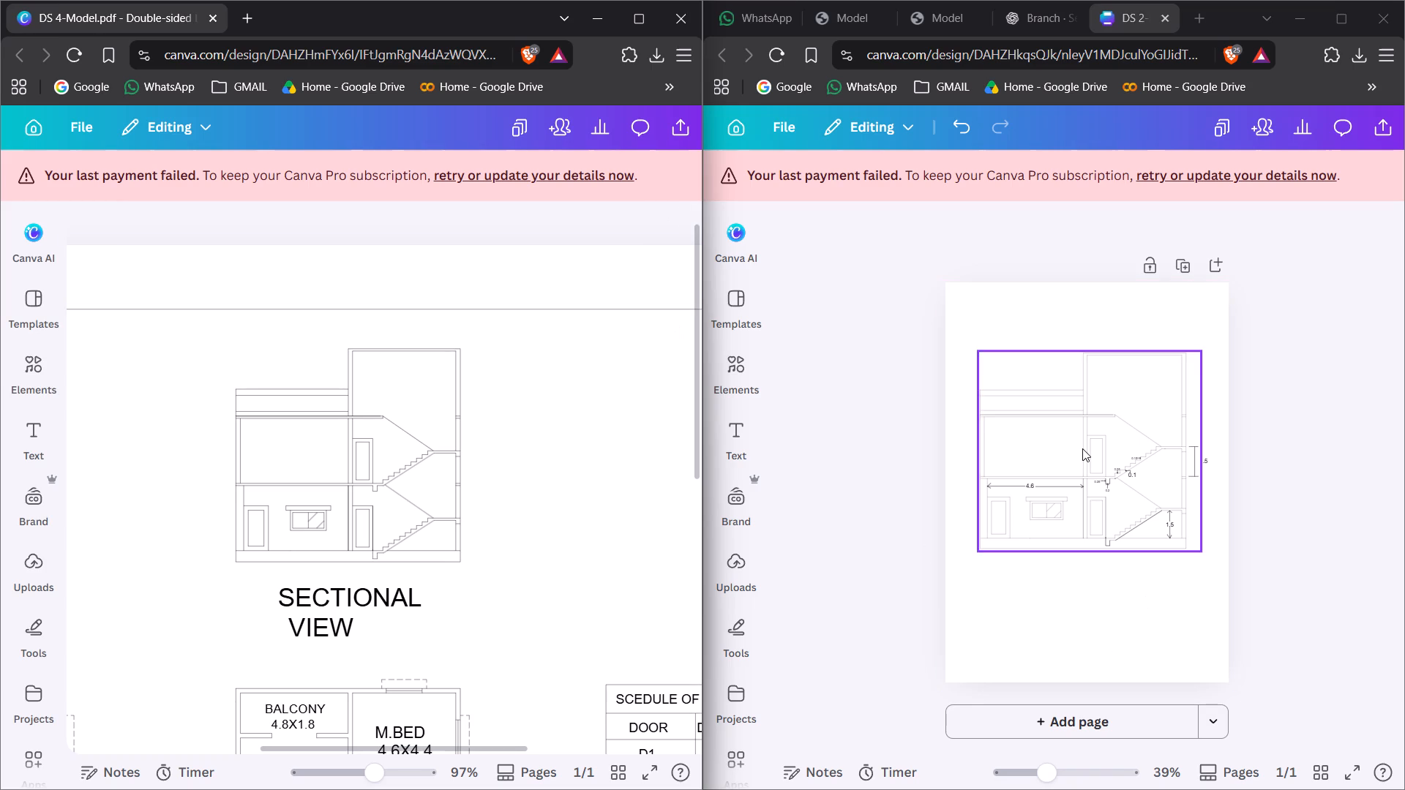
left_click(1082, 448)
left_click_drag(1106, 468, 969, 508)
left_click_drag(860, 519, 766, 522)
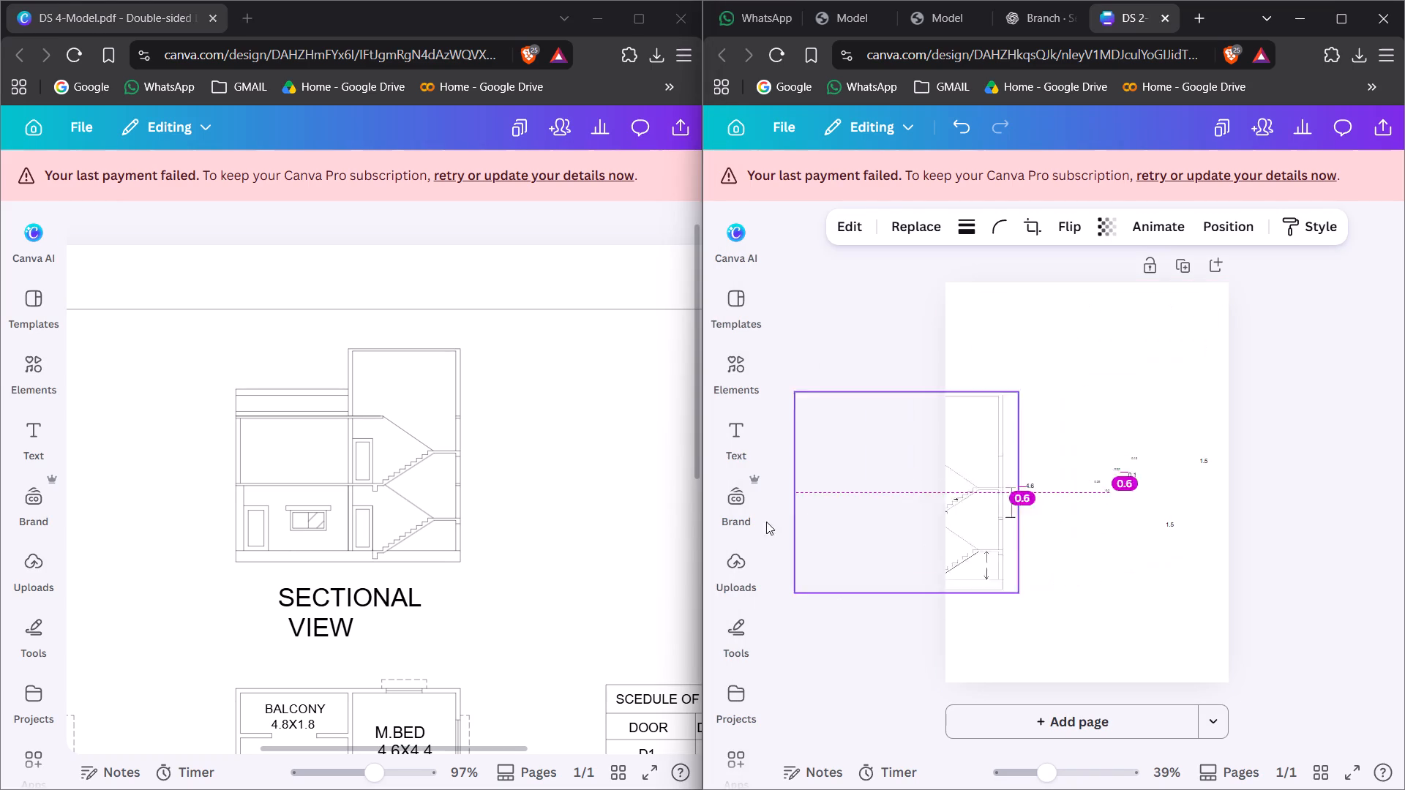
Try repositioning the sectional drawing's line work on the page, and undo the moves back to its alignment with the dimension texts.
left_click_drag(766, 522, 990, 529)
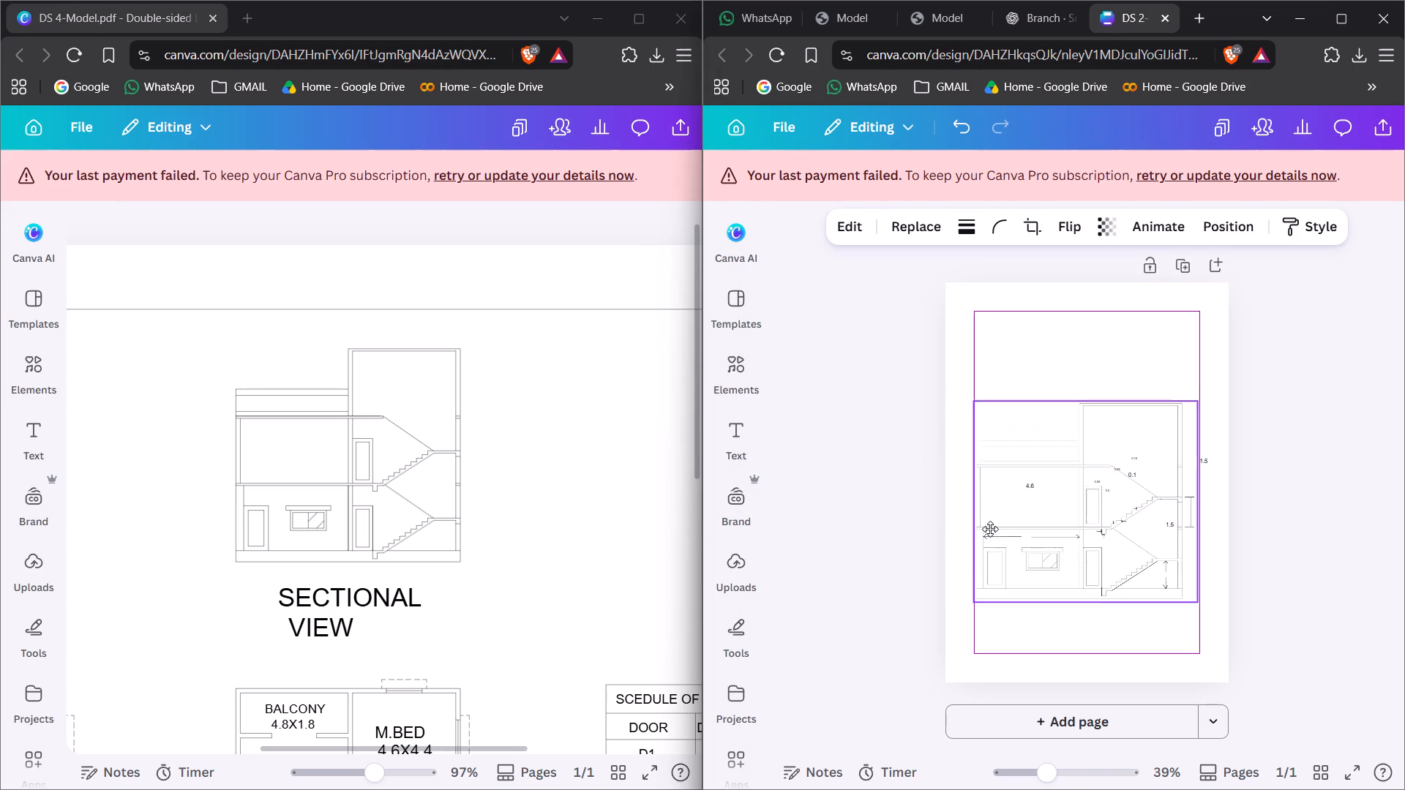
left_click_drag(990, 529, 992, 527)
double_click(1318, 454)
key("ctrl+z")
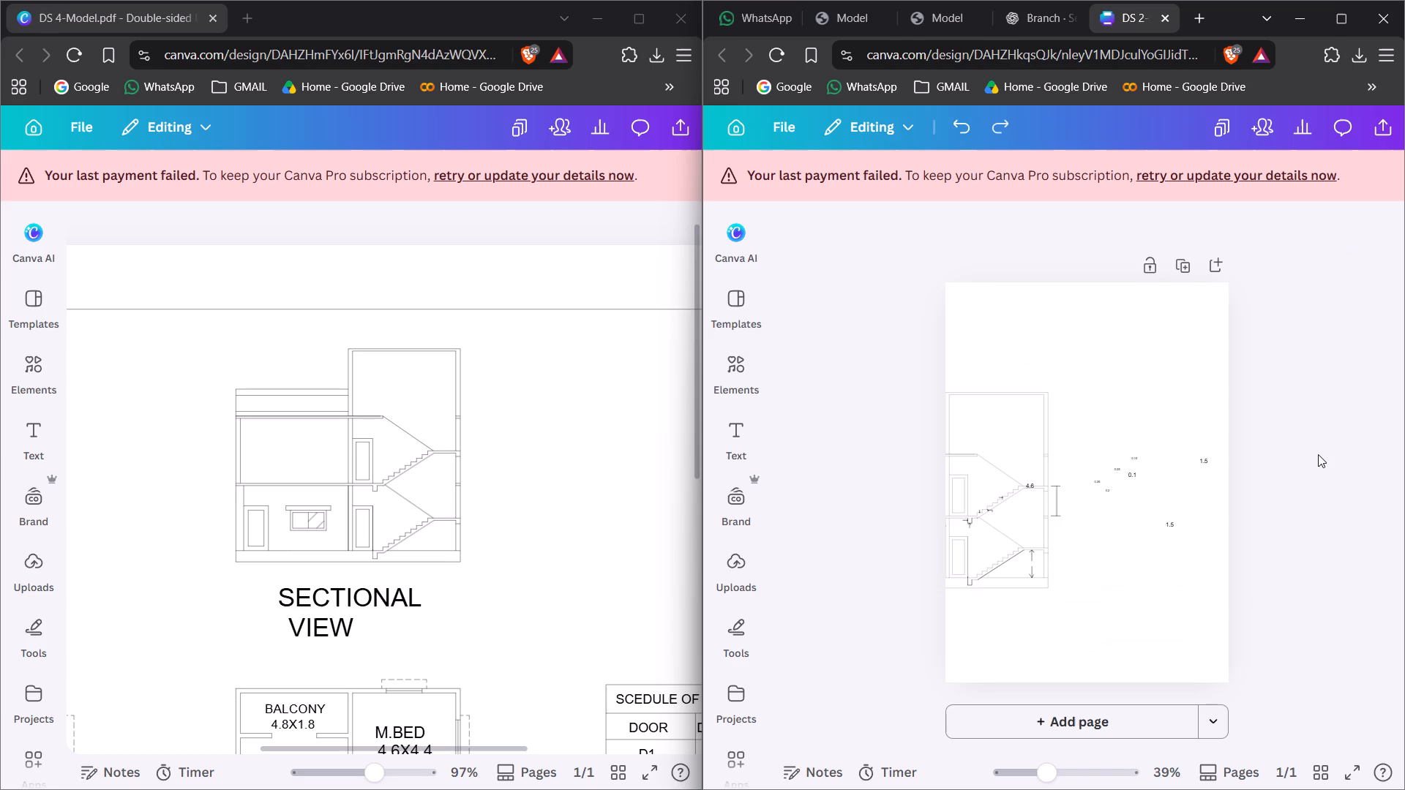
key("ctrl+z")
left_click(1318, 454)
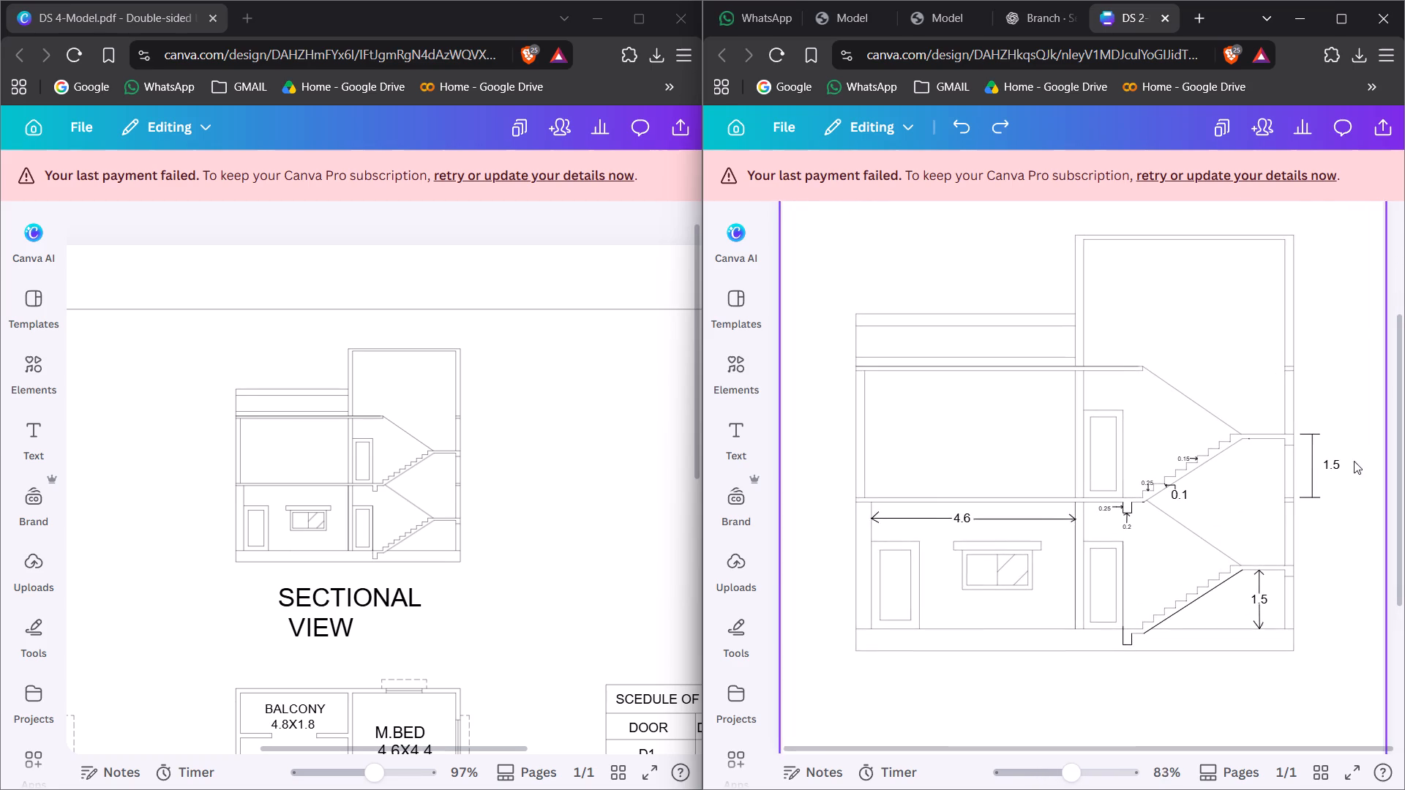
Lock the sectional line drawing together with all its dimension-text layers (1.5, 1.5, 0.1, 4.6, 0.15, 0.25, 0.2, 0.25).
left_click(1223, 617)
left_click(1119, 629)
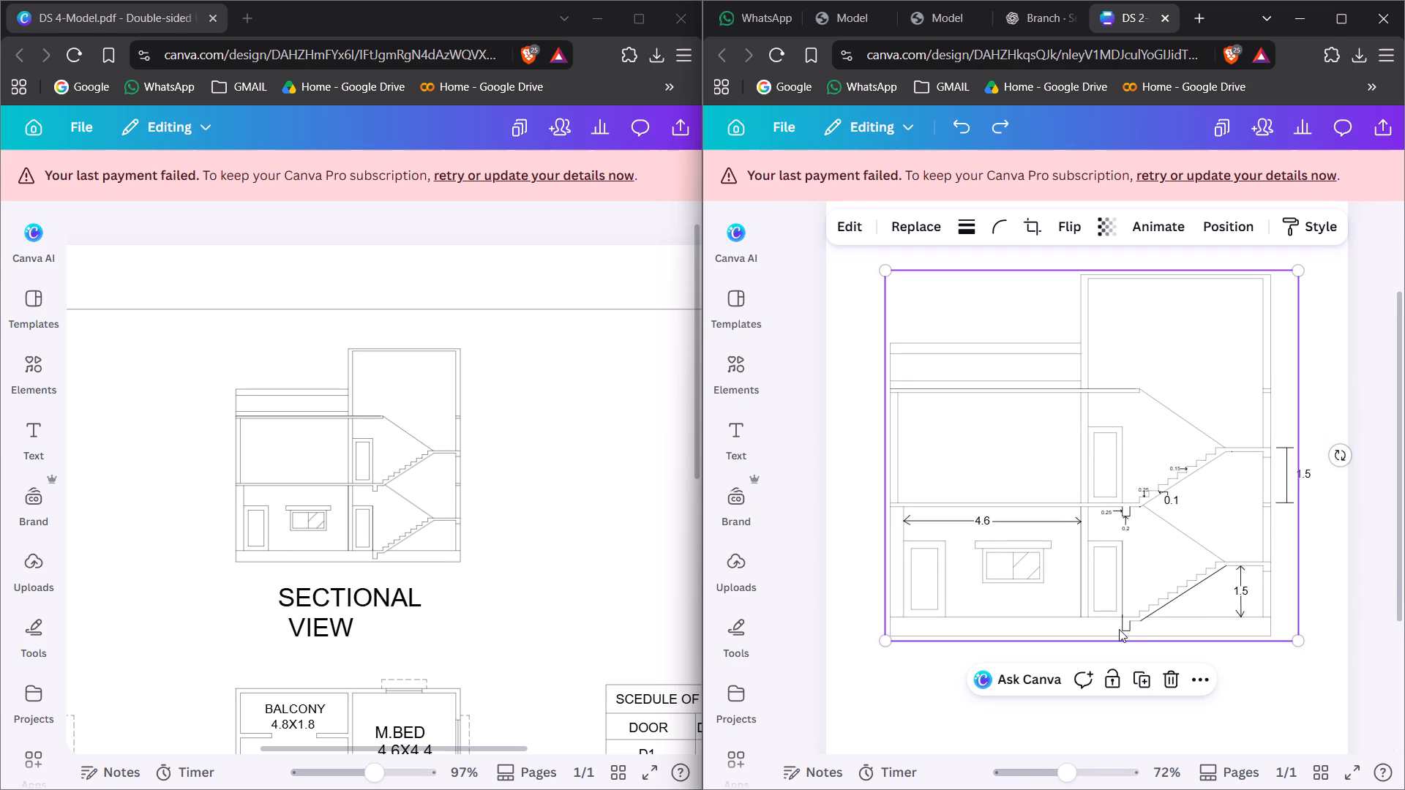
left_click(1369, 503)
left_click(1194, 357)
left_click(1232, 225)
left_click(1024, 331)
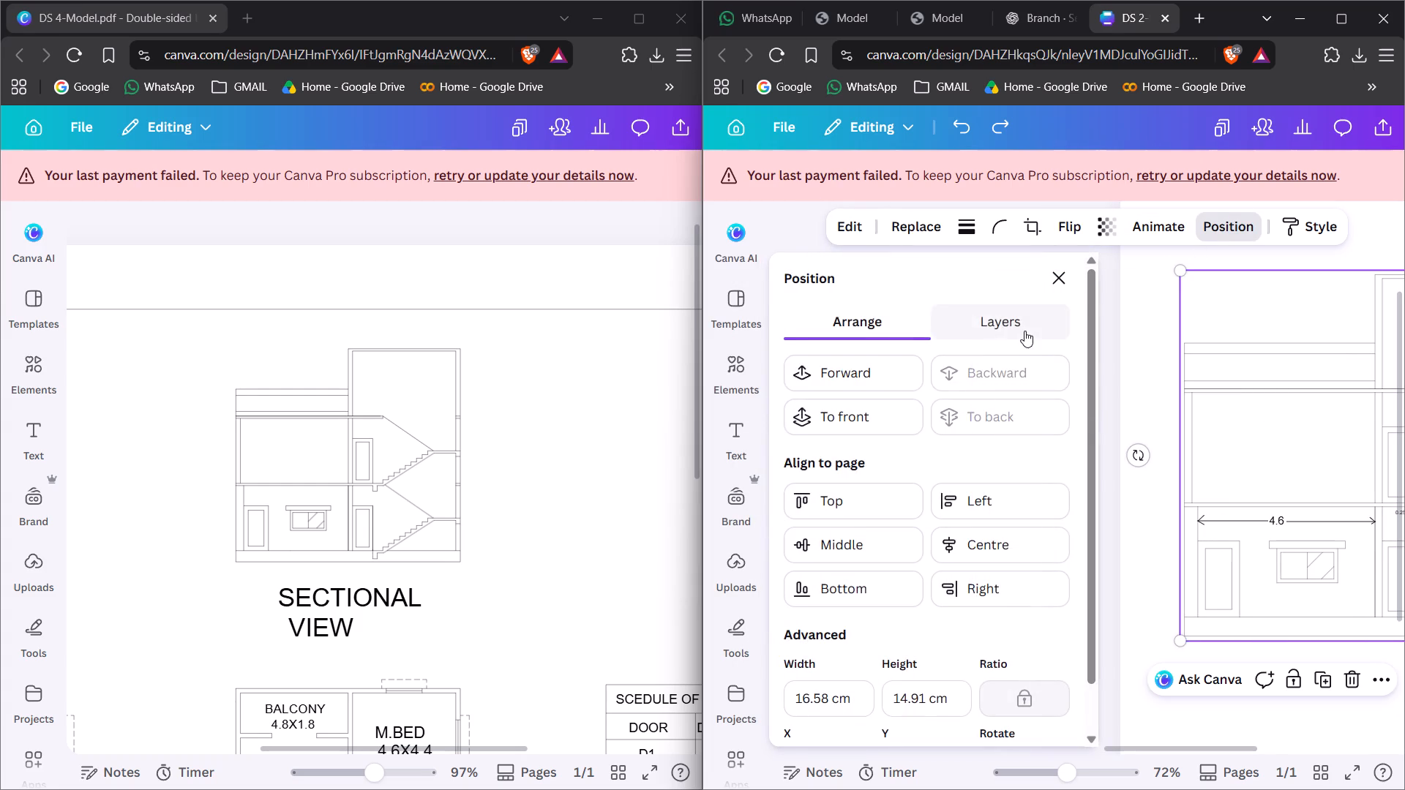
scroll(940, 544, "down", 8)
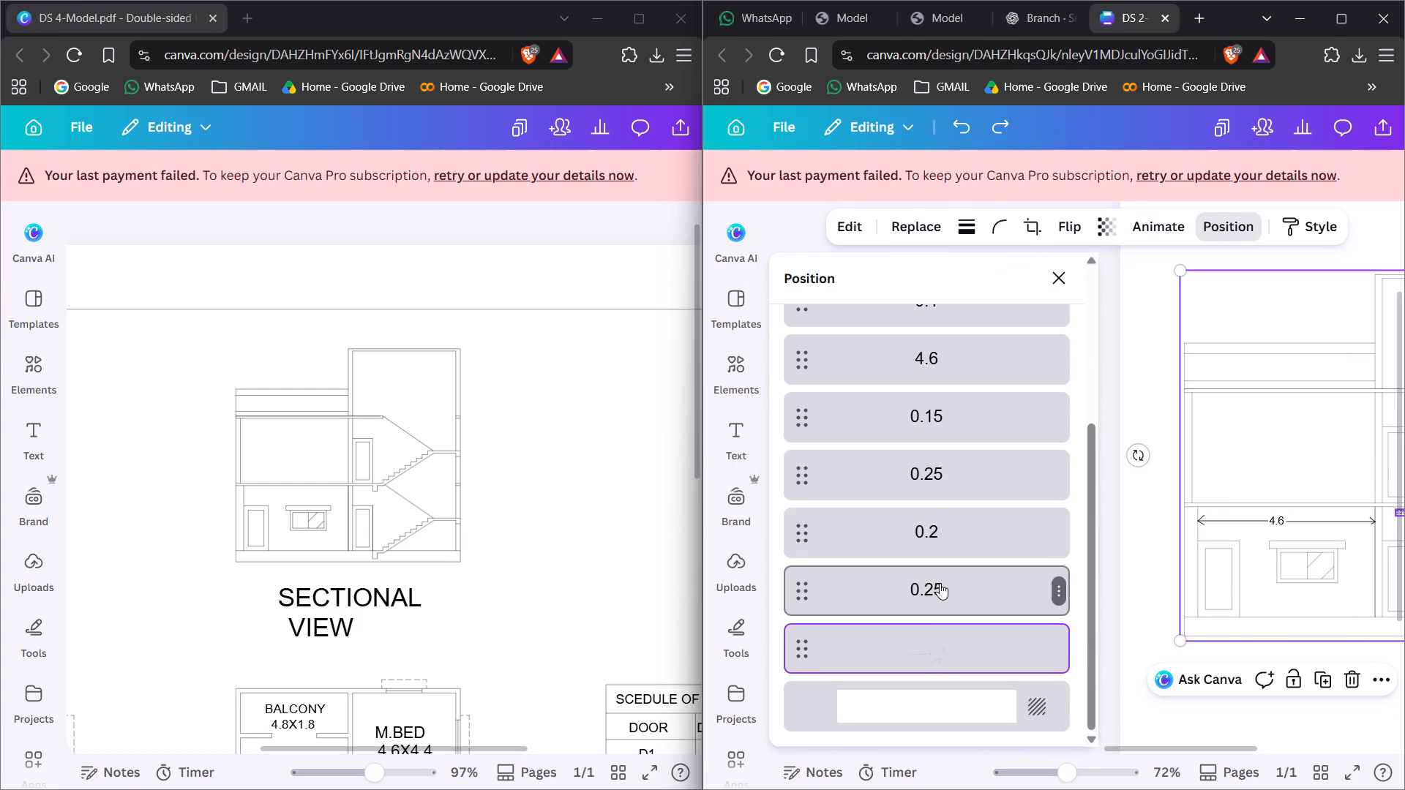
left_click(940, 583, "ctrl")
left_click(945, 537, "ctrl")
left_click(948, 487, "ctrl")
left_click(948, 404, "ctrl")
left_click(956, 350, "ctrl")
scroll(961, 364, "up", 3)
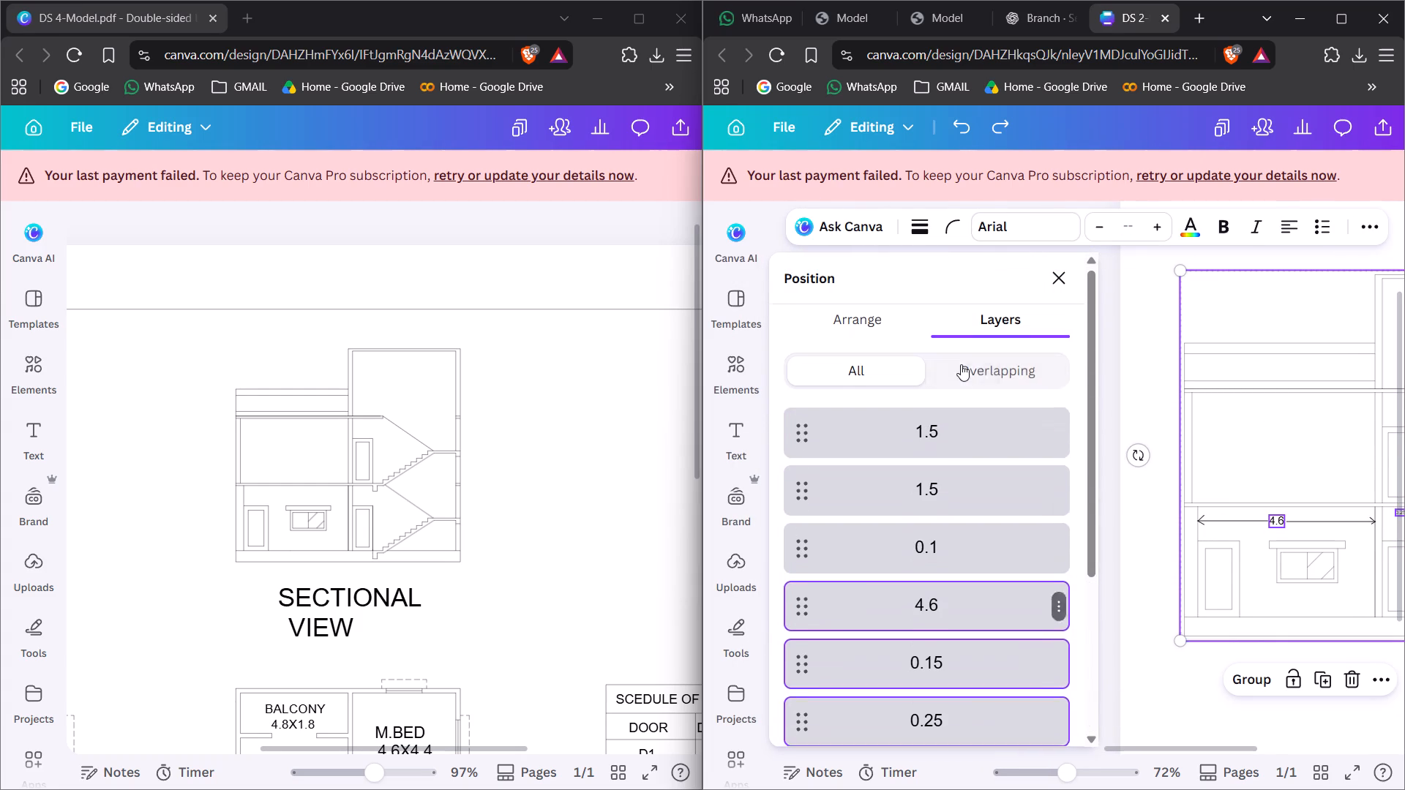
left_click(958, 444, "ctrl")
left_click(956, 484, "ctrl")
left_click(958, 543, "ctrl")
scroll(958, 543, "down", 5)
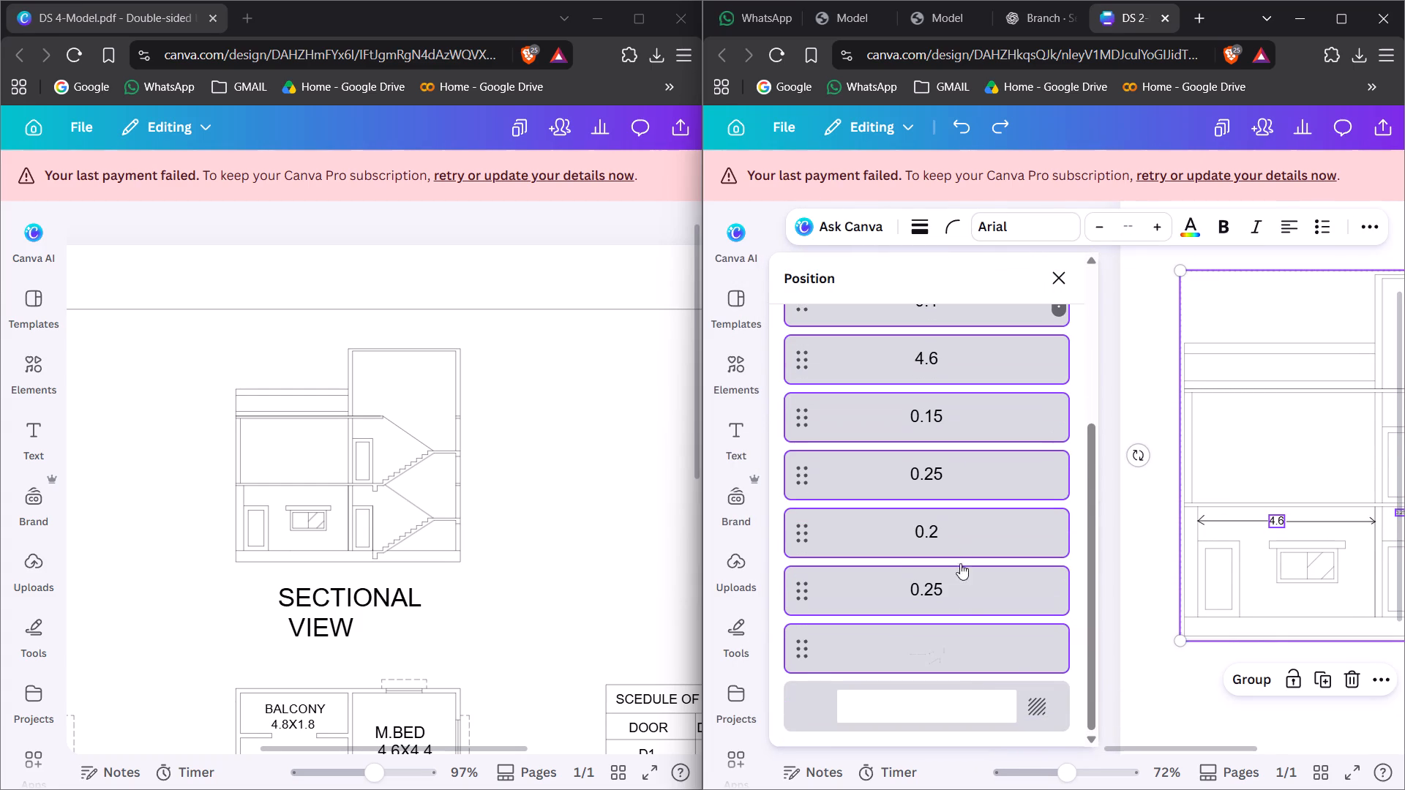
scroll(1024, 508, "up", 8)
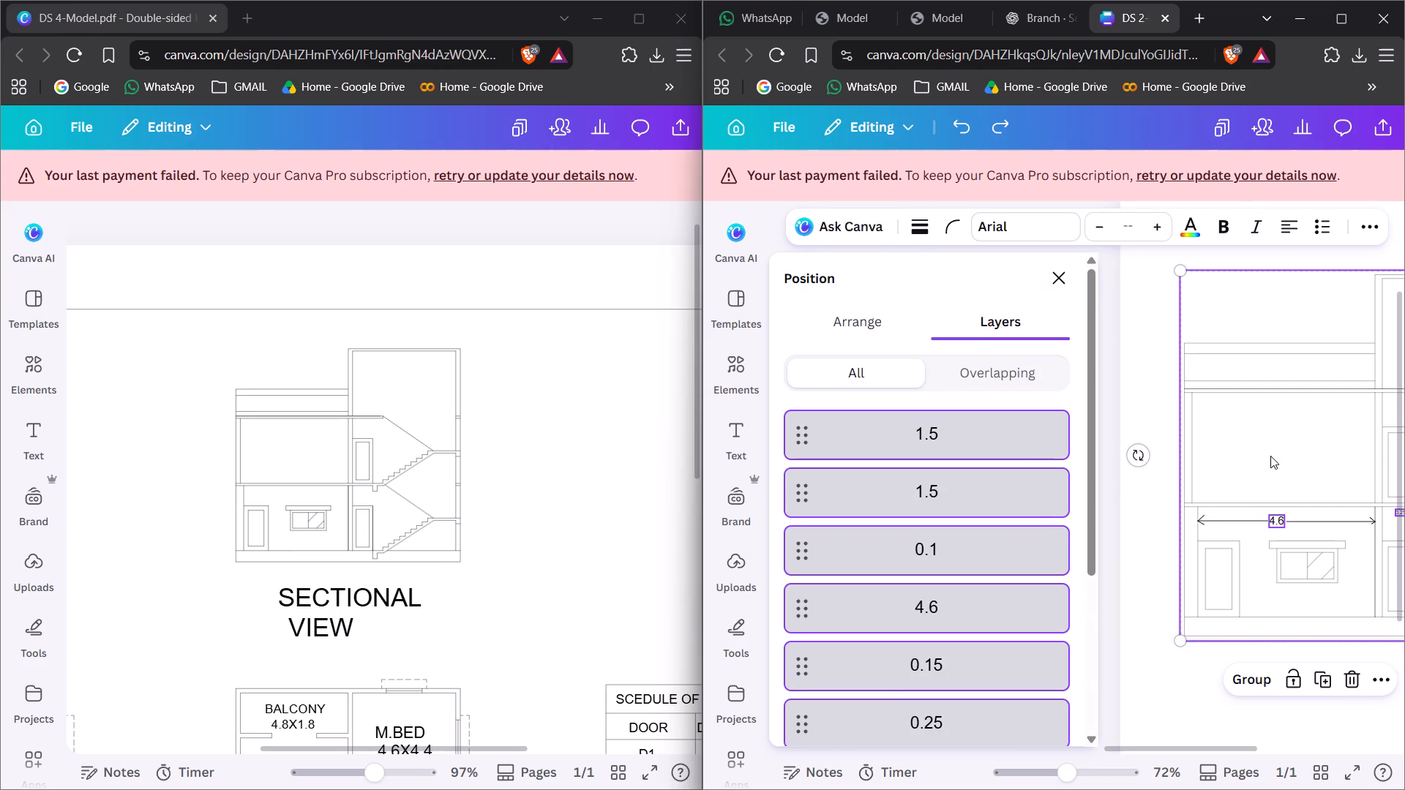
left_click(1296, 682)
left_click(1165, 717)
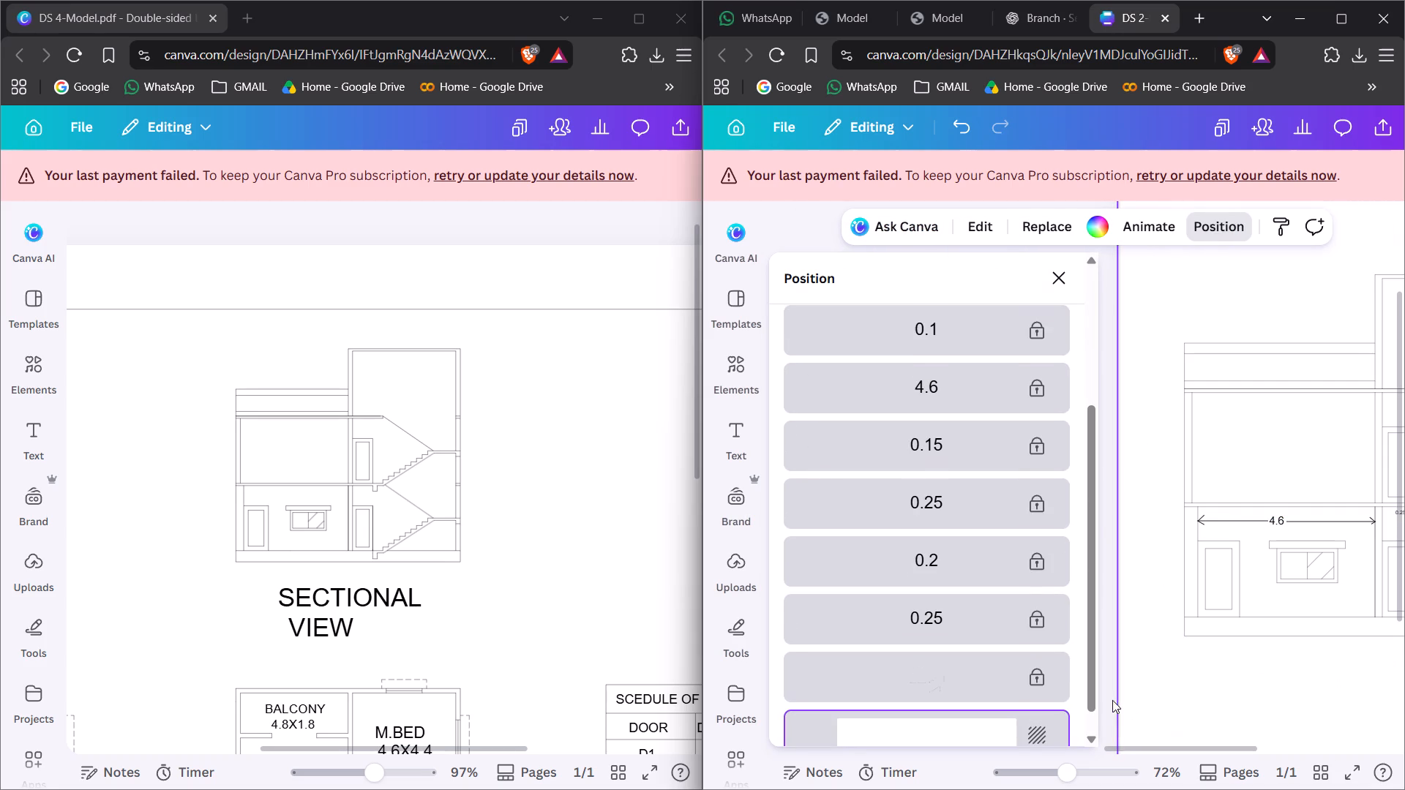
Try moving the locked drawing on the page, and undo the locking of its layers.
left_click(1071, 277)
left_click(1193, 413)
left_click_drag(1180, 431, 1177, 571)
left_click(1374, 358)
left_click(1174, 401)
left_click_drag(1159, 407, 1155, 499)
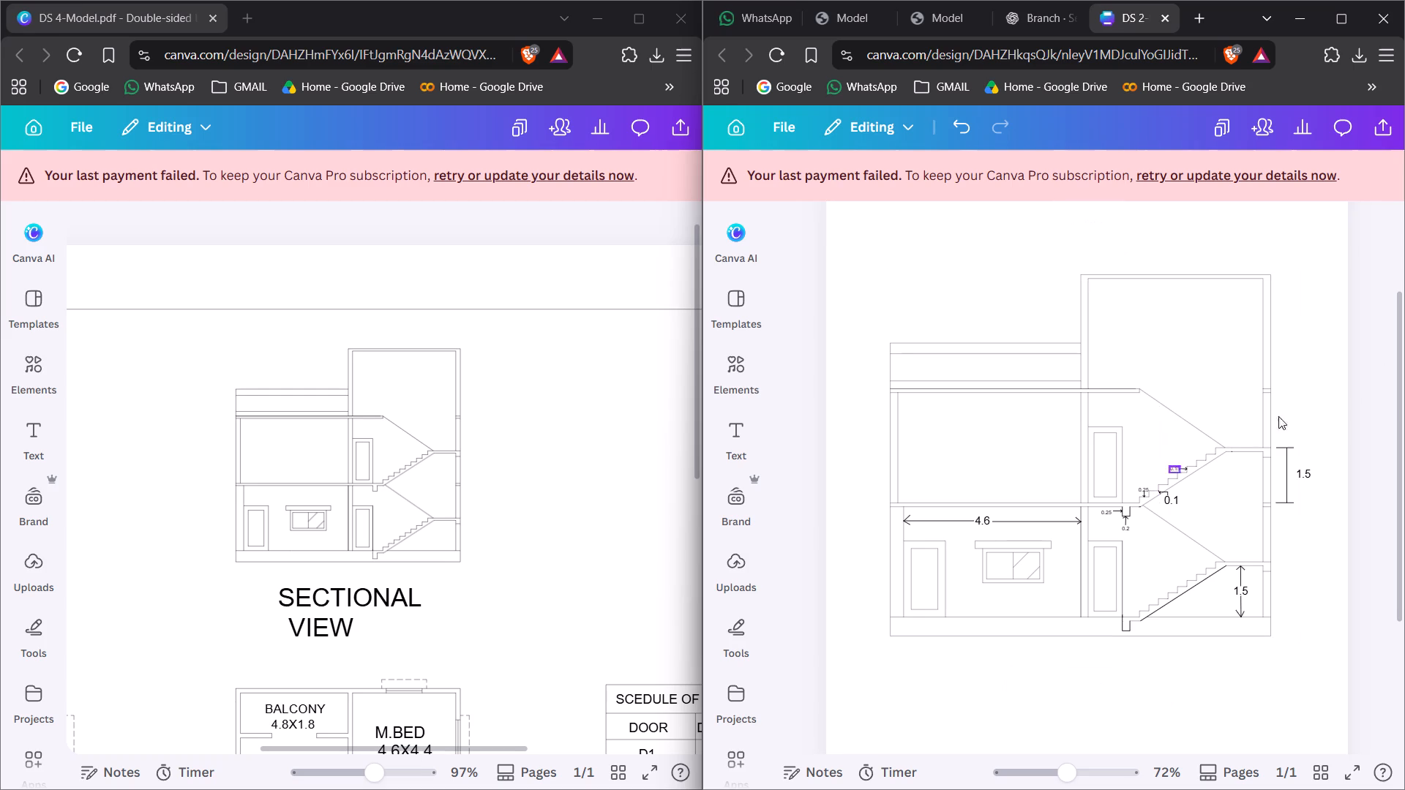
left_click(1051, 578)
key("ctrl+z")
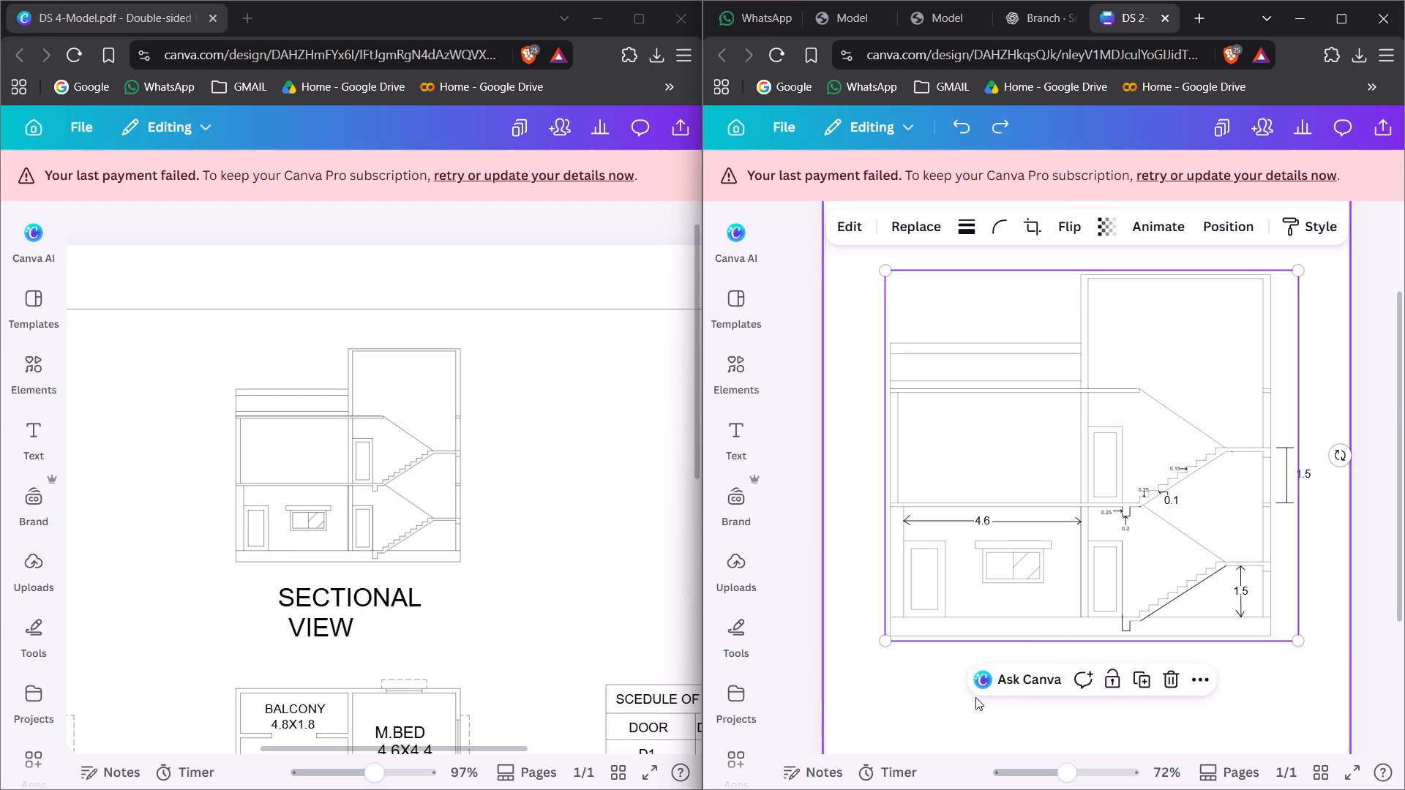
Group the sectional line drawing with all its dimension-text layers, leaving out the page background.
left_click(1239, 229)
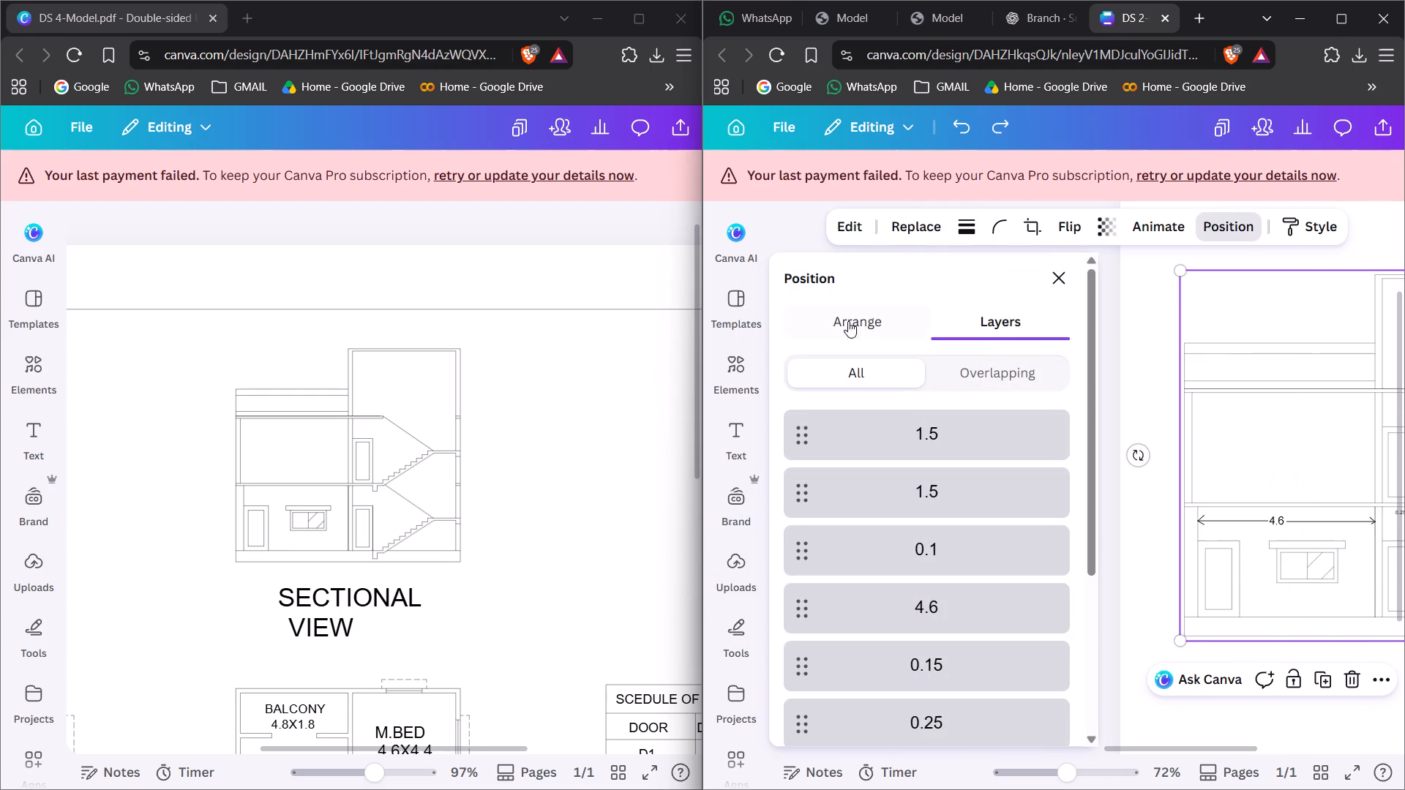
left_click(956, 424)
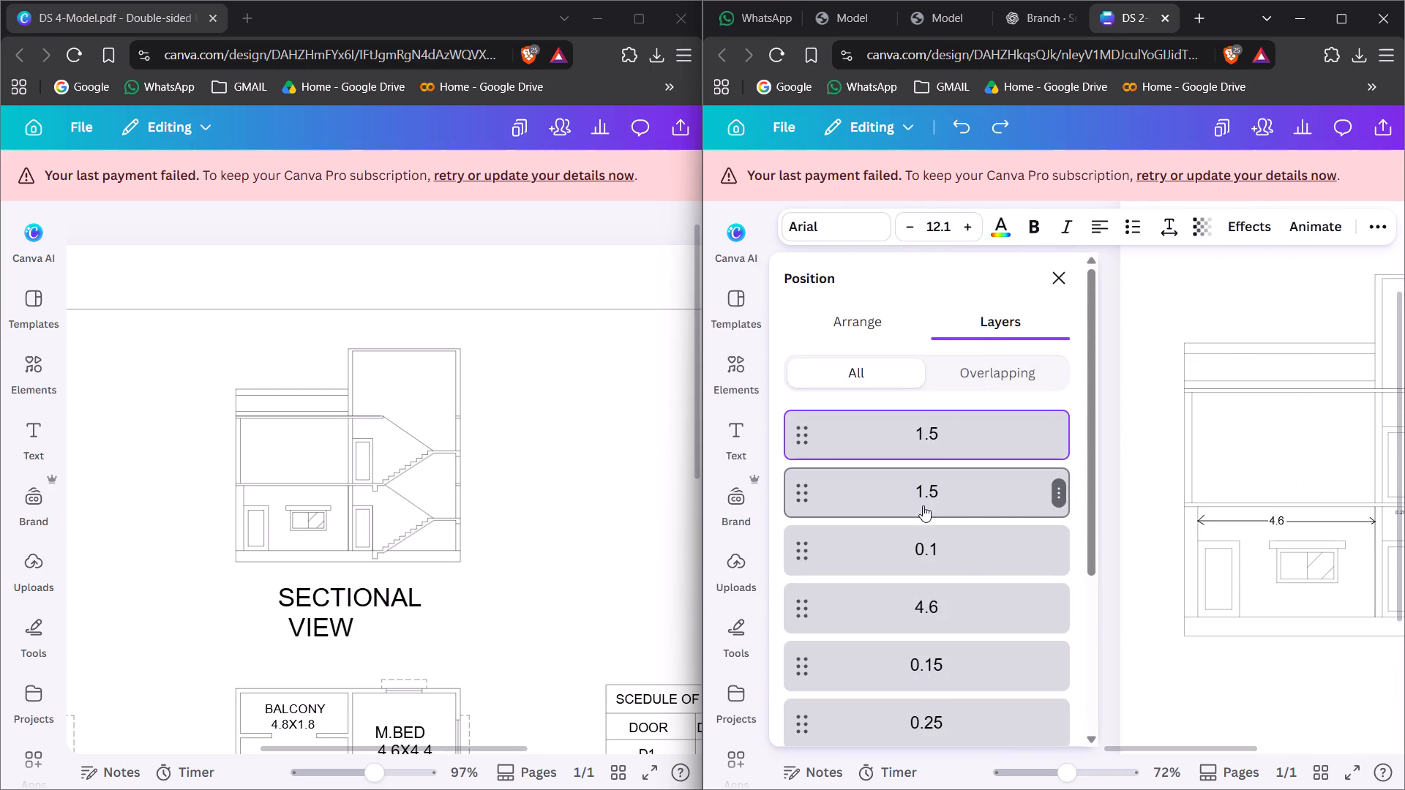
left_click(923, 493, "ctrl")
left_click(923, 538, "ctrl")
scroll(913, 606, "down", 2)
left_click(952, 424, "ctrl")
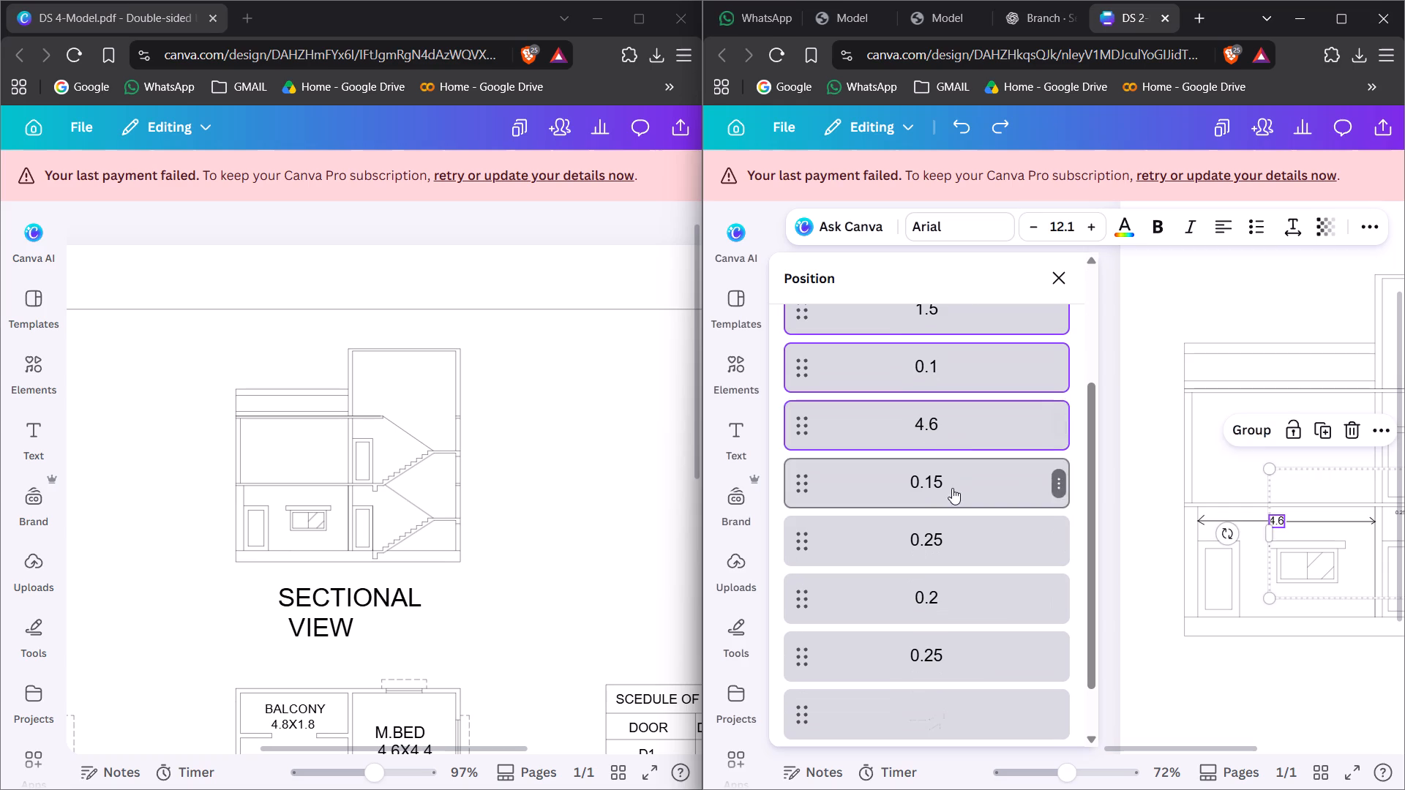
left_click(952, 488, "ctrl")
left_click(952, 555, "ctrl")
left_click(934, 612, "ctrl")
left_click(936, 651, "ctrl")
scroll(937, 633, "down", 4)
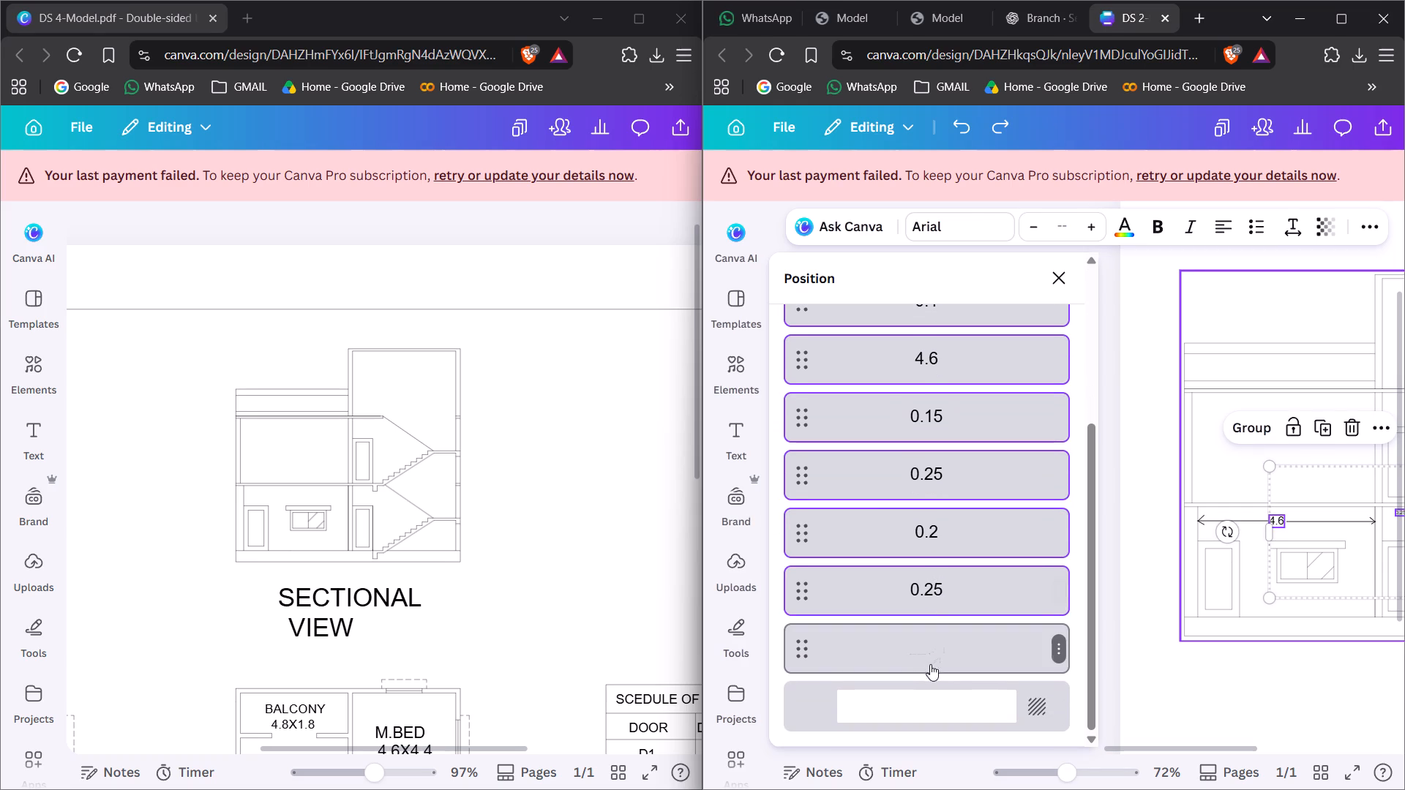
left_click(931, 658, "ctrl")
scroll(948, 586, "down", 4)
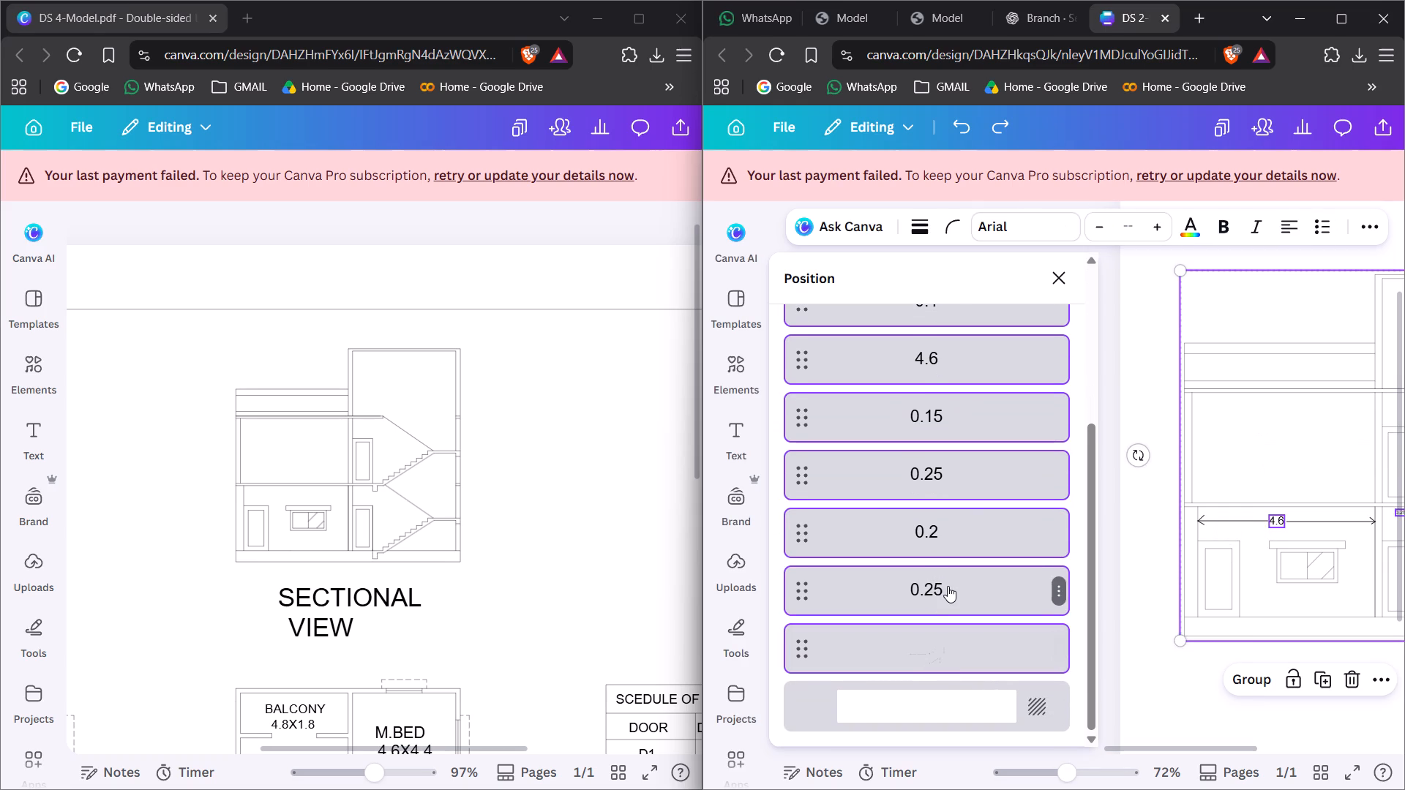
scroll(948, 586, "up", 10)
left_click(1232, 673)
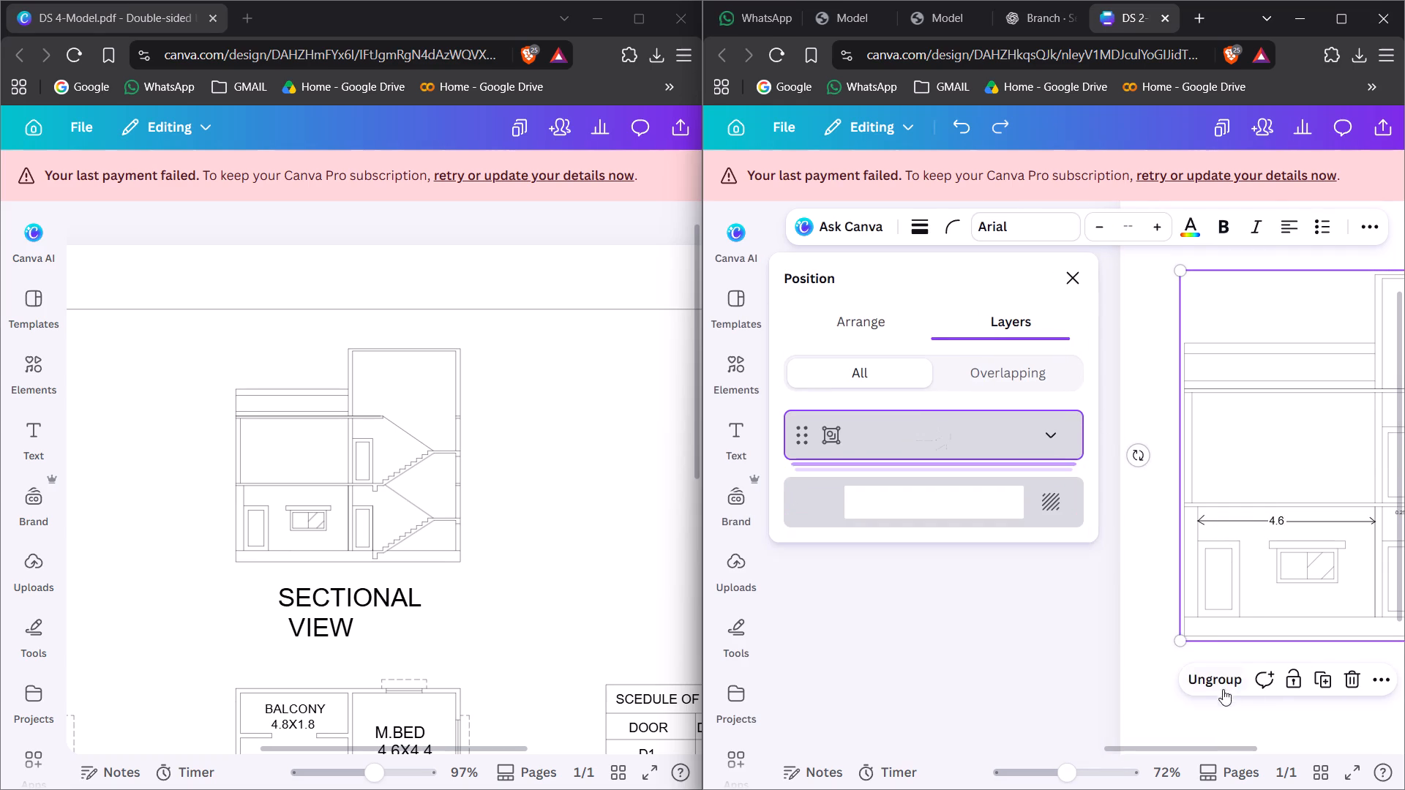
Move the grouped sectional drawing with its dimensions around the page as one unit.
left_click(1064, 279)
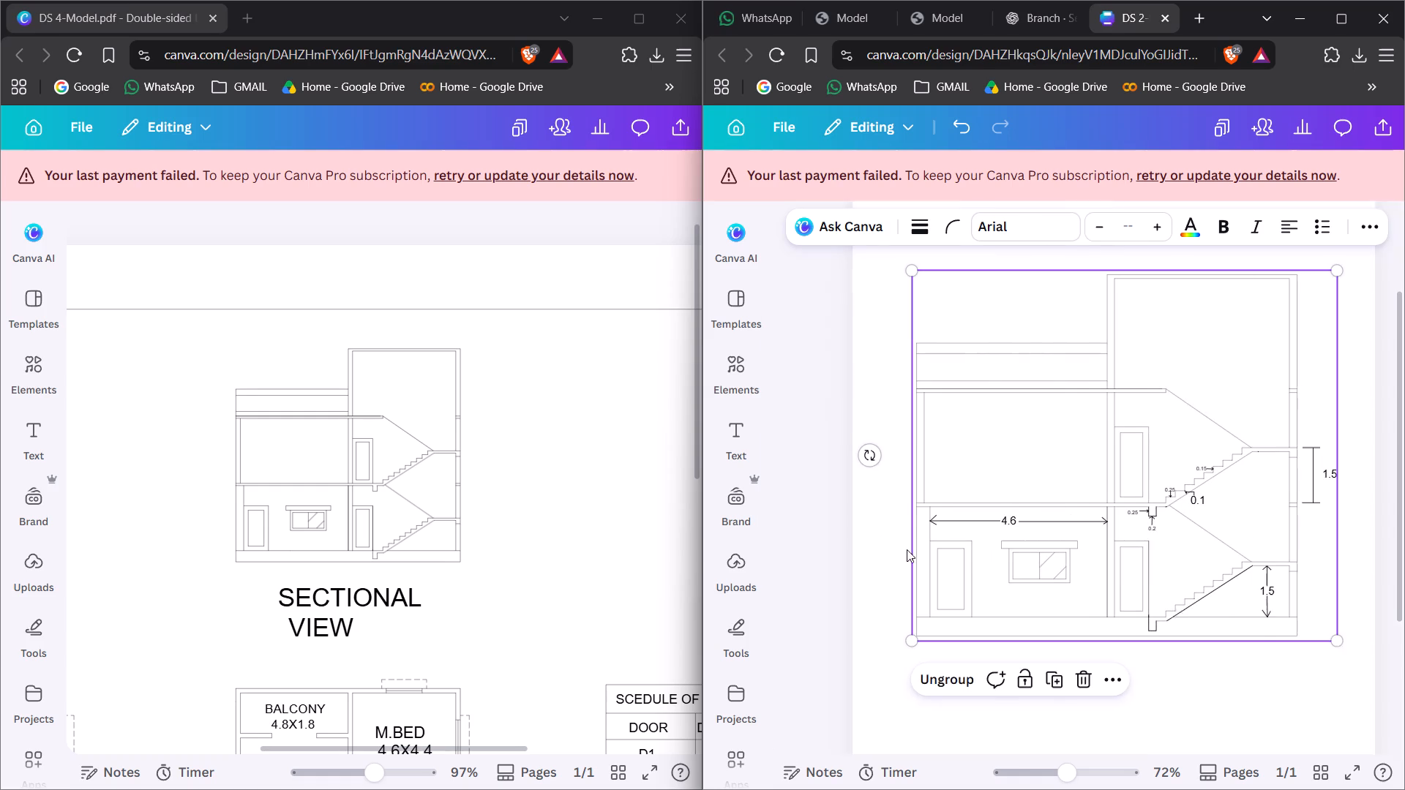
left_click(1346, 524)
left_click(1125, 513)
left_click_drag(1125, 519, 1119, 692)
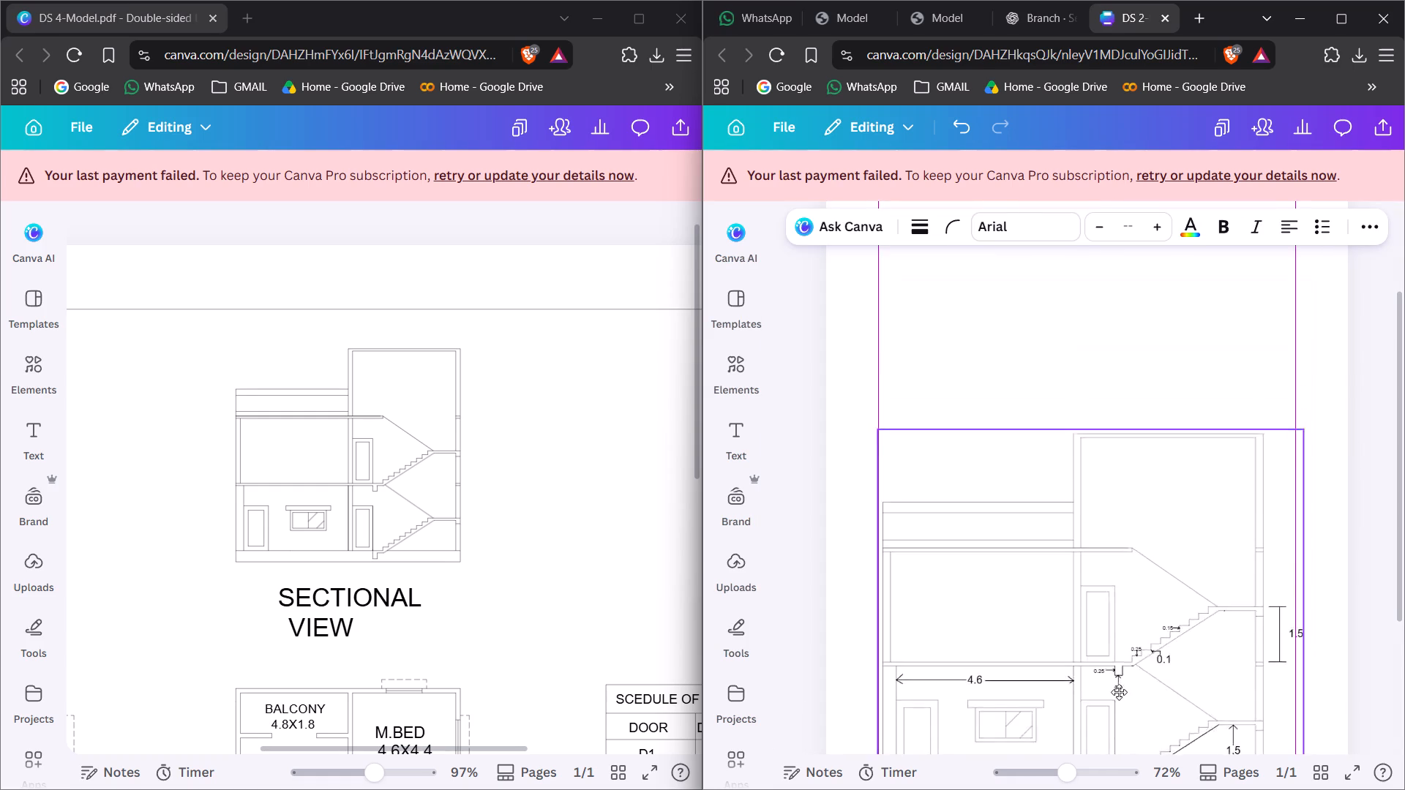
left_click_drag(1119, 692, 1101, 542)
left_click_drag(1132, 535, 1136, 580)
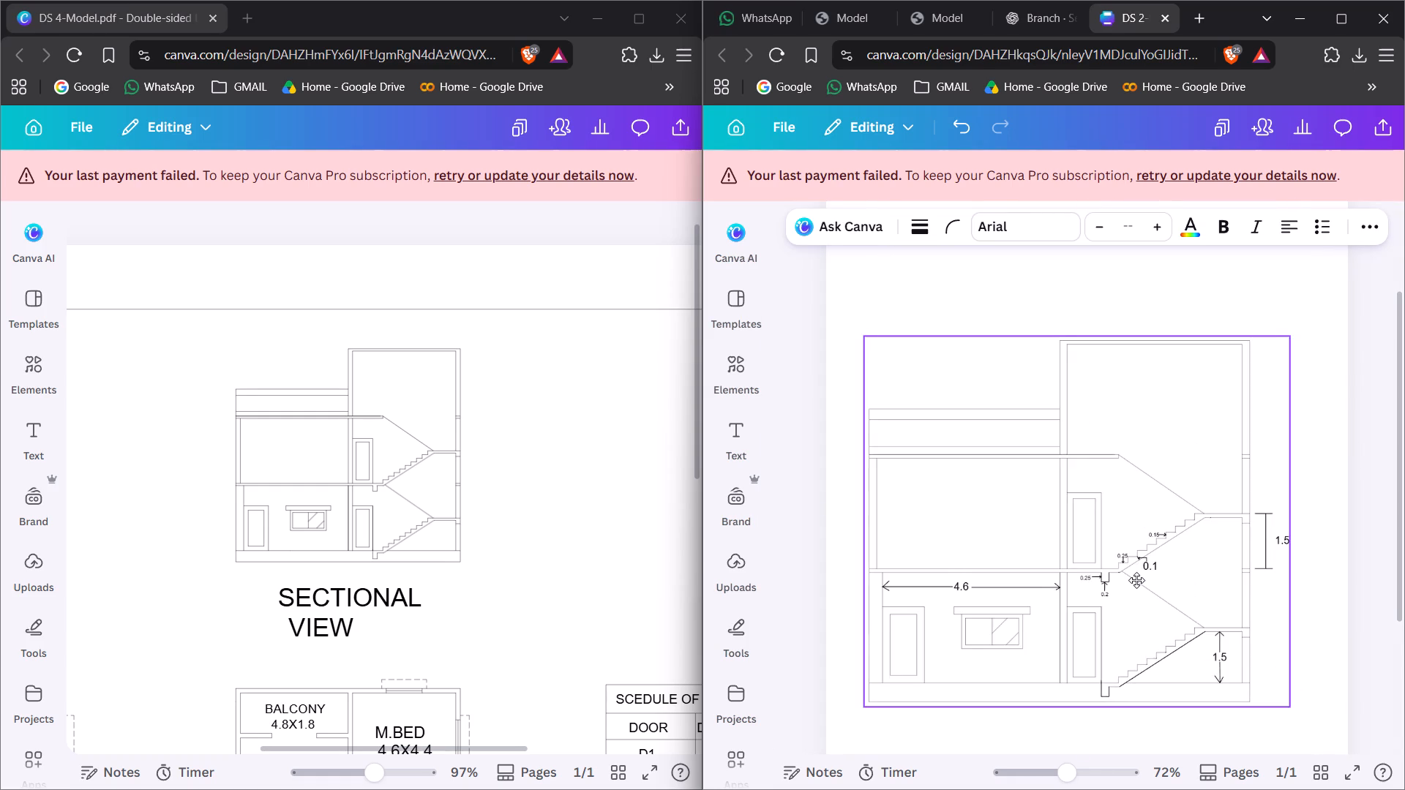
left_click_drag(1136, 580, 1138, 528)
left_click(1201, 548)
Compare the dimensioned sectional view in DS 2-Model.pdf with the sectional view on the DS 4-Model.pdf sheet.
scroll(1161, 535, "up", 6)
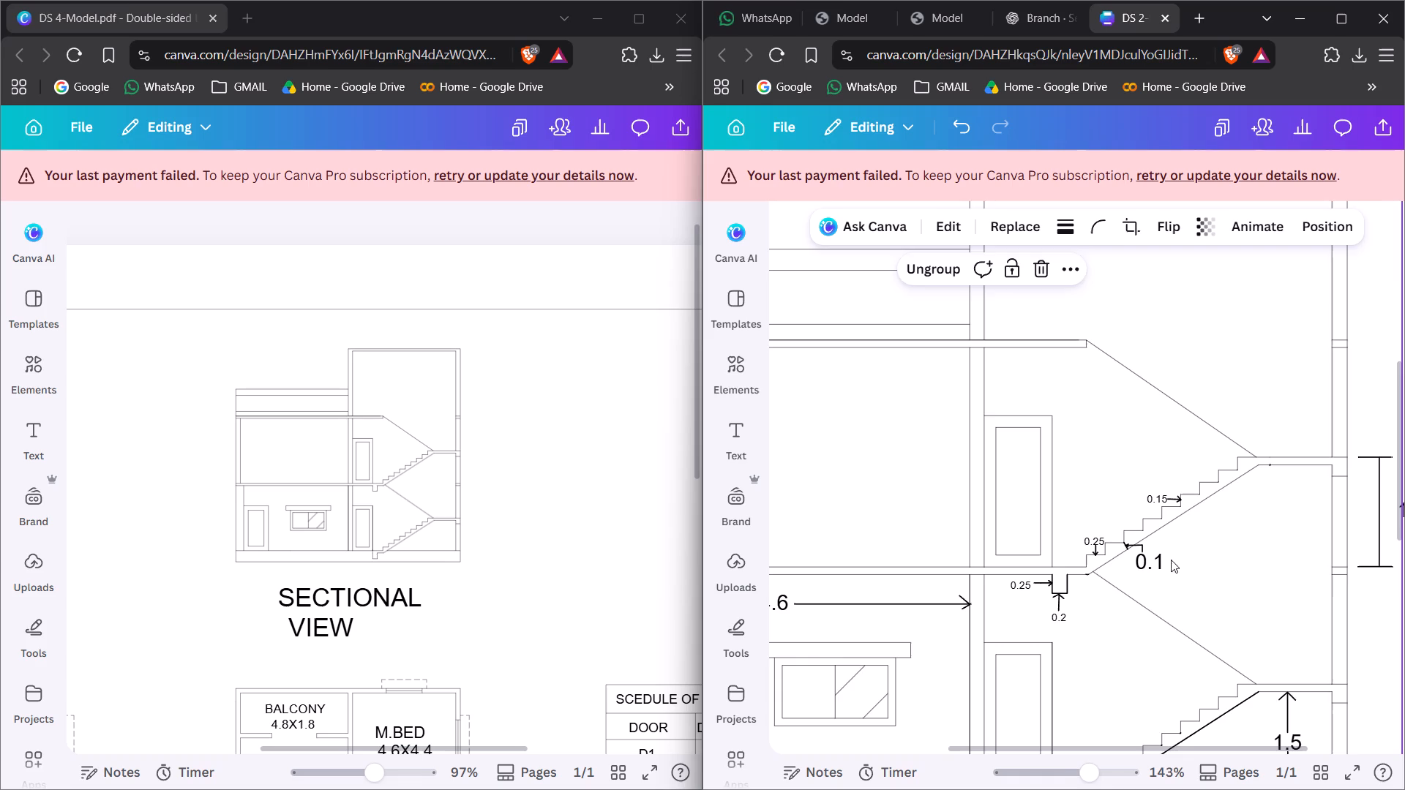
left_click(943, 25)
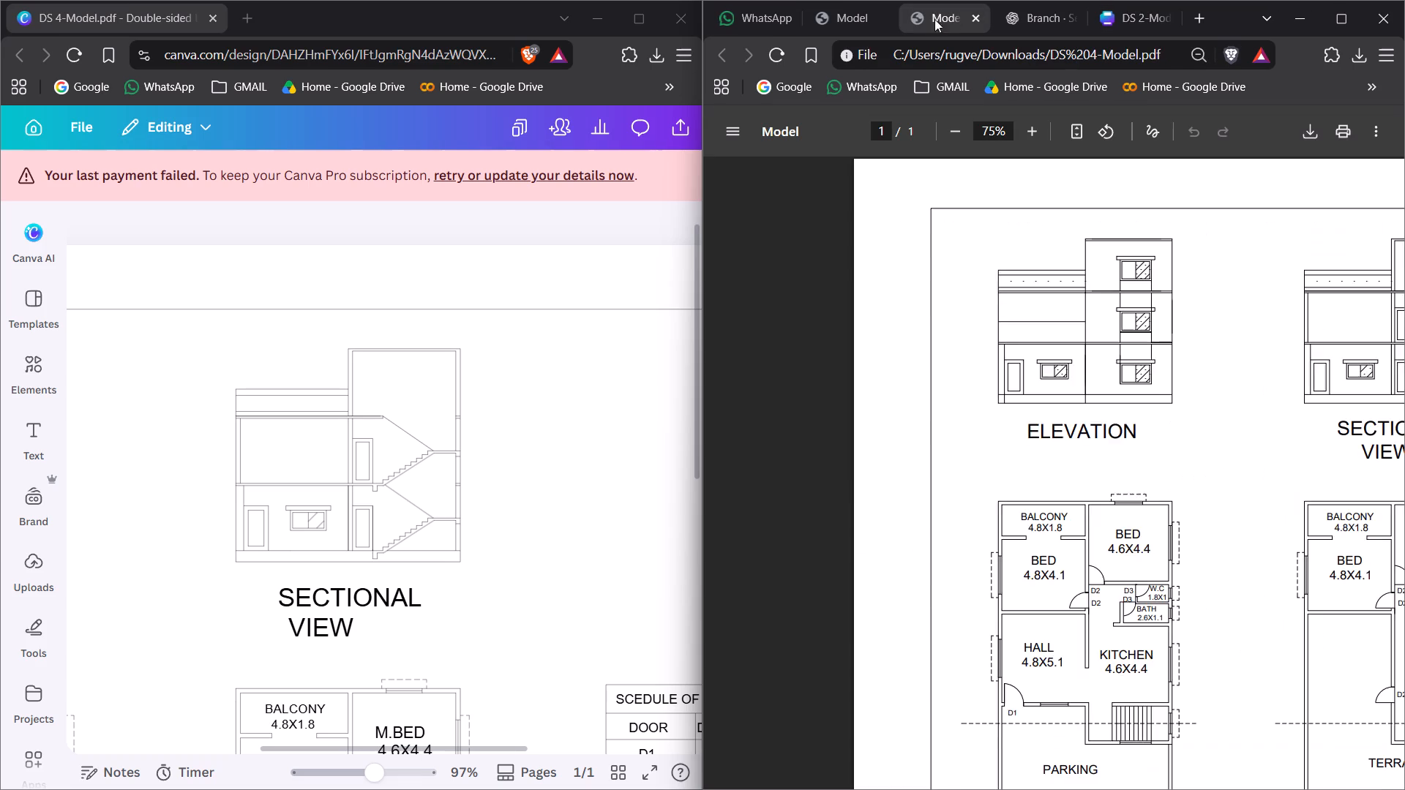
left_click(838, 0)
left_click(842, 13)
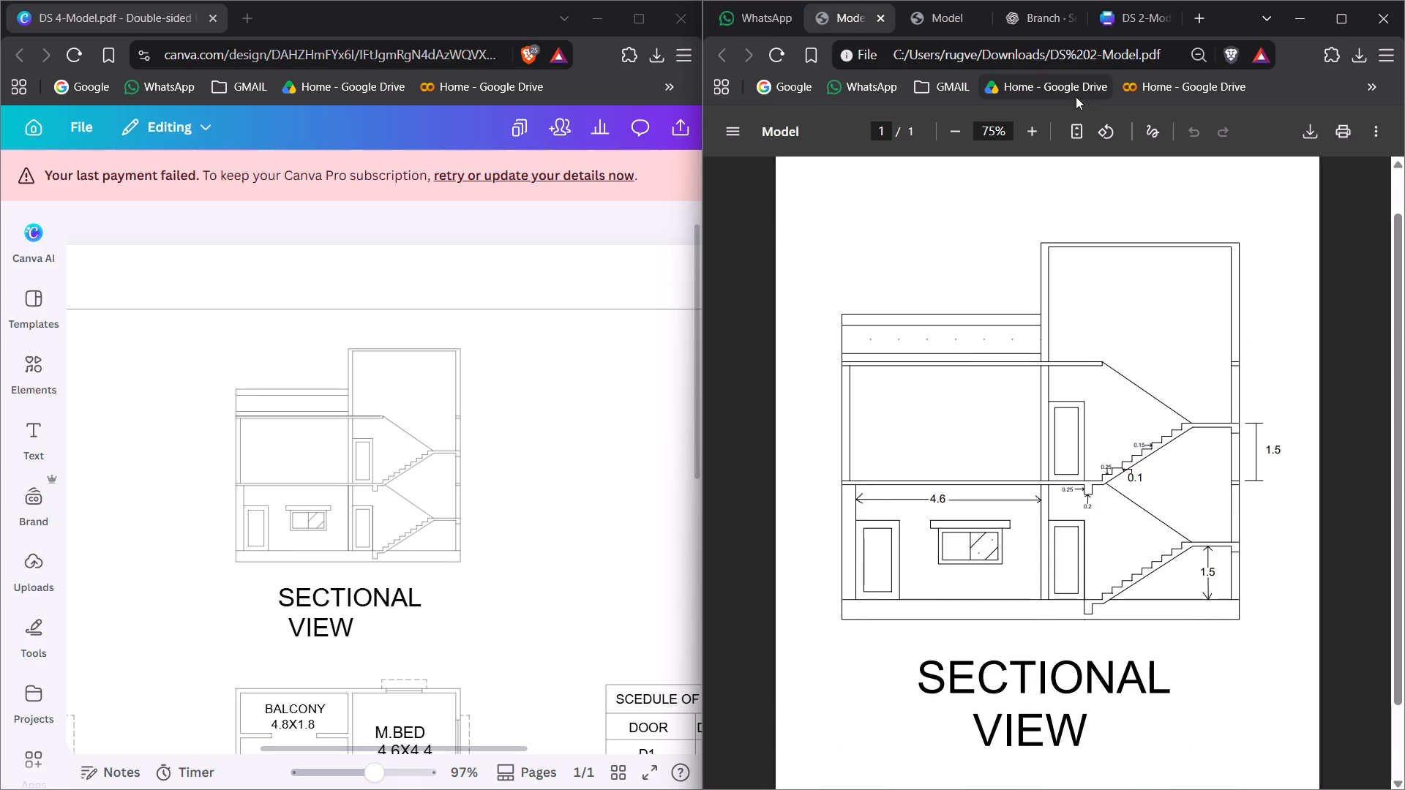
left_click(1045, 26)
left_click(965, 19)
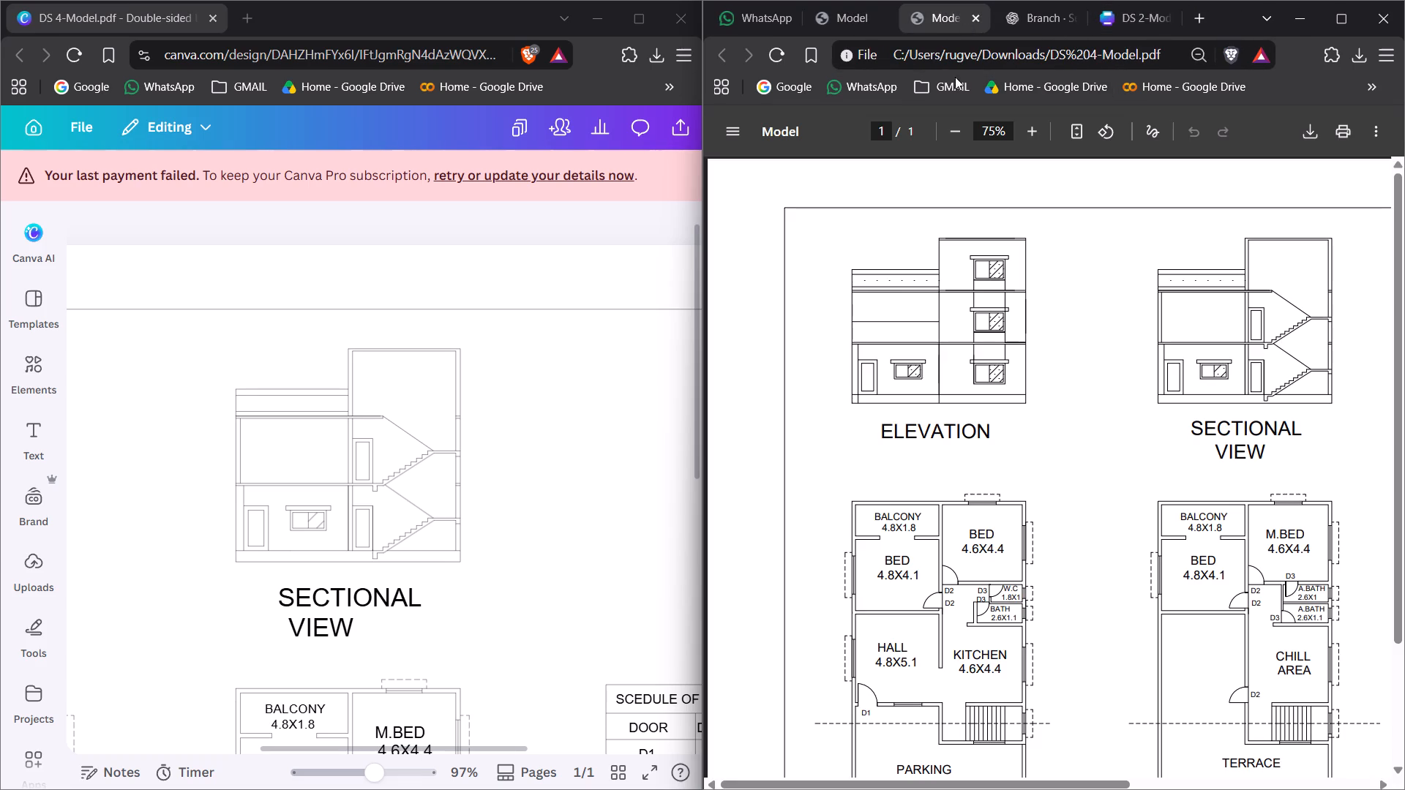
left_click(1049, 302)
left_click(828, 19)
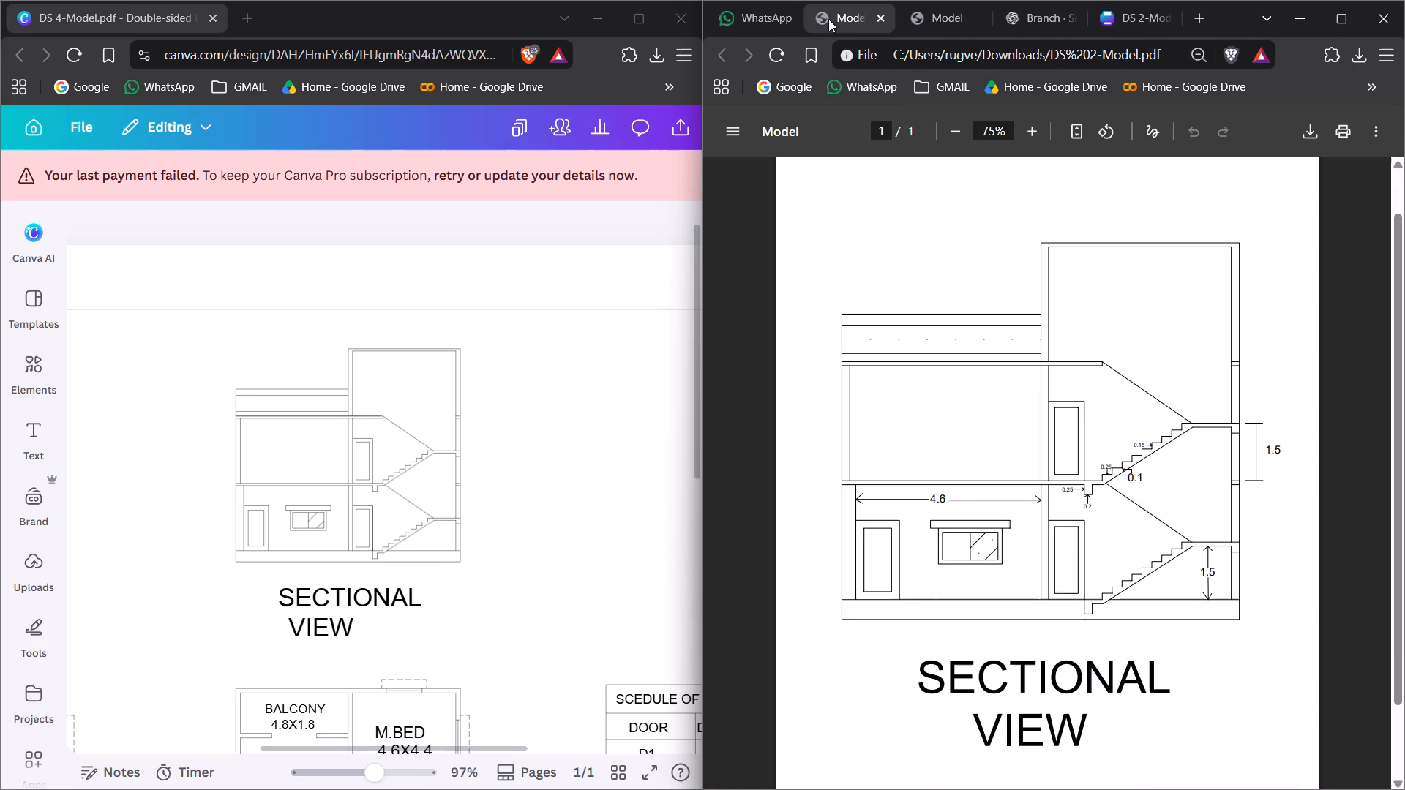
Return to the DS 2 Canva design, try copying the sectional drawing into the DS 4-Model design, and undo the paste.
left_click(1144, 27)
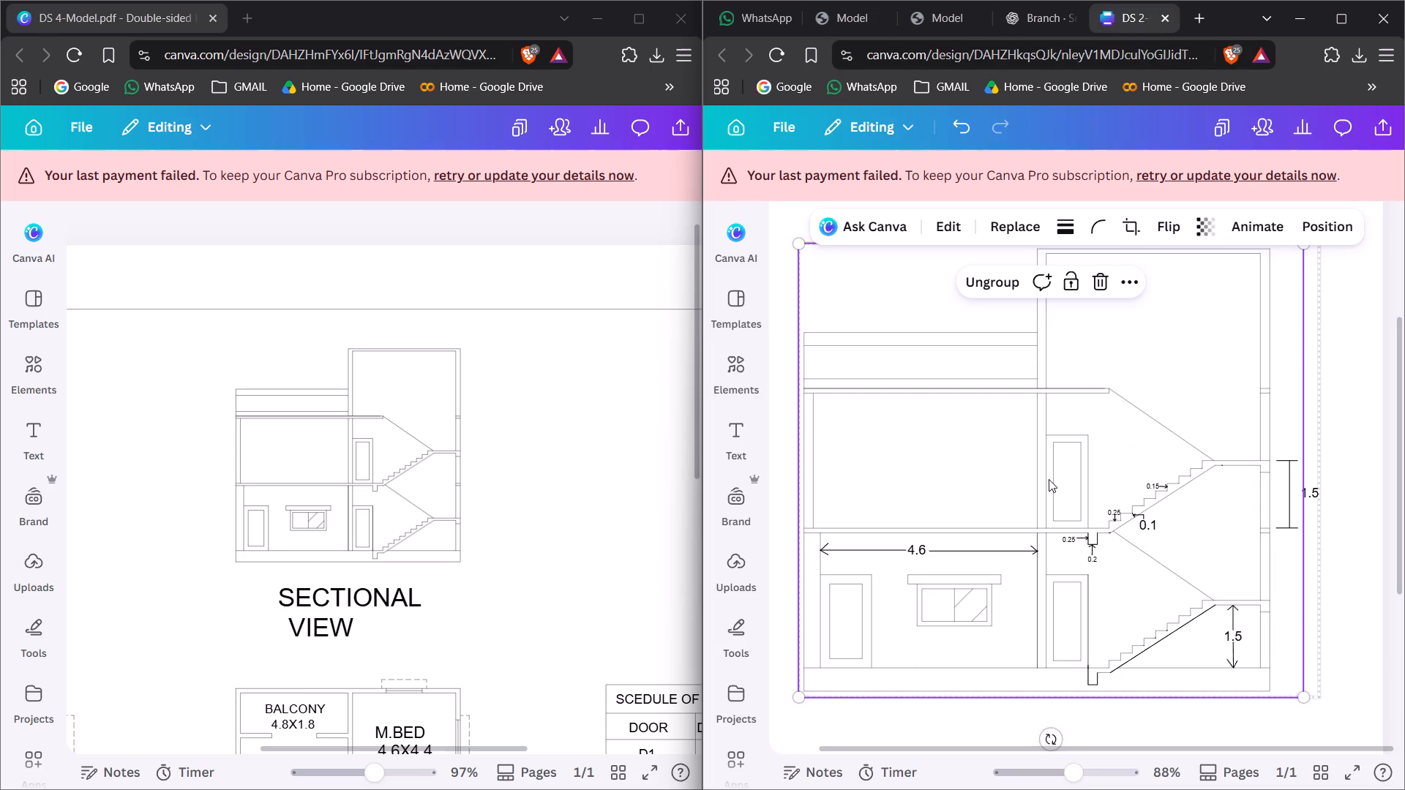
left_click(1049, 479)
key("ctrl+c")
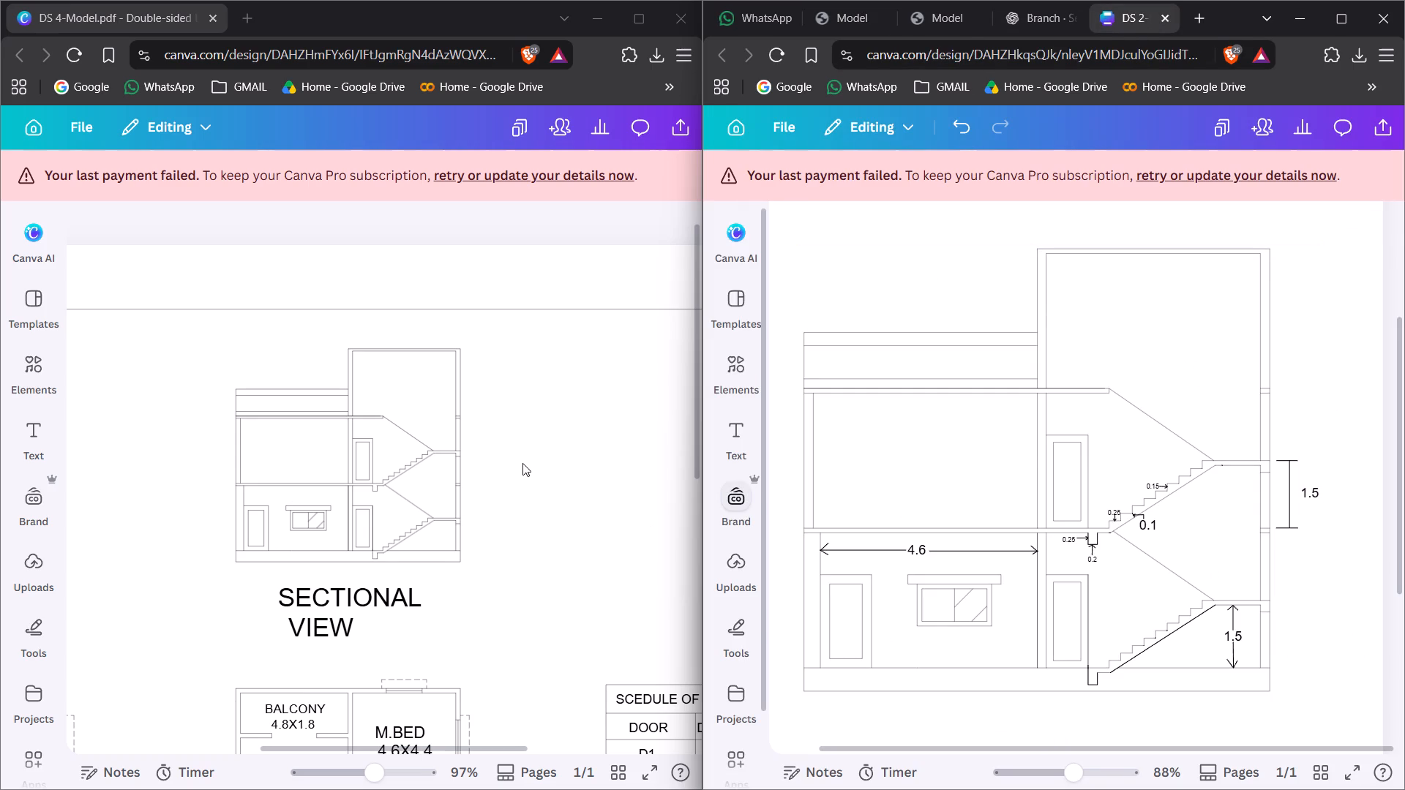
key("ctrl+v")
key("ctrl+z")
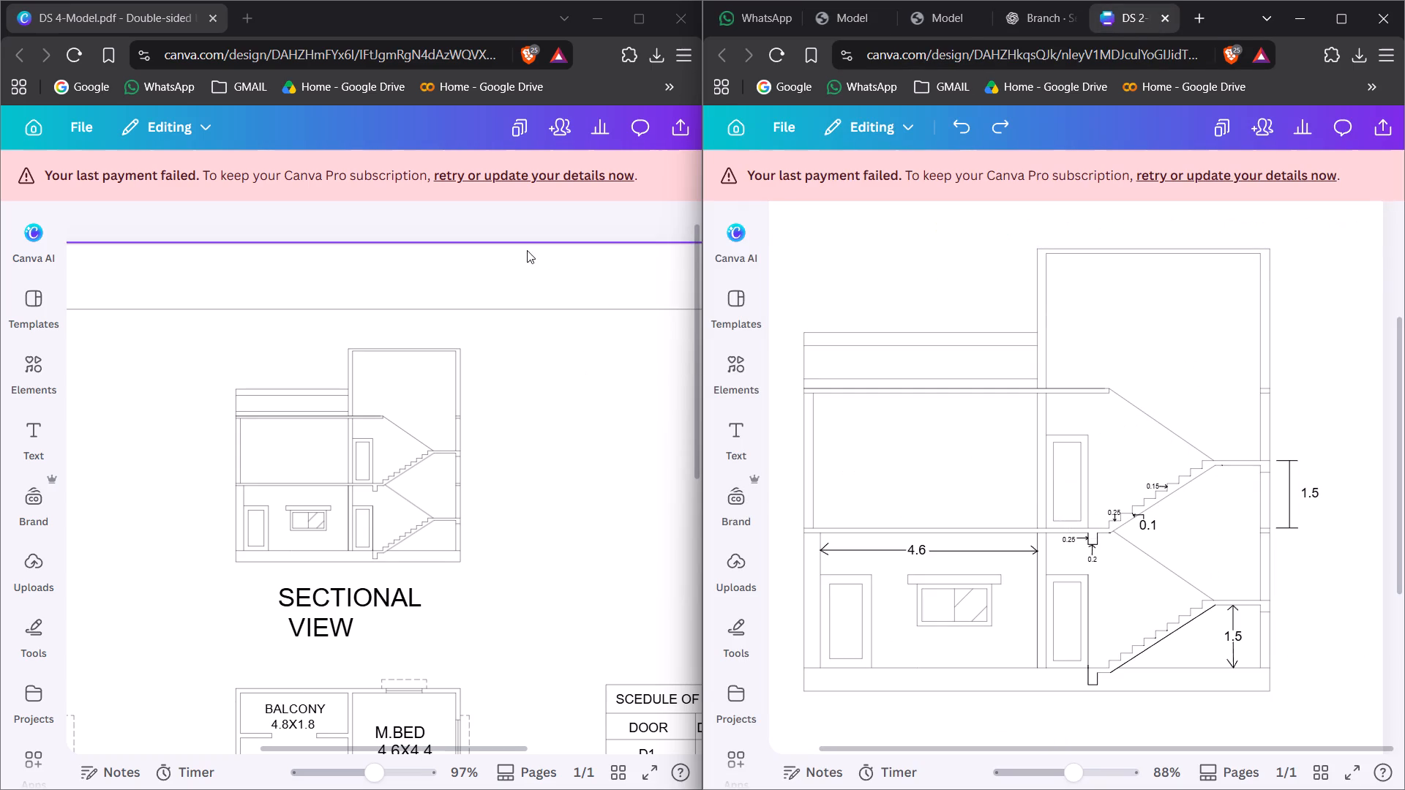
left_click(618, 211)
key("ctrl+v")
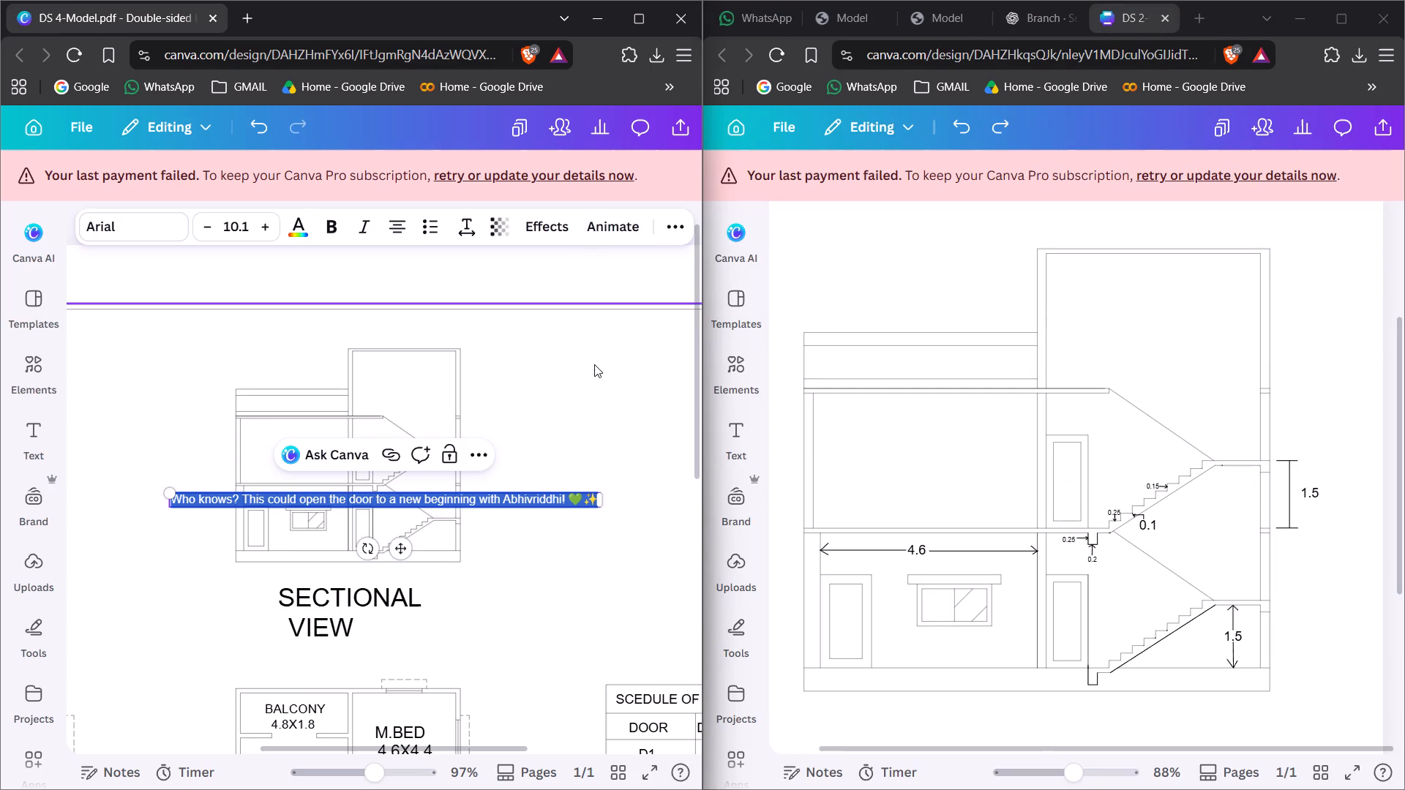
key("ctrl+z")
Copy the grouped sectional drawing with its dimensions and paste it into the DS 4-Model design.
left_click(1120, 438)
key("ctrl+c")
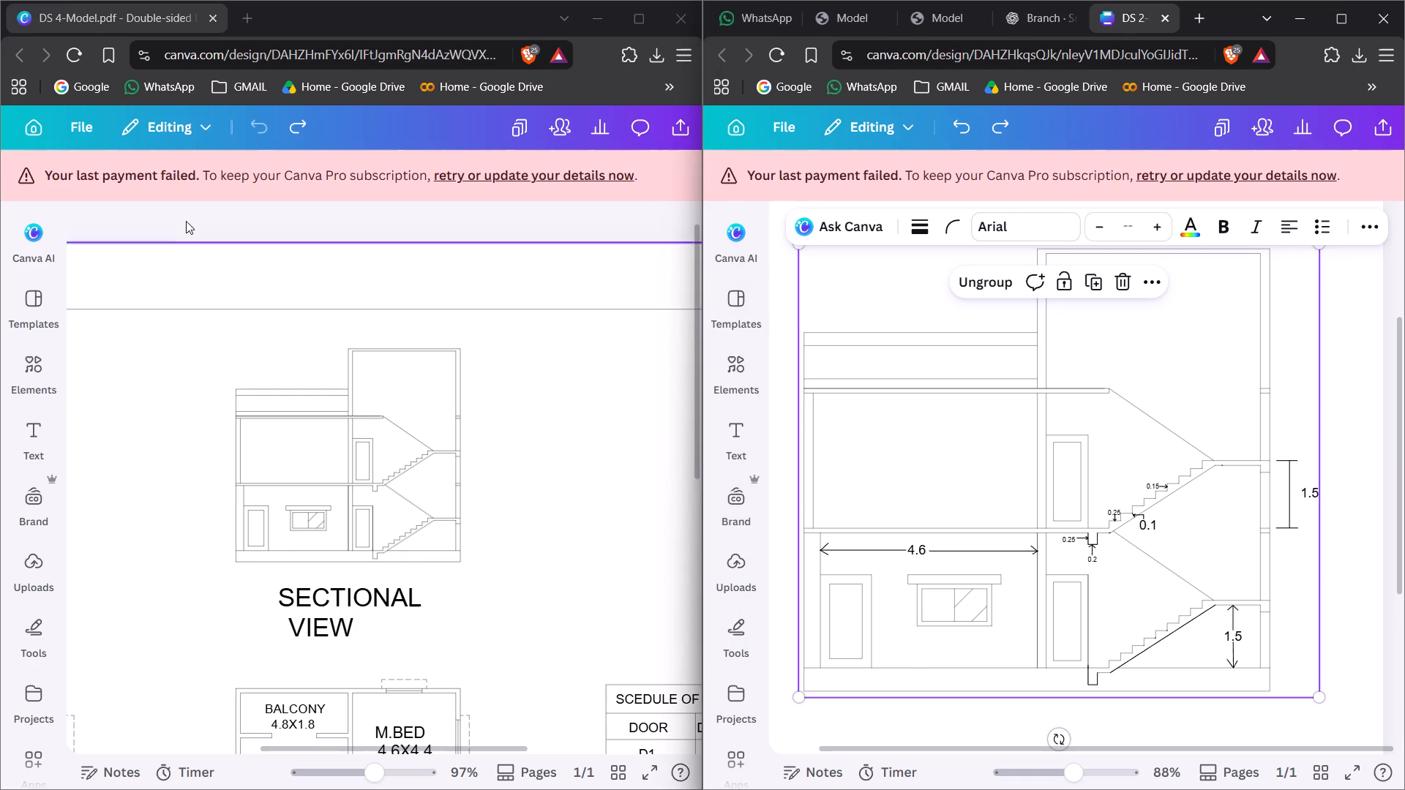
left_click(378, 220)
key("ctrl+v")
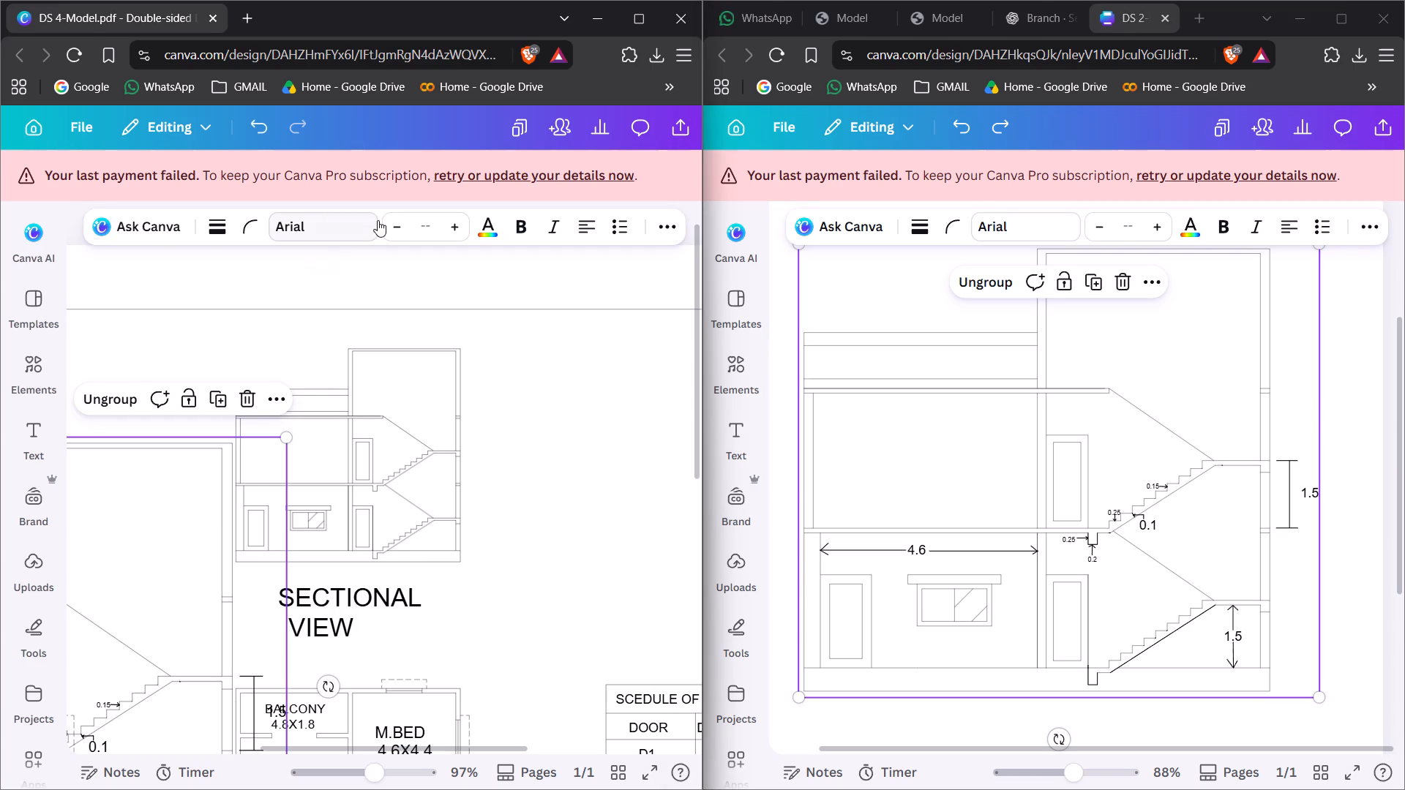
Scale down the pasted dimensioned sectional drawing and place it over the existing sectional view on the DS 4-Model sheet.
left_click_drag(200, 524, 566, 358)
left_click_drag(604, 350, 568, 414)
left_click_drag(616, 339, 301, 631)
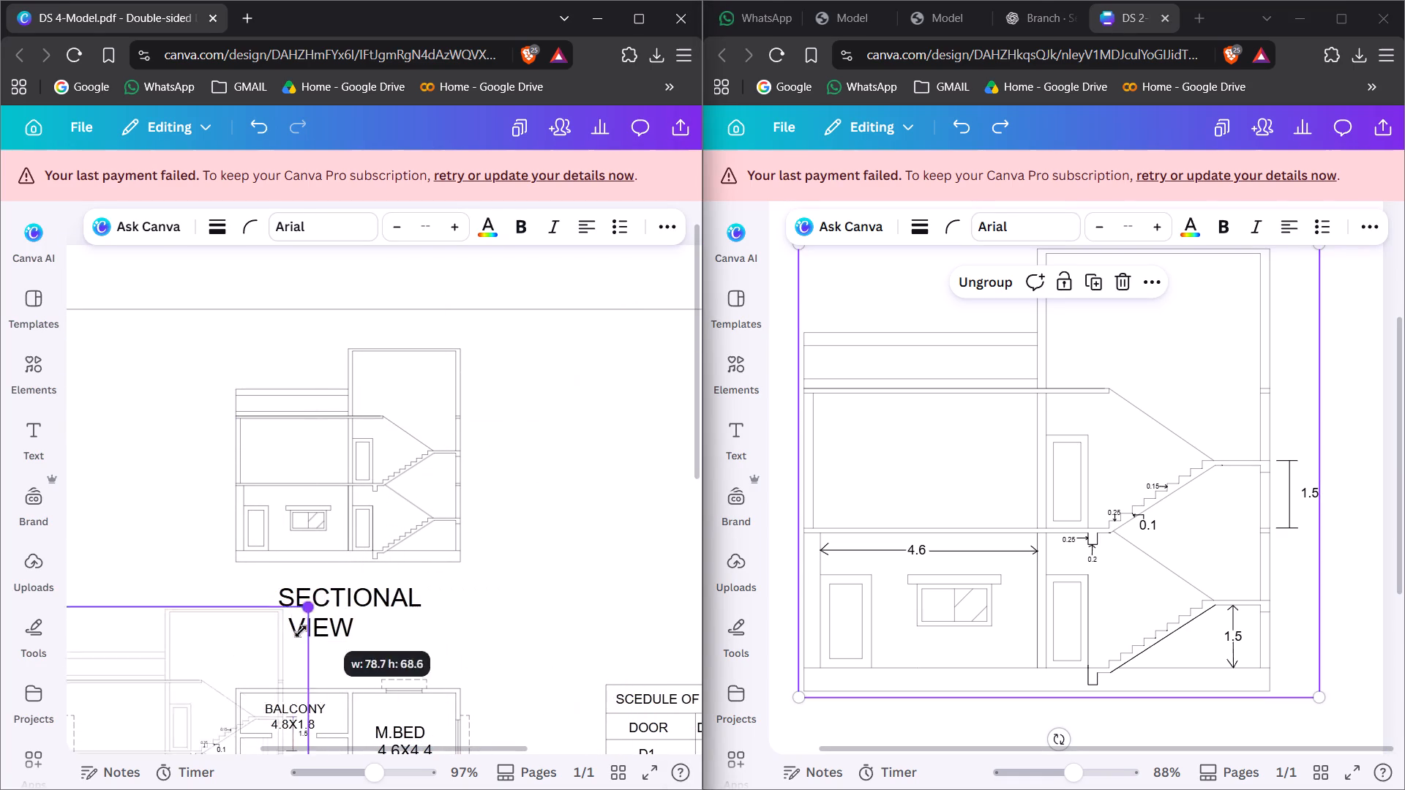
left_click_drag(301, 631, 266, 660)
left_click_drag(181, 724, 386, 440)
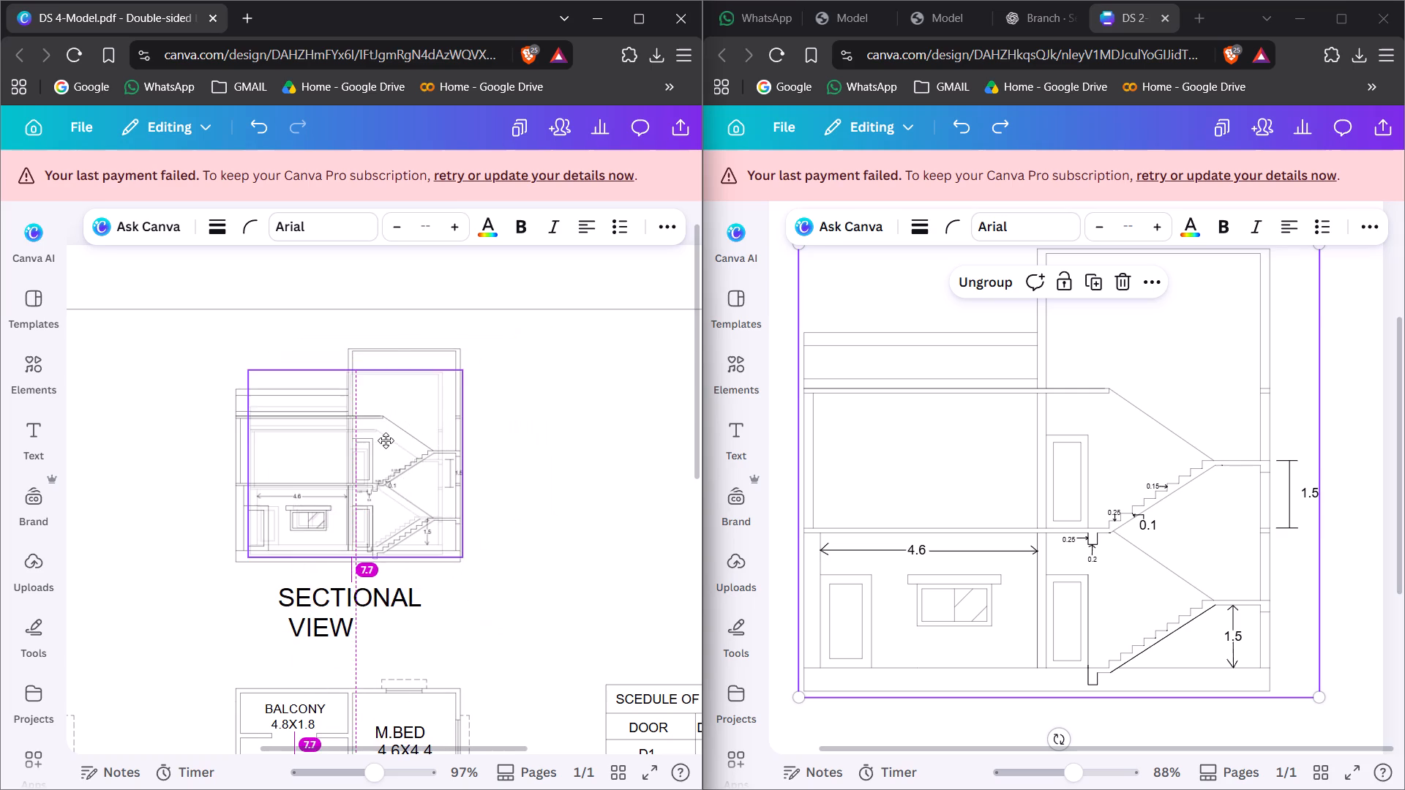
left_click_drag(386, 440, 386, 449)
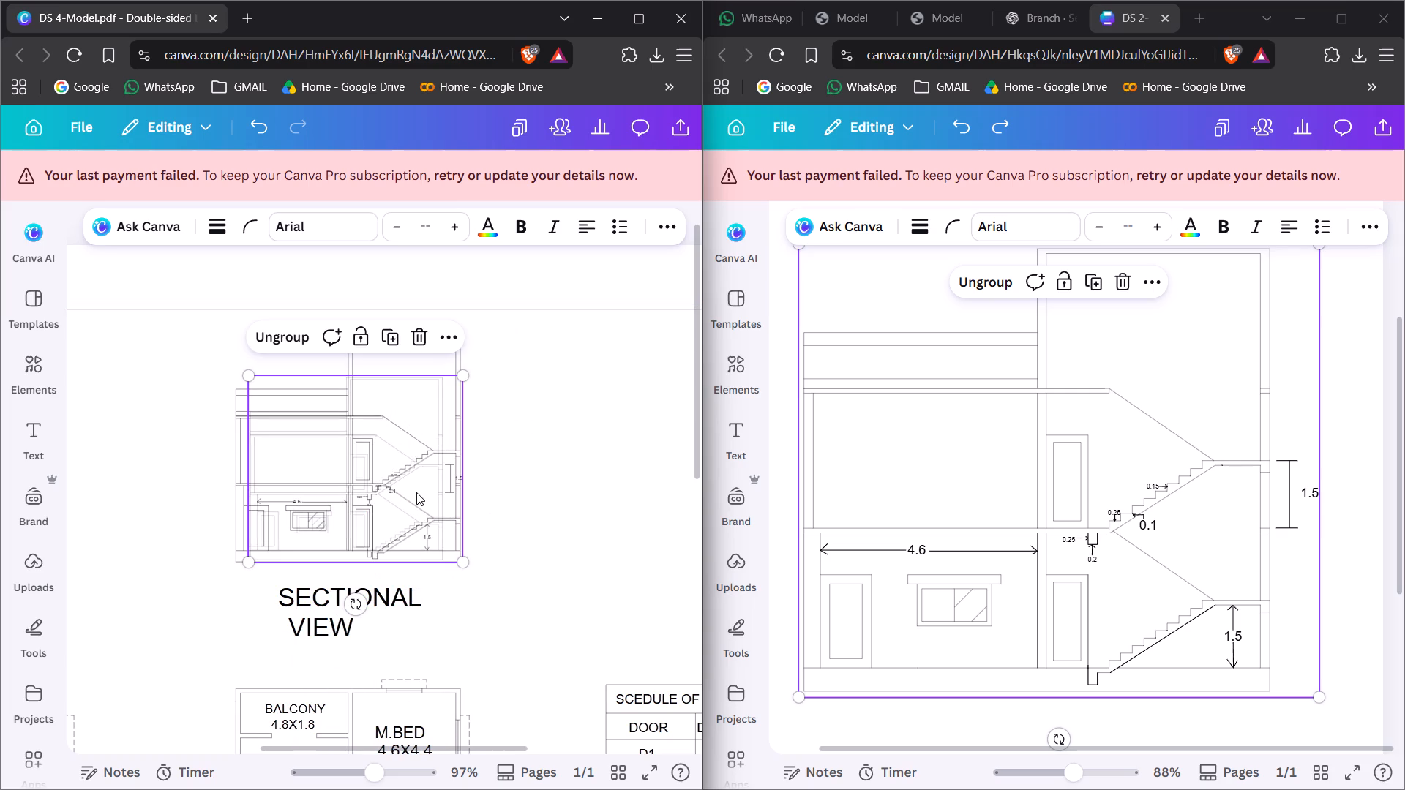
left_click_drag(379, 477, 365, 477)
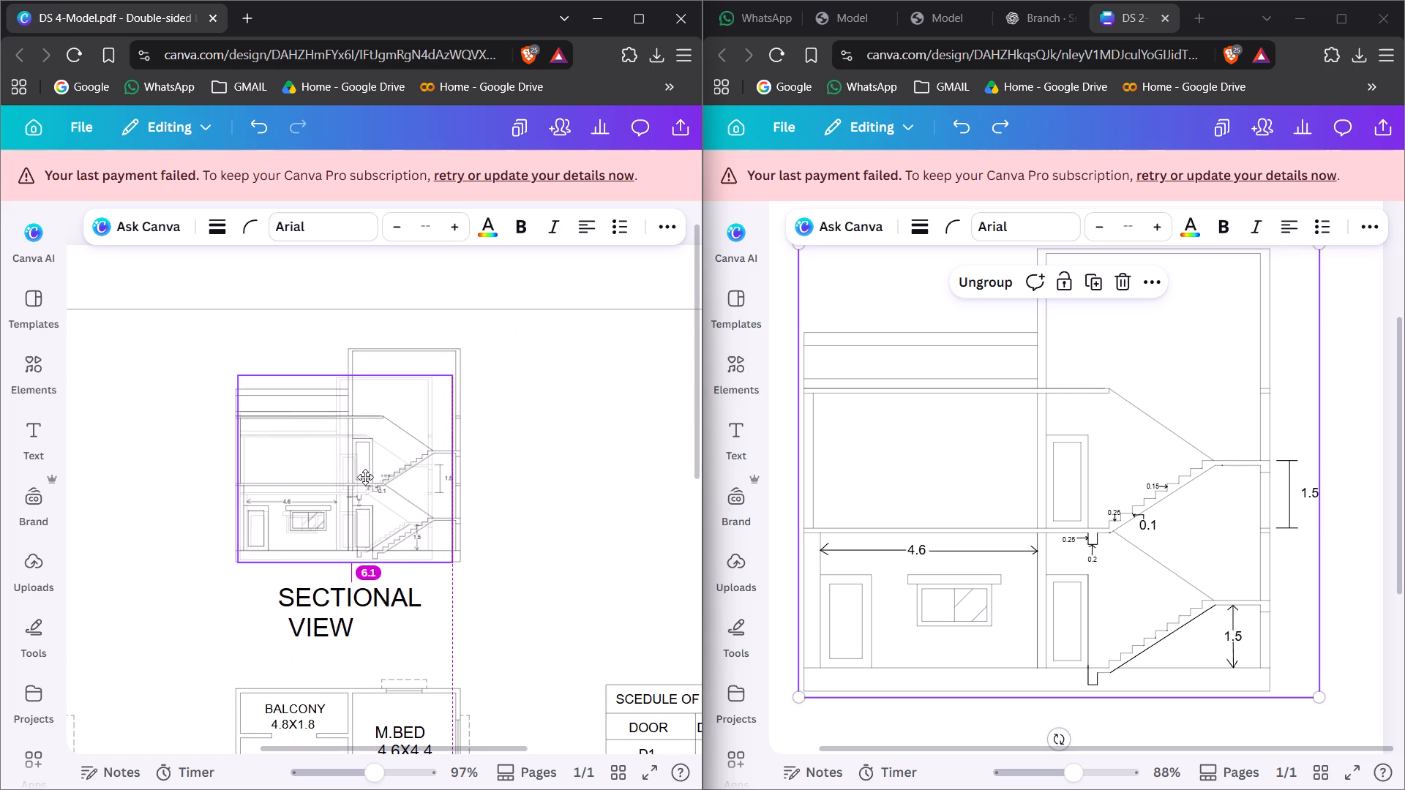
left_click_drag(365, 477, 361, 478)
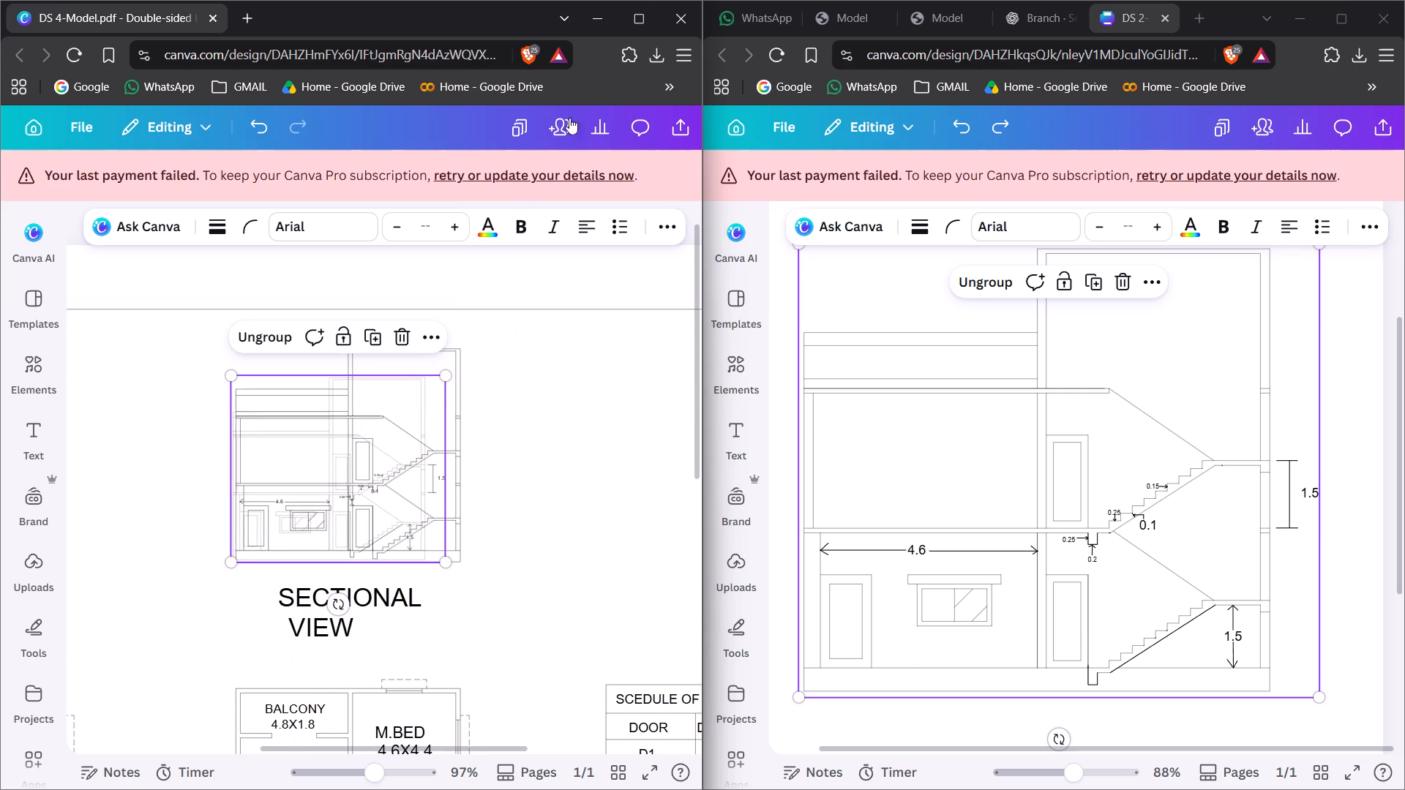
Move the pasted dimensioned drawing off the existing sectional view into the empty area to its right on the sheet.
left_click(643, 15)
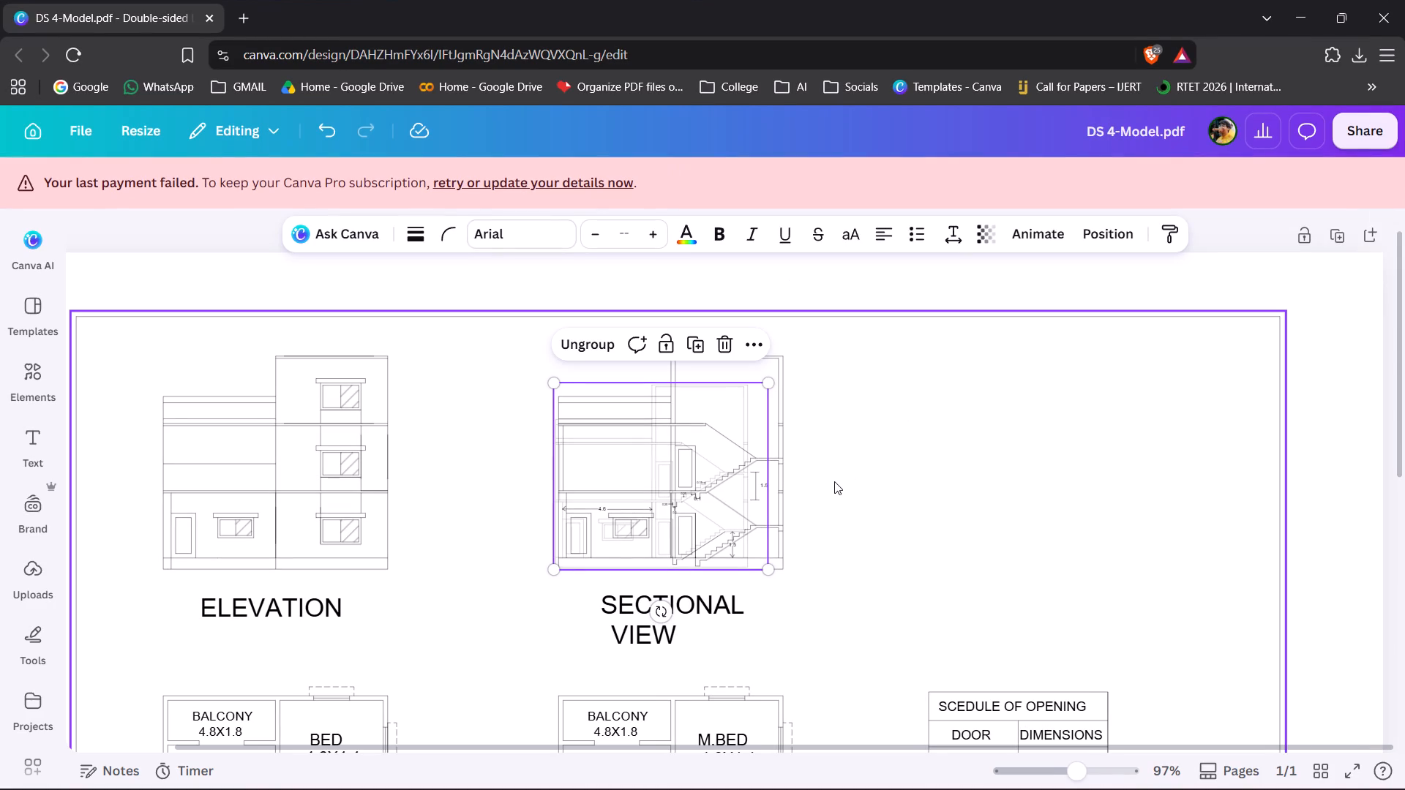
scroll(834, 481, "down", 1)
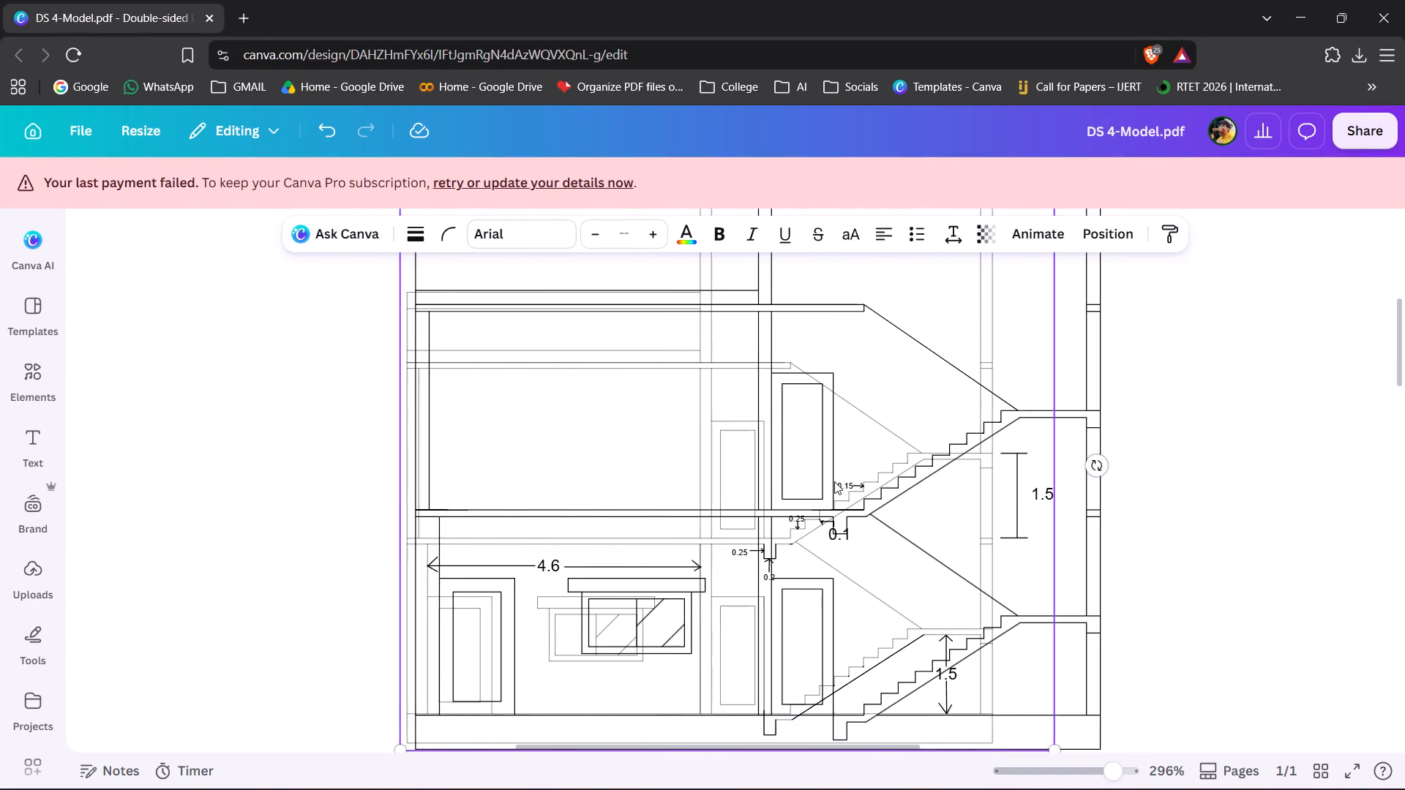
scroll(834, 481, "down", 1)
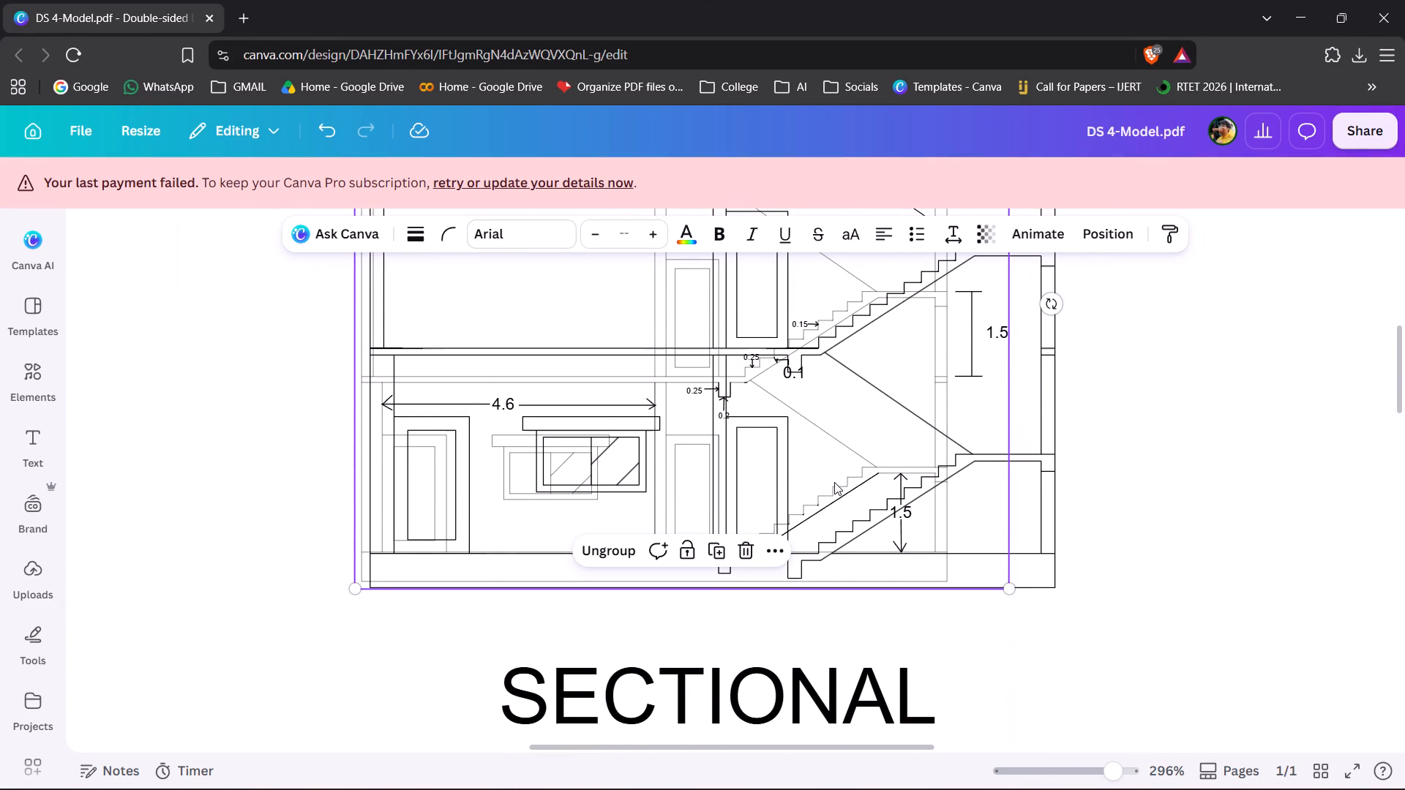
left_click_drag(861, 463, 1267, 528)
left_click_drag(1054, 527, 1213, 574)
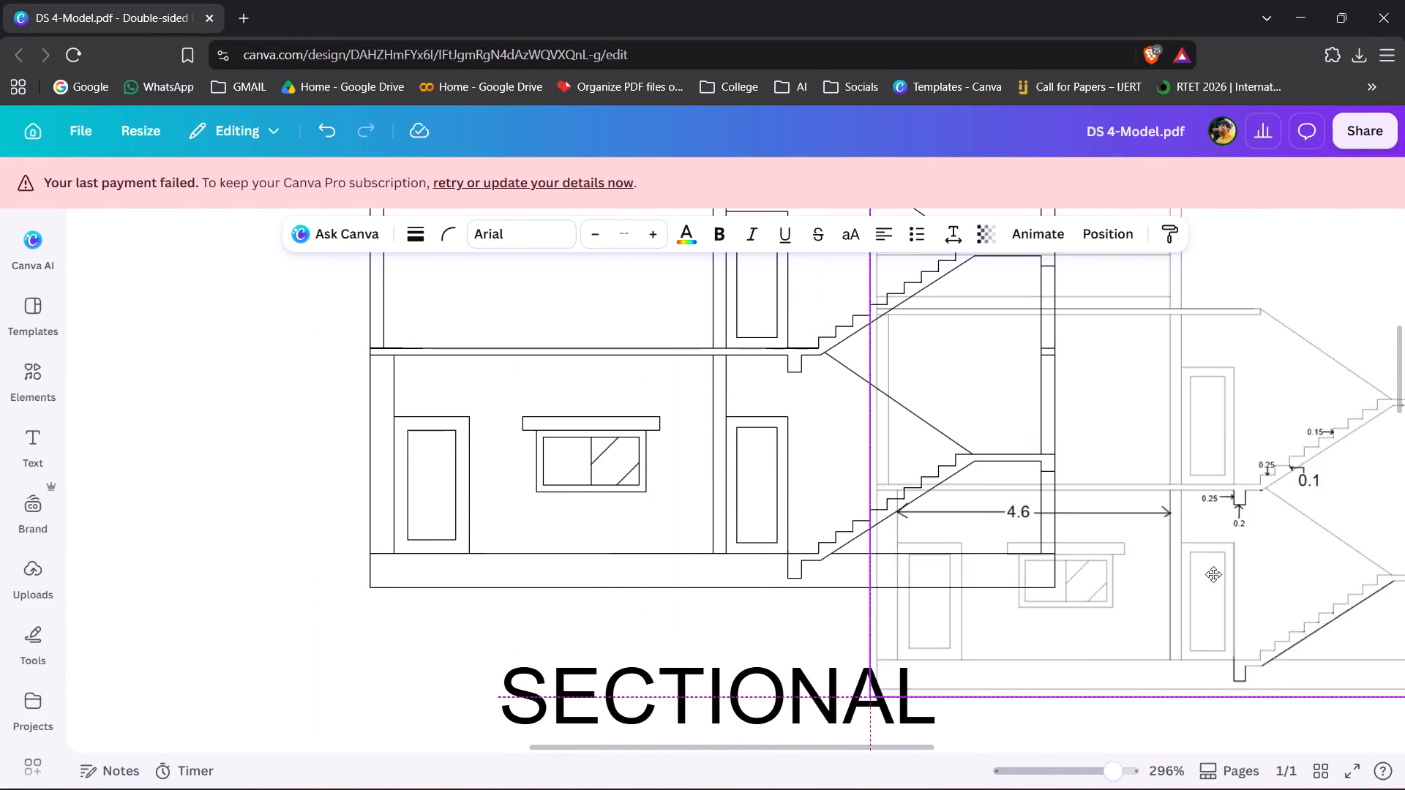
left_click_drag(1213, 574, 1390, 537)
left_click(1072, 691)
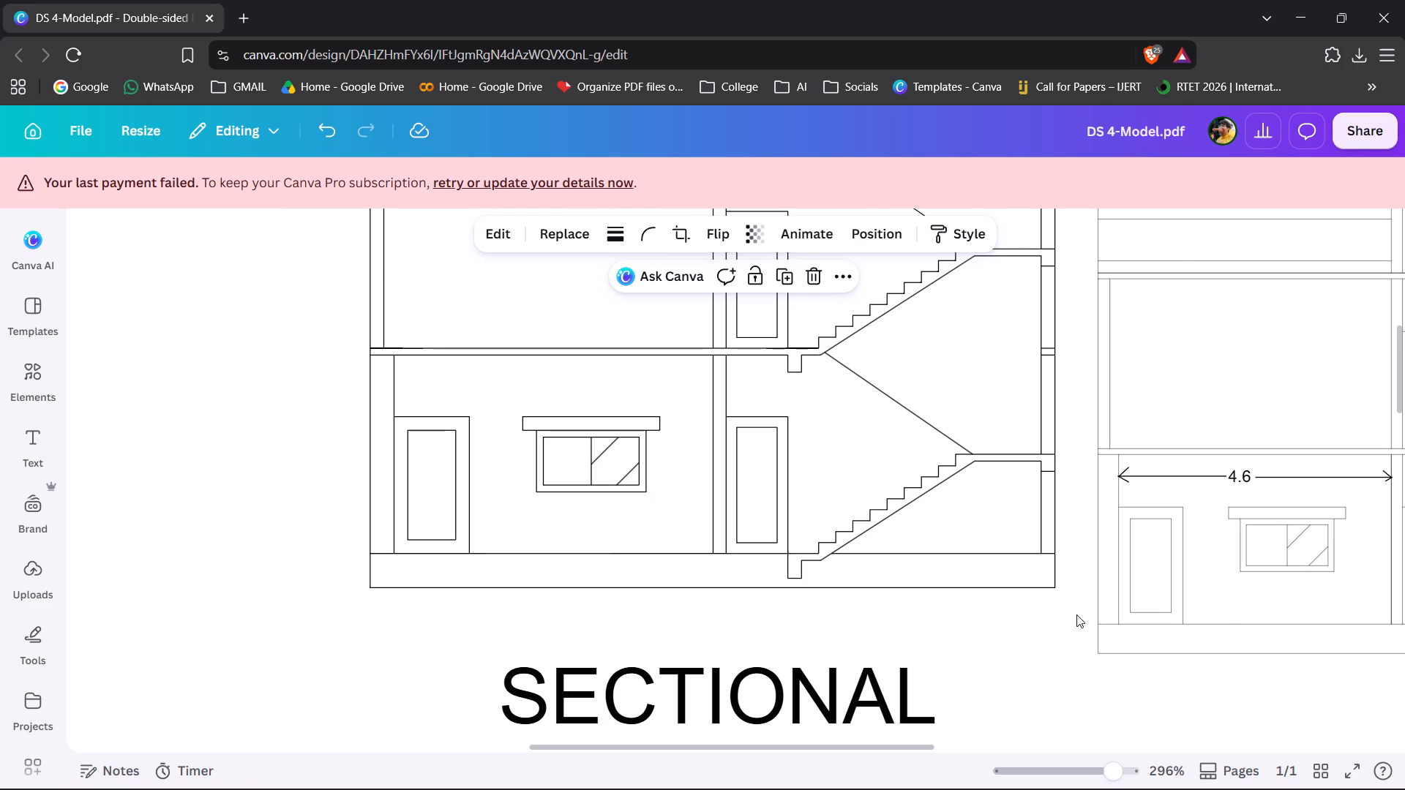
scroll(865, 614, "down", 6)
scroll(865, 614, "up", 7)
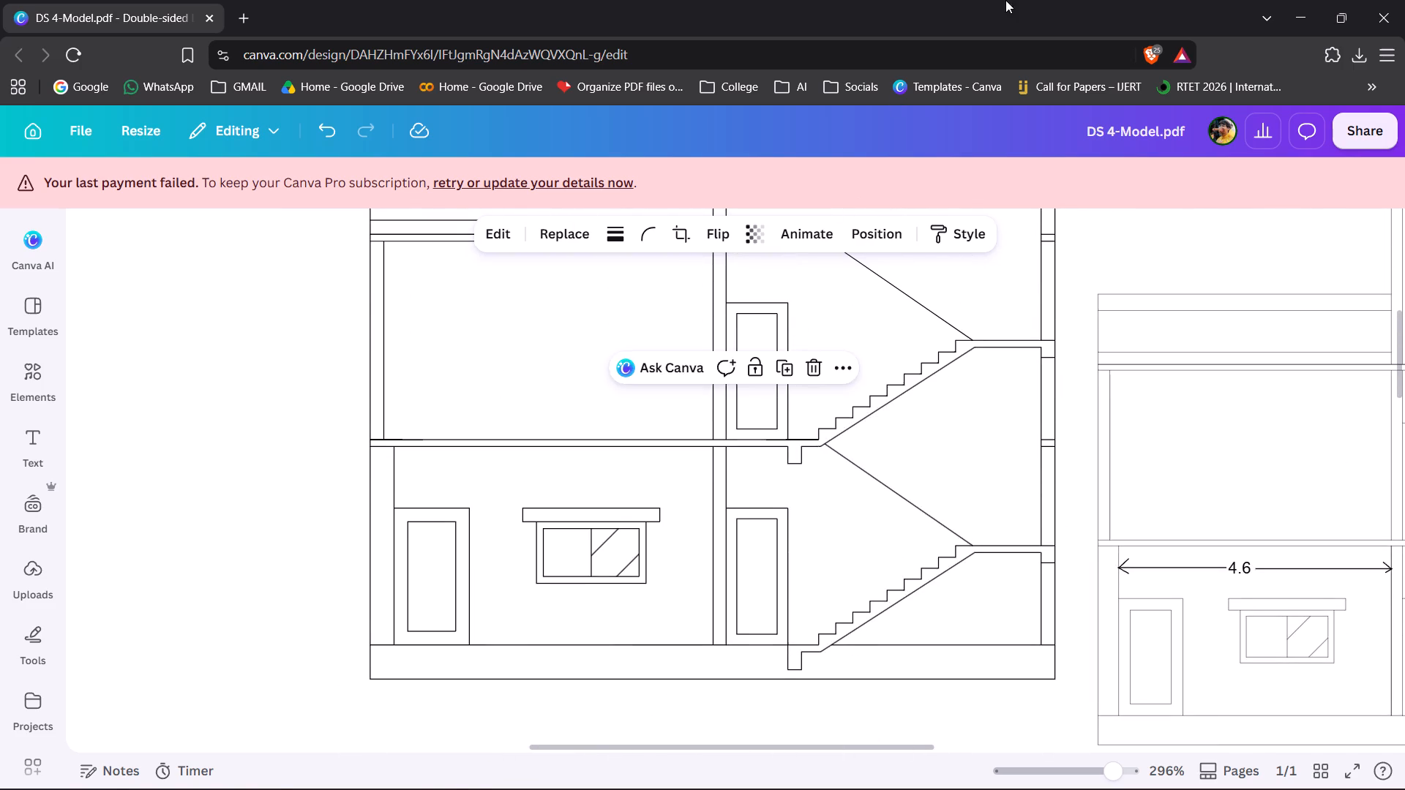
Compare the sectional view in the DS 4-Model PDF with the one in the DS 2-Model PDF.
left_click_drag(1005, 0, 1007, 789)
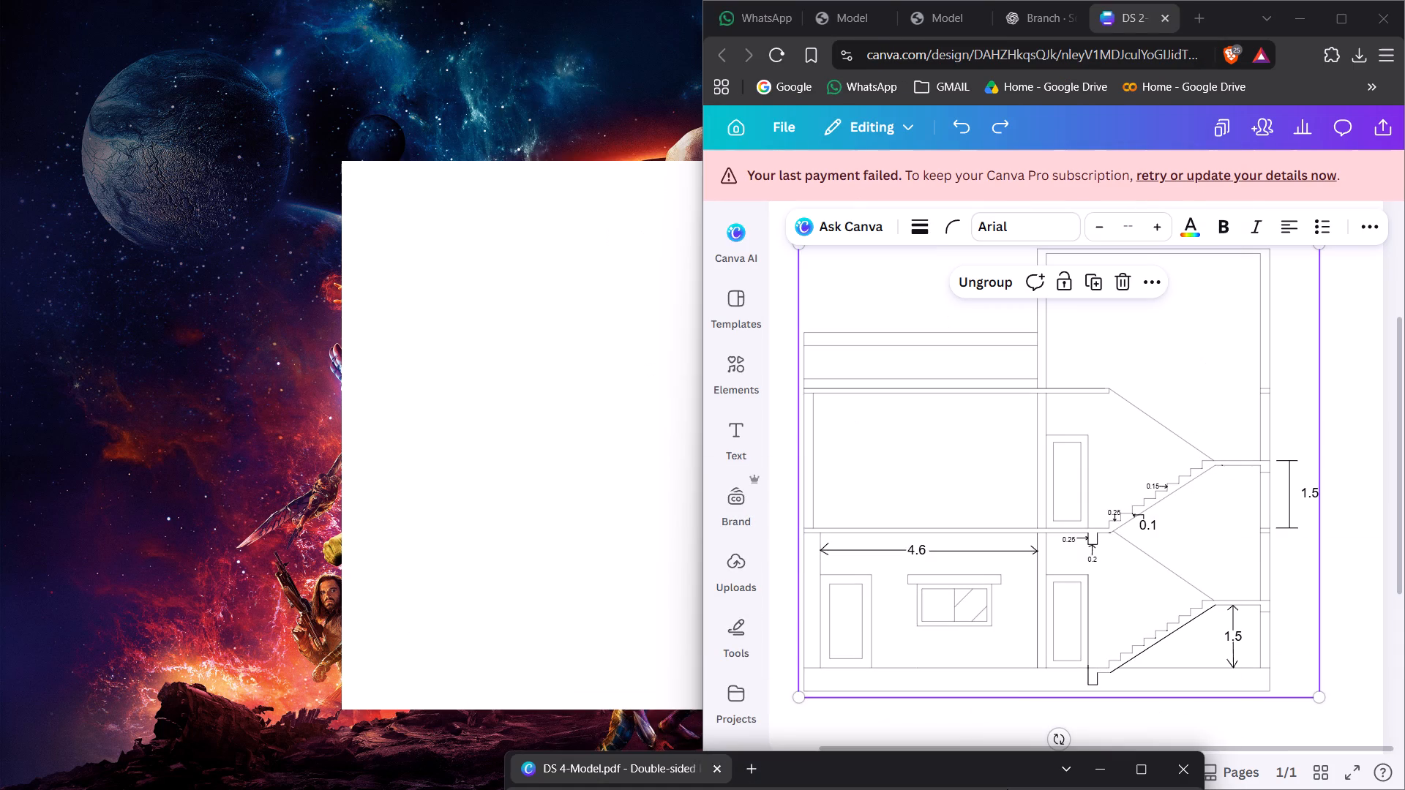
left_click_drag(1007, 789, 900, 0)
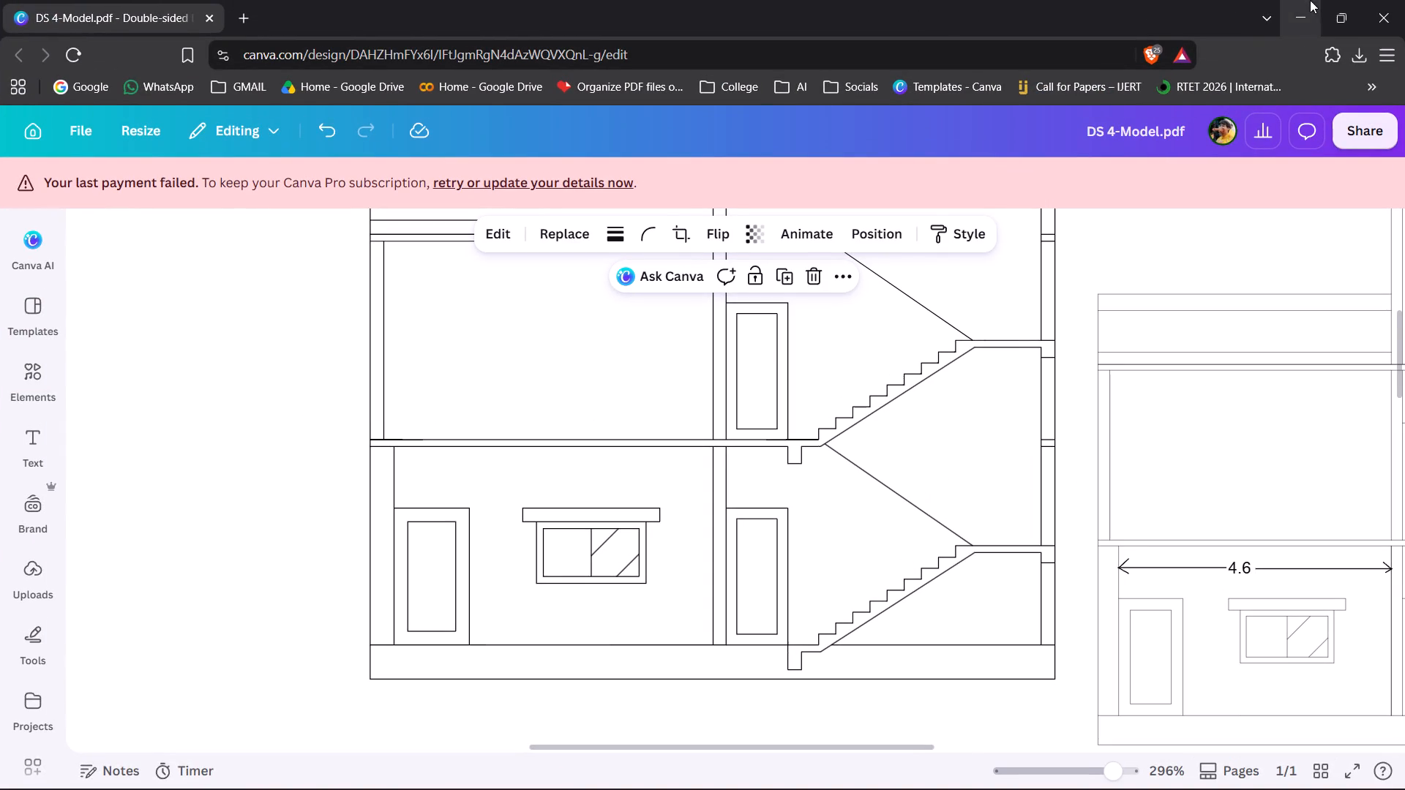
left_click(1310, 0)
left_click(845, 26)
left_click(953, 21)
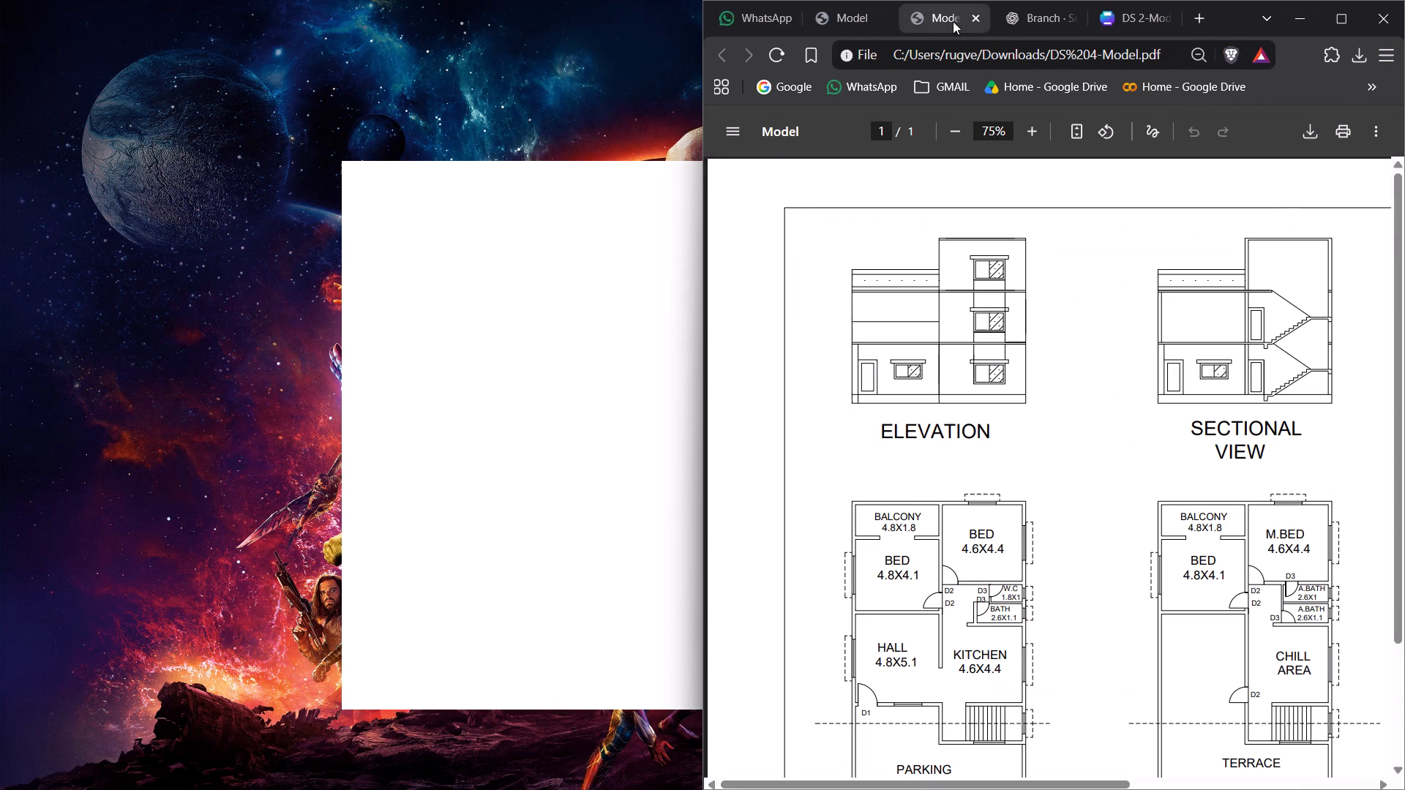
left_click(1333, 24)
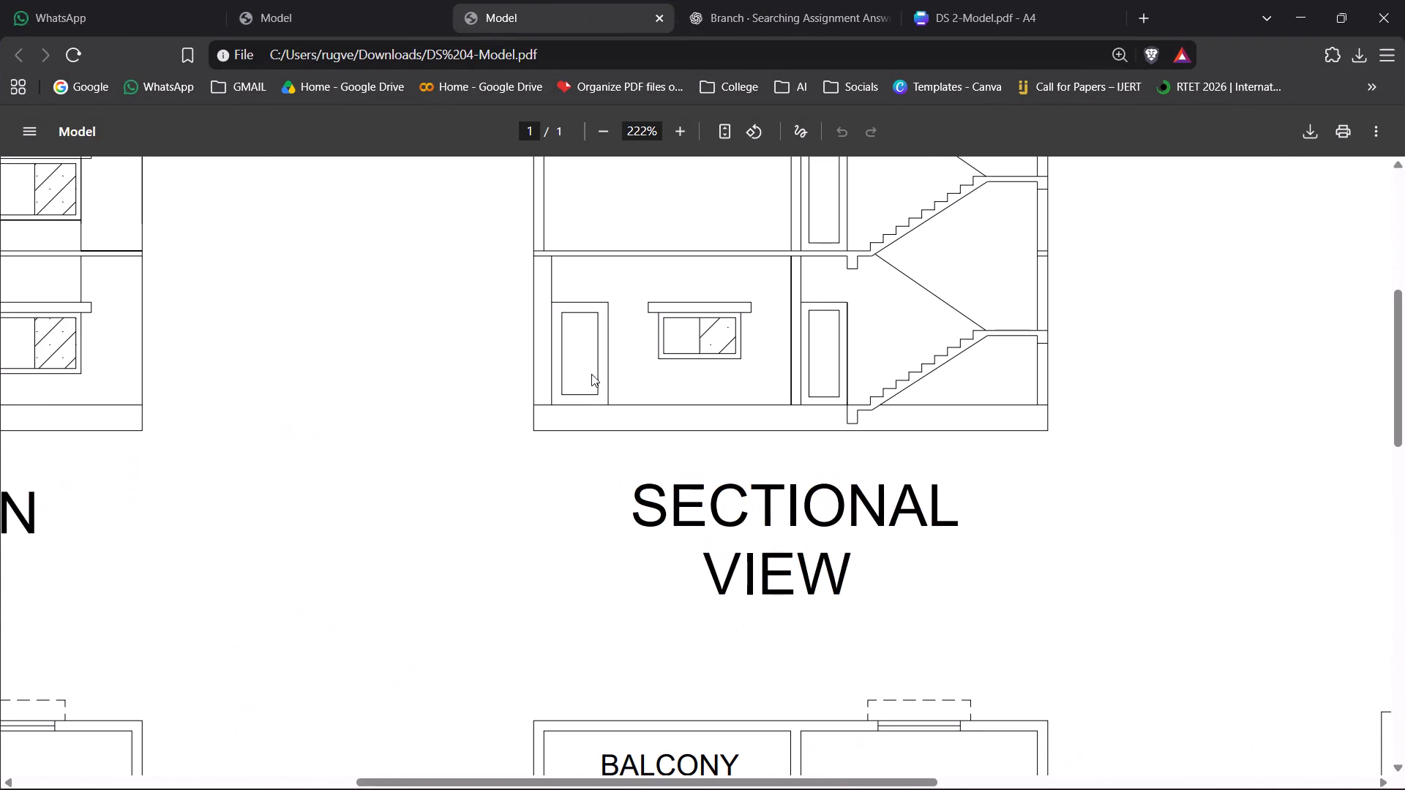
left_click(310, 0)
scroll(625, 260, "up", 1)
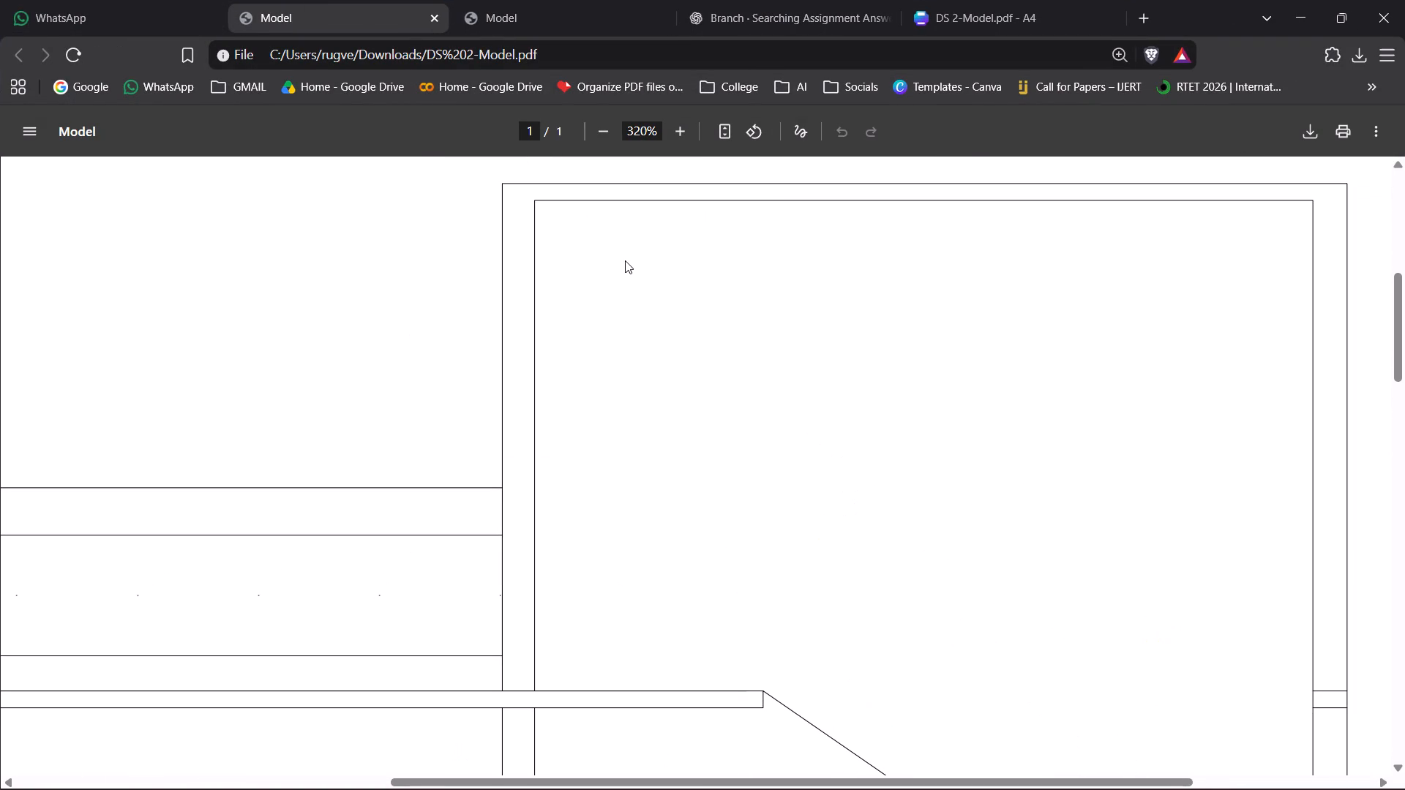
left_click(598, 0)
left_click(388, 0)
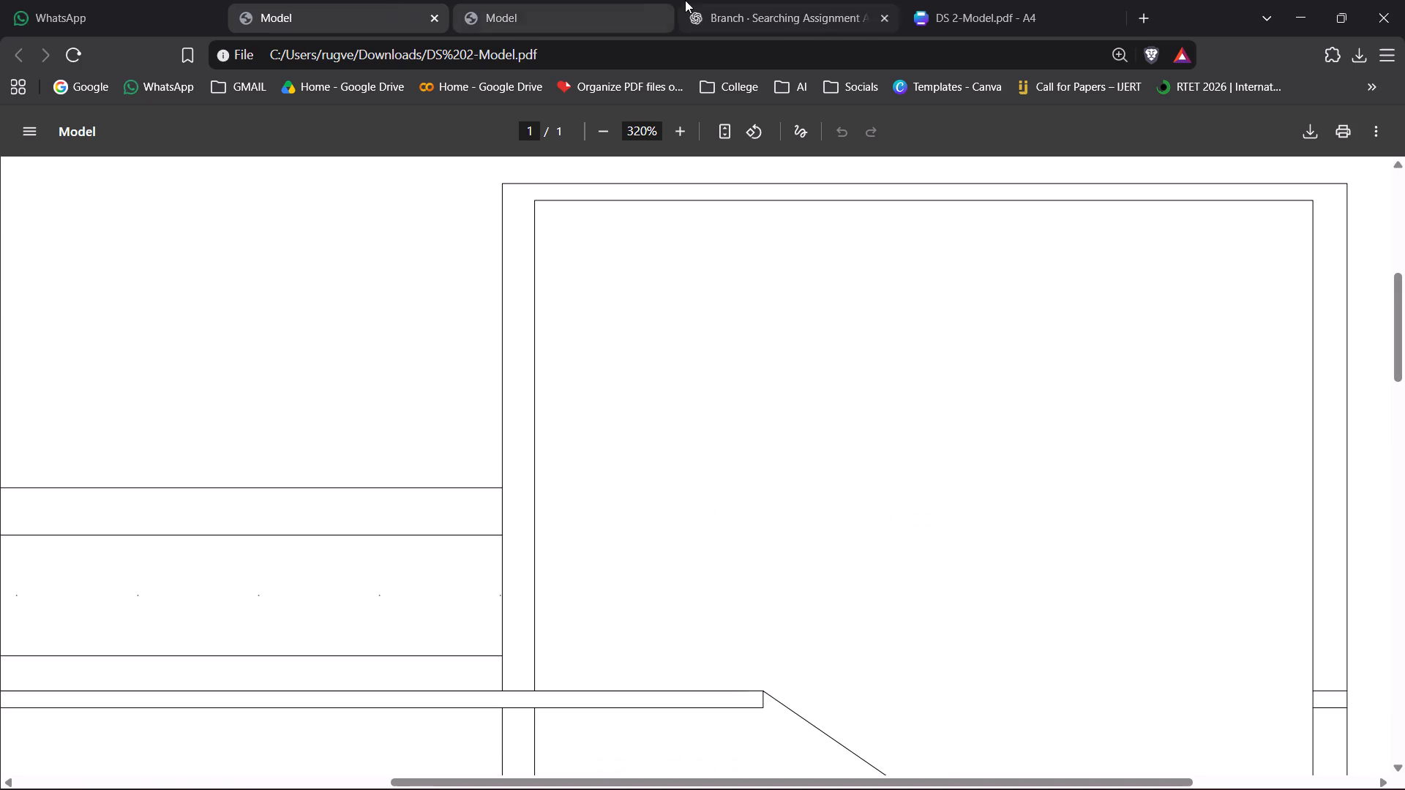
Return to the DS 2-Model Canva design, undo the latest edits to the sheet, and redo the removal of the SECTIONAL caption.
left_click(670, 0)
left_click(755, 0)
left_click(928, 0)
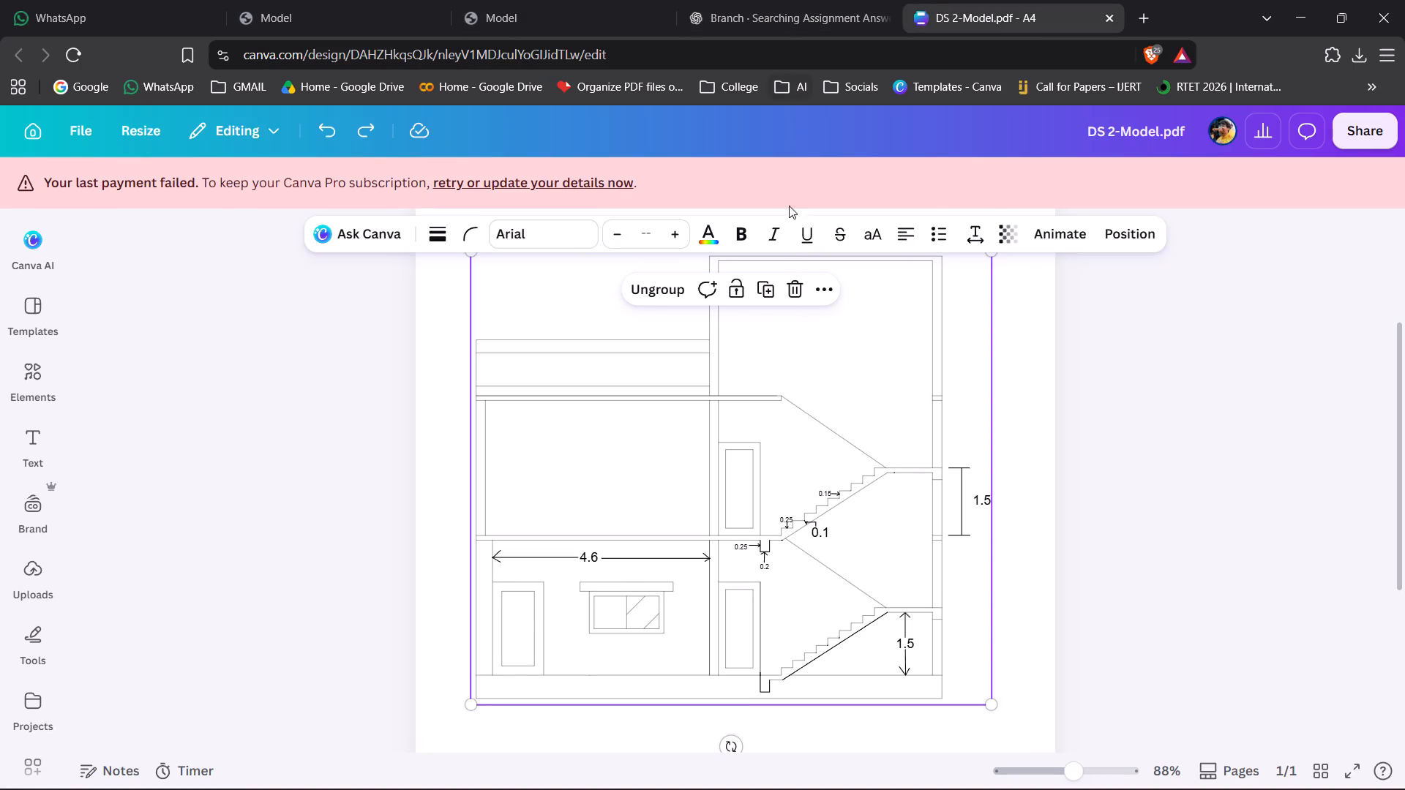
scroll(804, 474, "down", 4)
scroll(804, 474, "up", 5)
left_click(1117, 505)
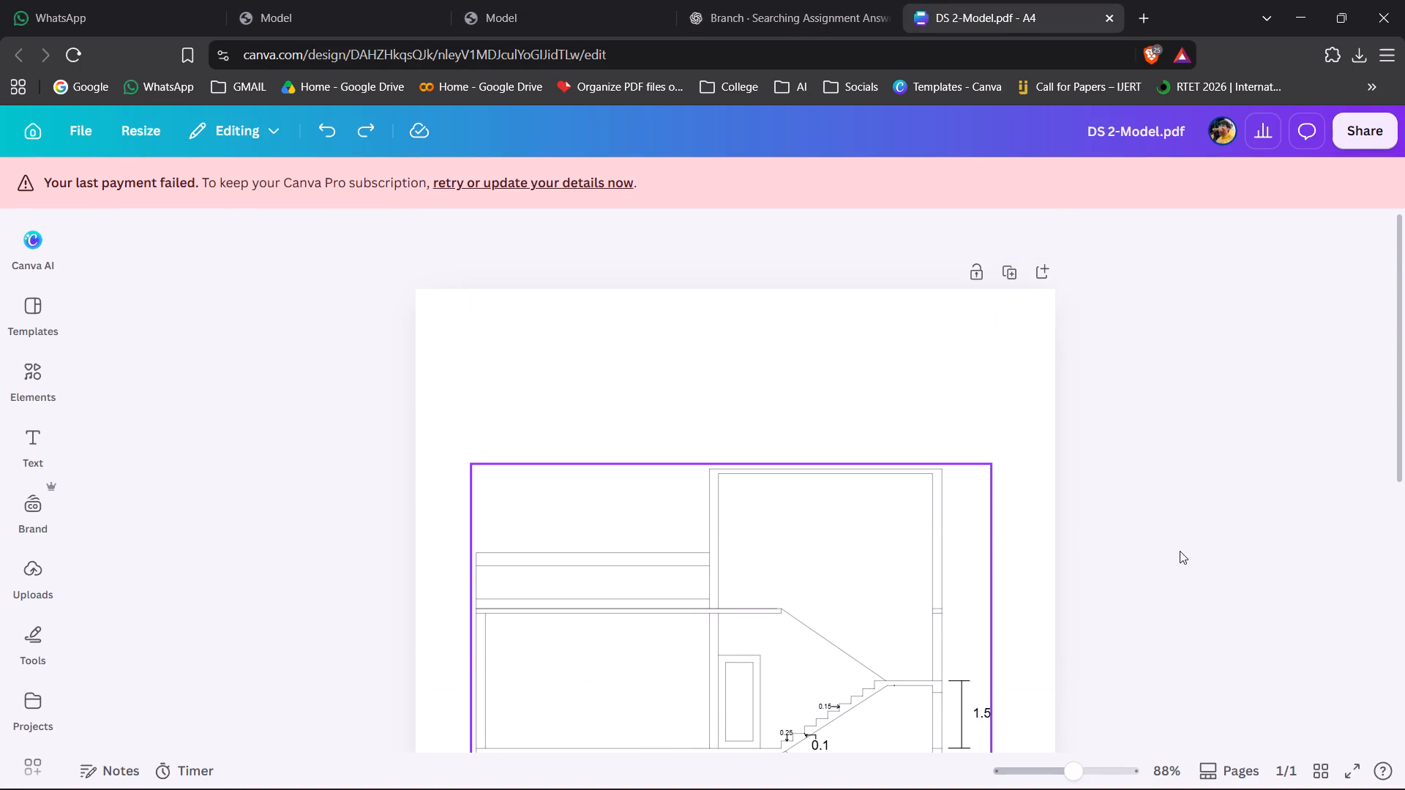
scroll(919, 571, "down", 3)
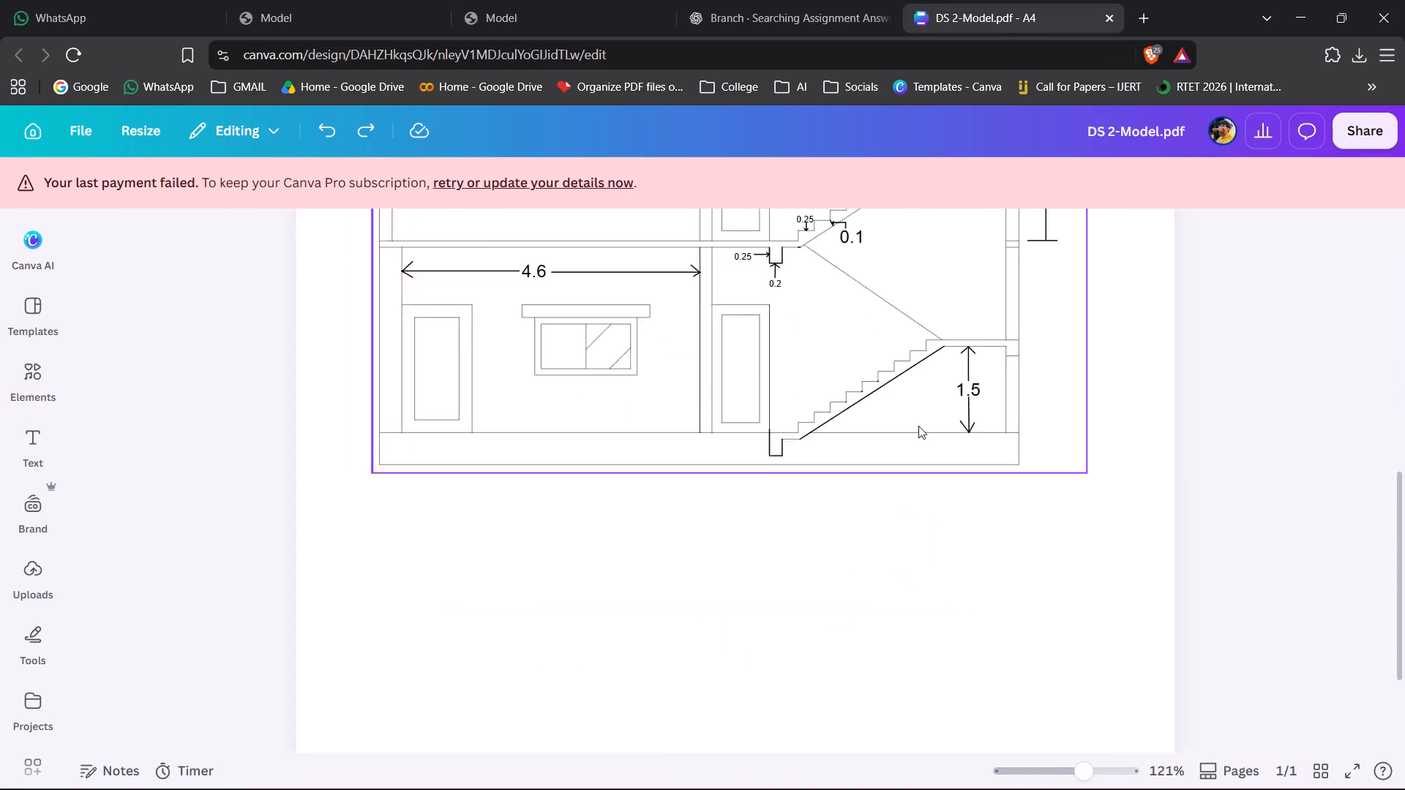
left_click(768, 573)
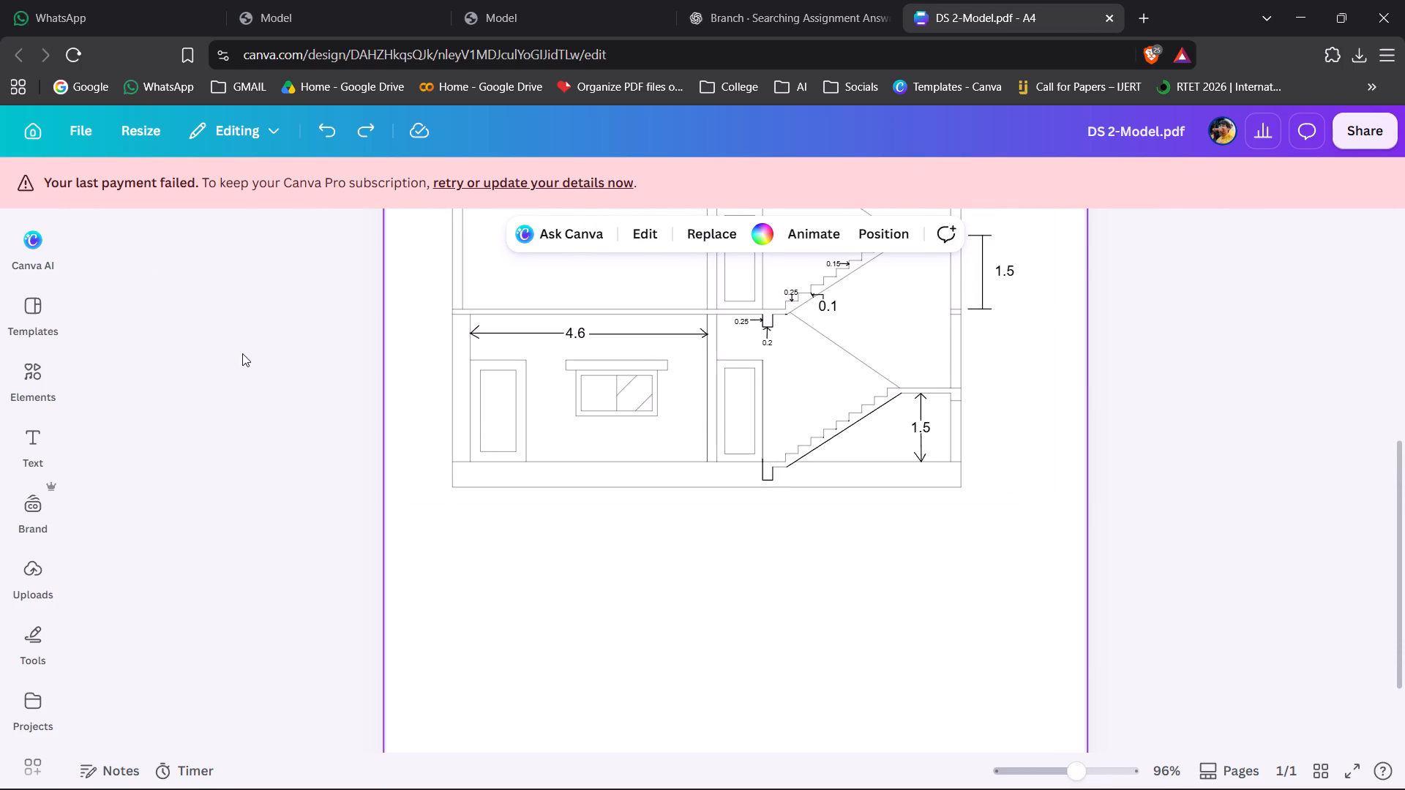
left_click(223, 367)
left_click(336, 150)
triple_click(336, 144)
double_click(336, 144)
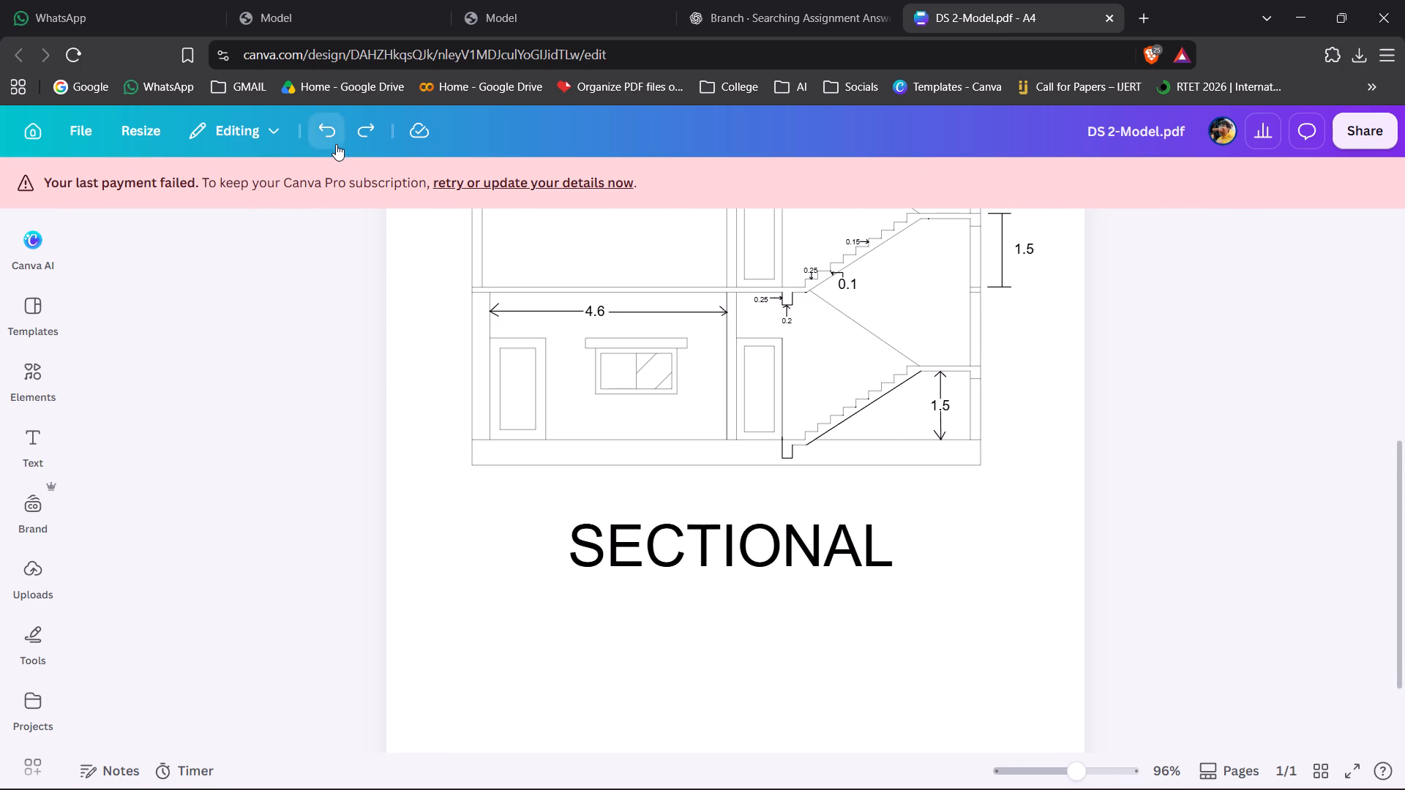
double_click(358, 132)
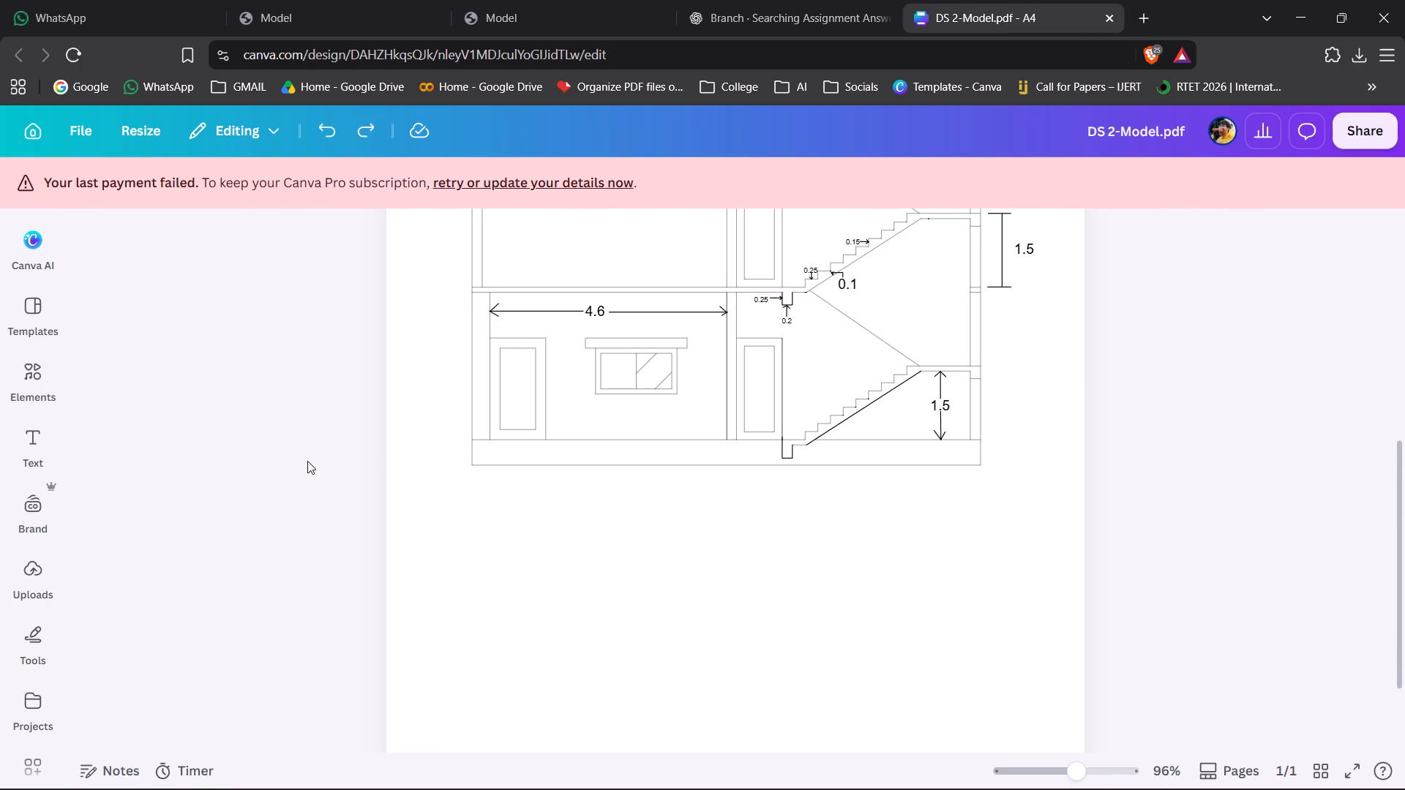
Group the sectional drawing with all its dimension labels: both 1.5, 0.1, 4.6, 0.15, both 0.25, and 0.2.
scroll(306, 461, "down", 1)
scroll(306, 461, "up", 4)
left_click(855, 432)
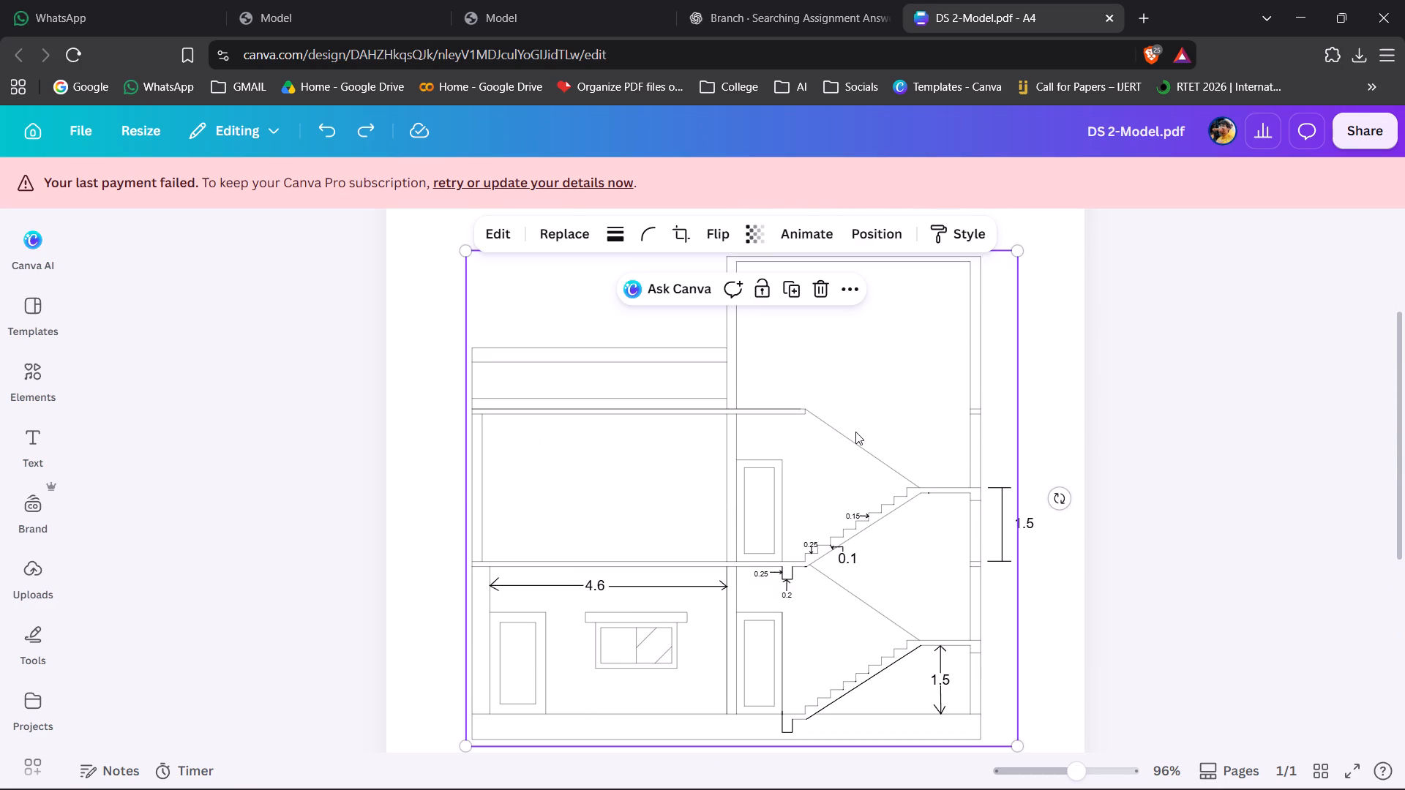
left_click(885, 238)
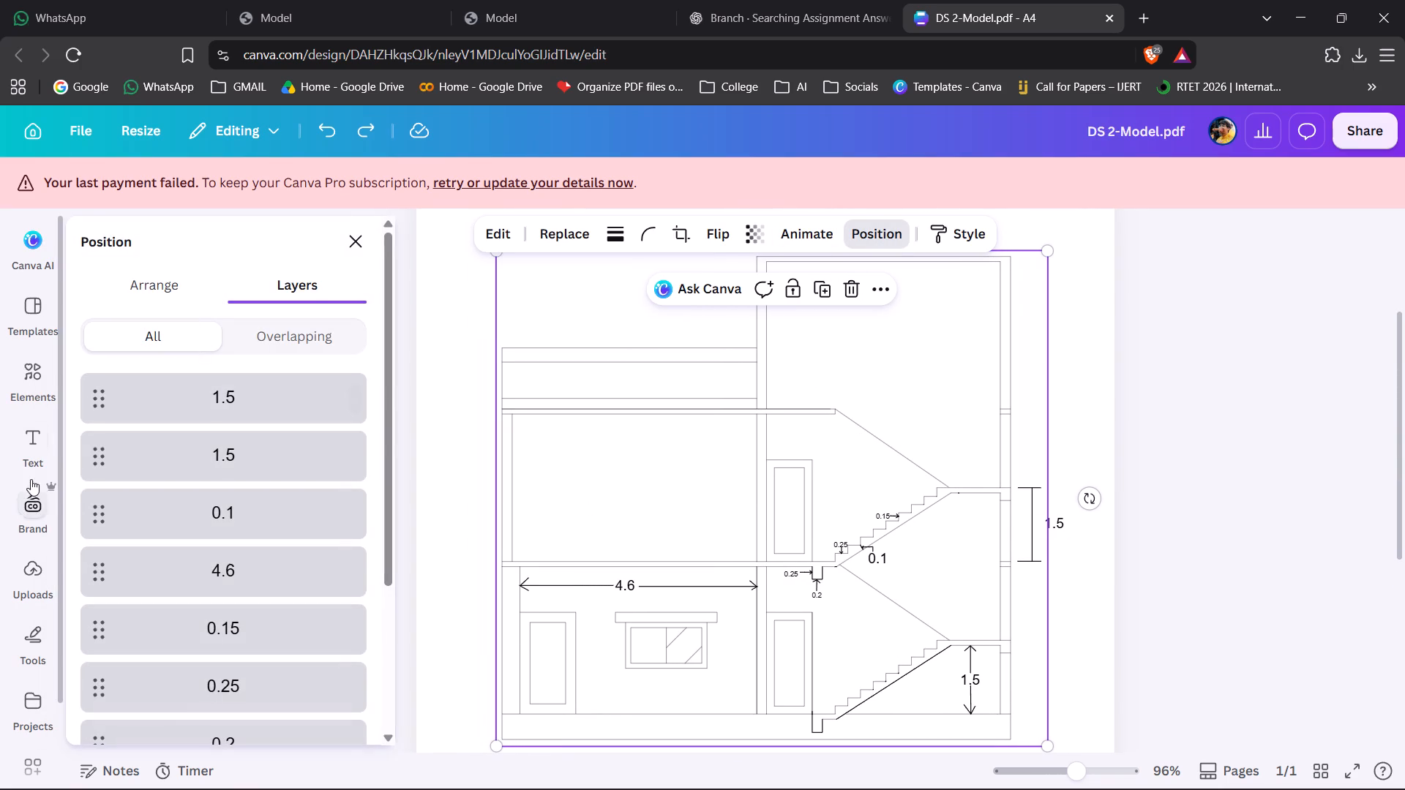
left_click(315, 345)
left_click(153, 325)
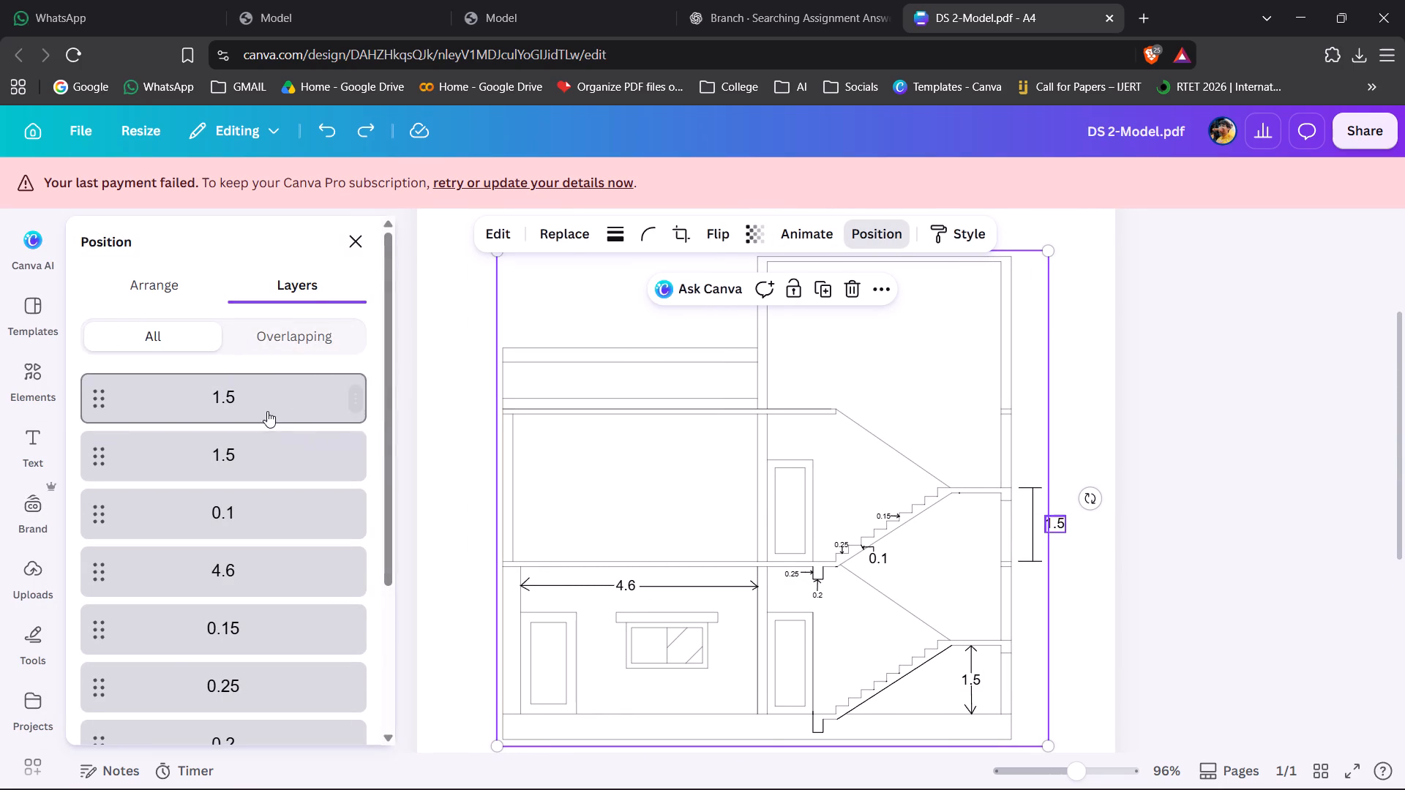
left_click(267, 410, "ctrl")
left_click(266, 435, "ctrl")
left_click(254, 432, "ctrl")
left_click(255, 451, "ctrl")
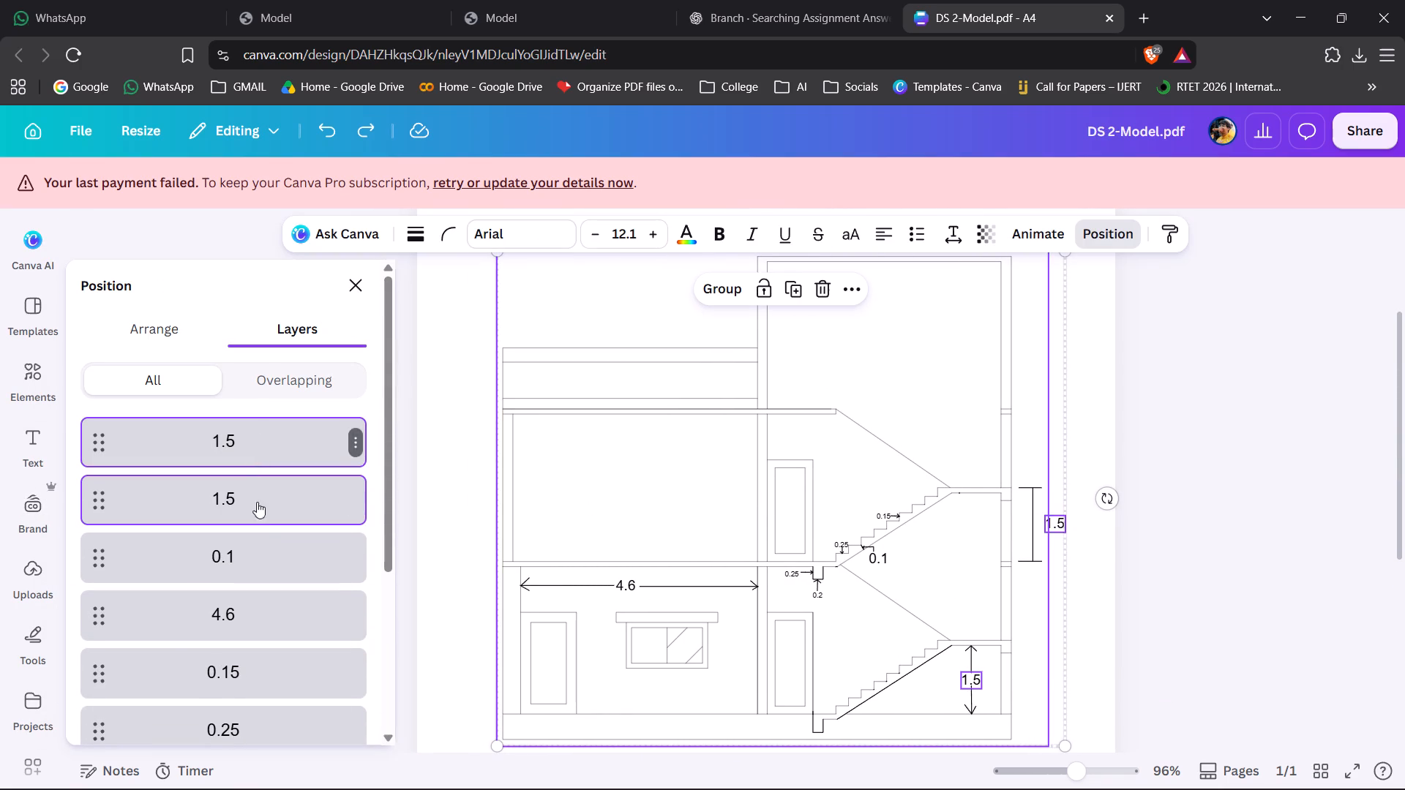
left_click(253, 536, "ctrl")
left_click(265, 598, "ctrl")
scroll(265, 600, "down", 2)
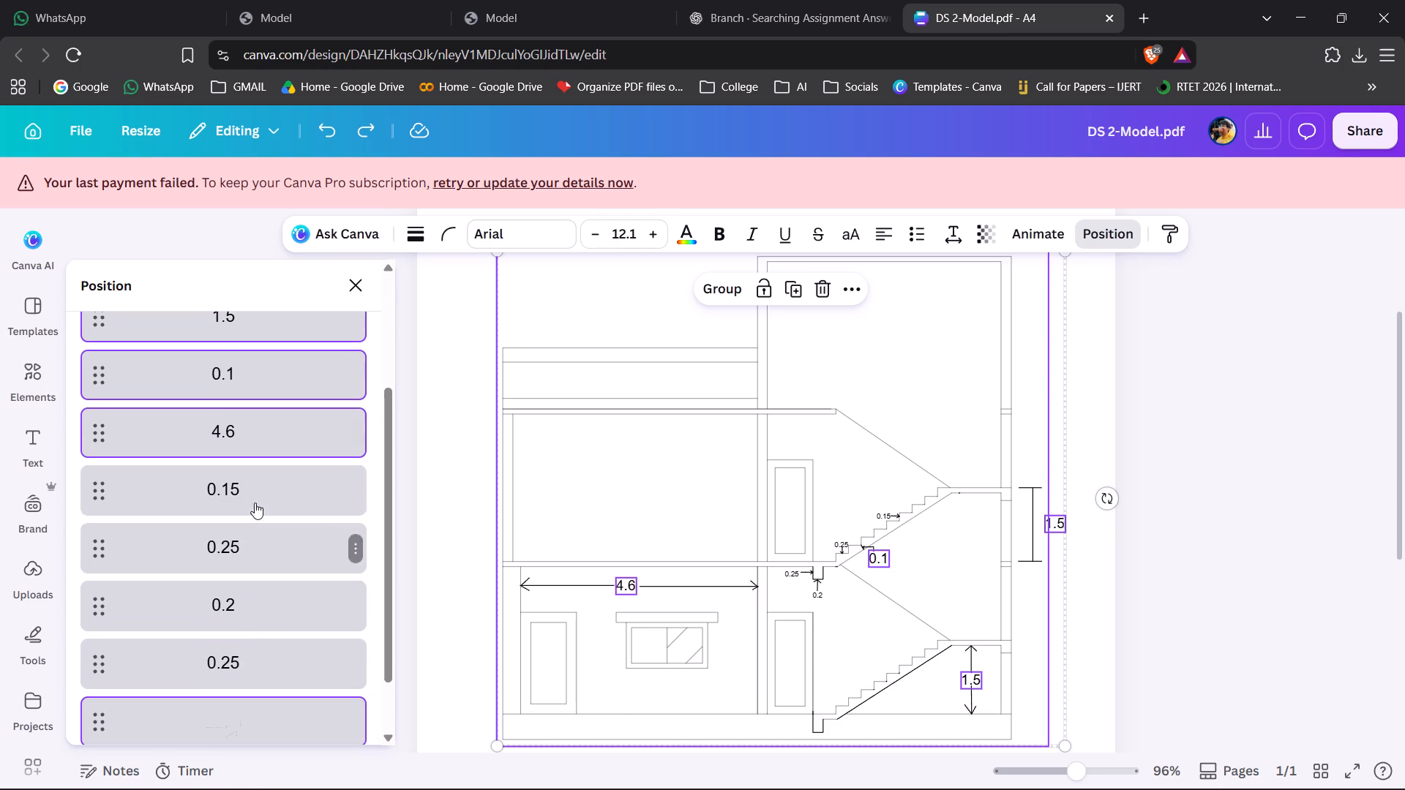
left_click(255, 488, "ctrl")
left_click(261, 557, "ctrl")
left_click(271, 619, "ctrl")
left_click(261, 655, "ctrl")
scroll(258, 647, "down", 4)
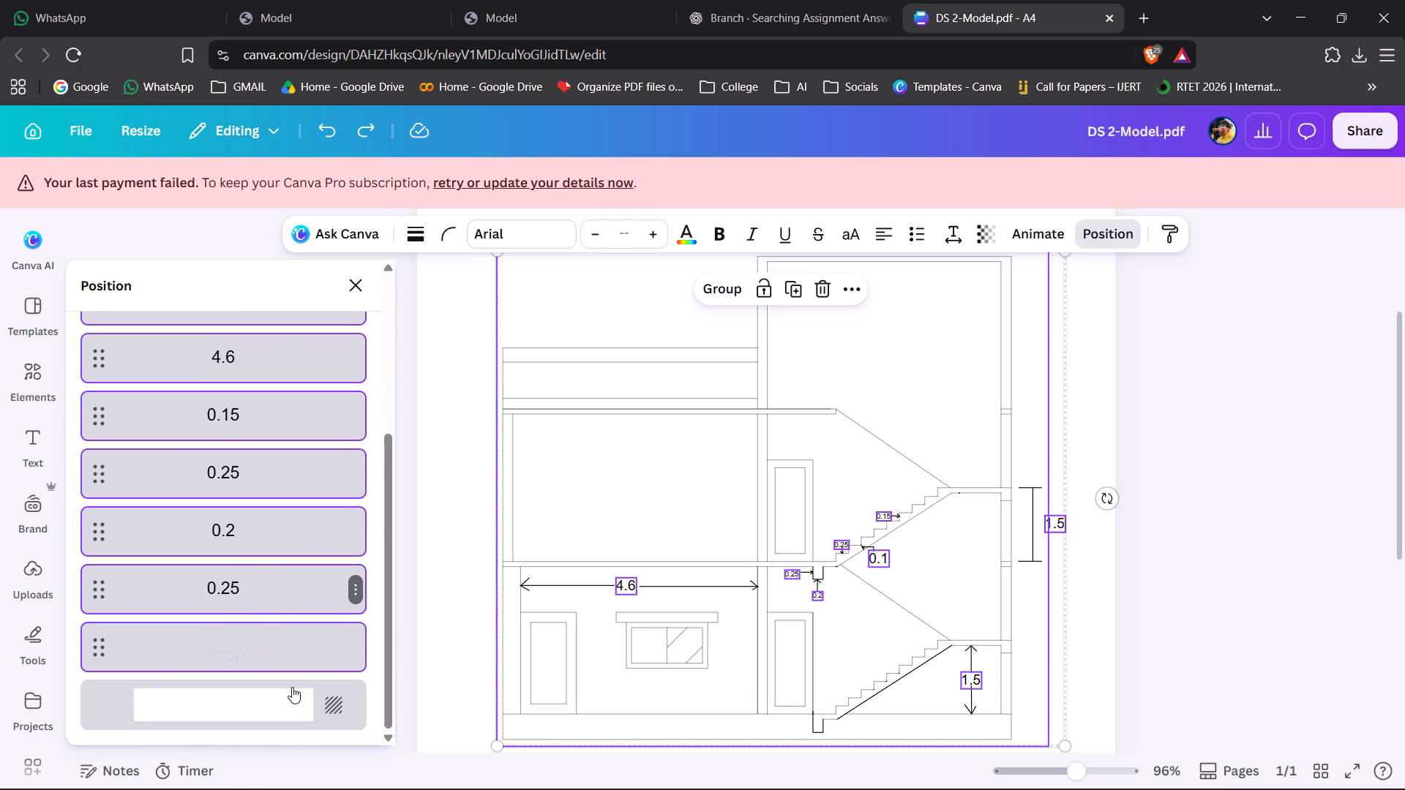
left_click(291, 641, "ctrl")
left_click(291, 641, "ctrl")
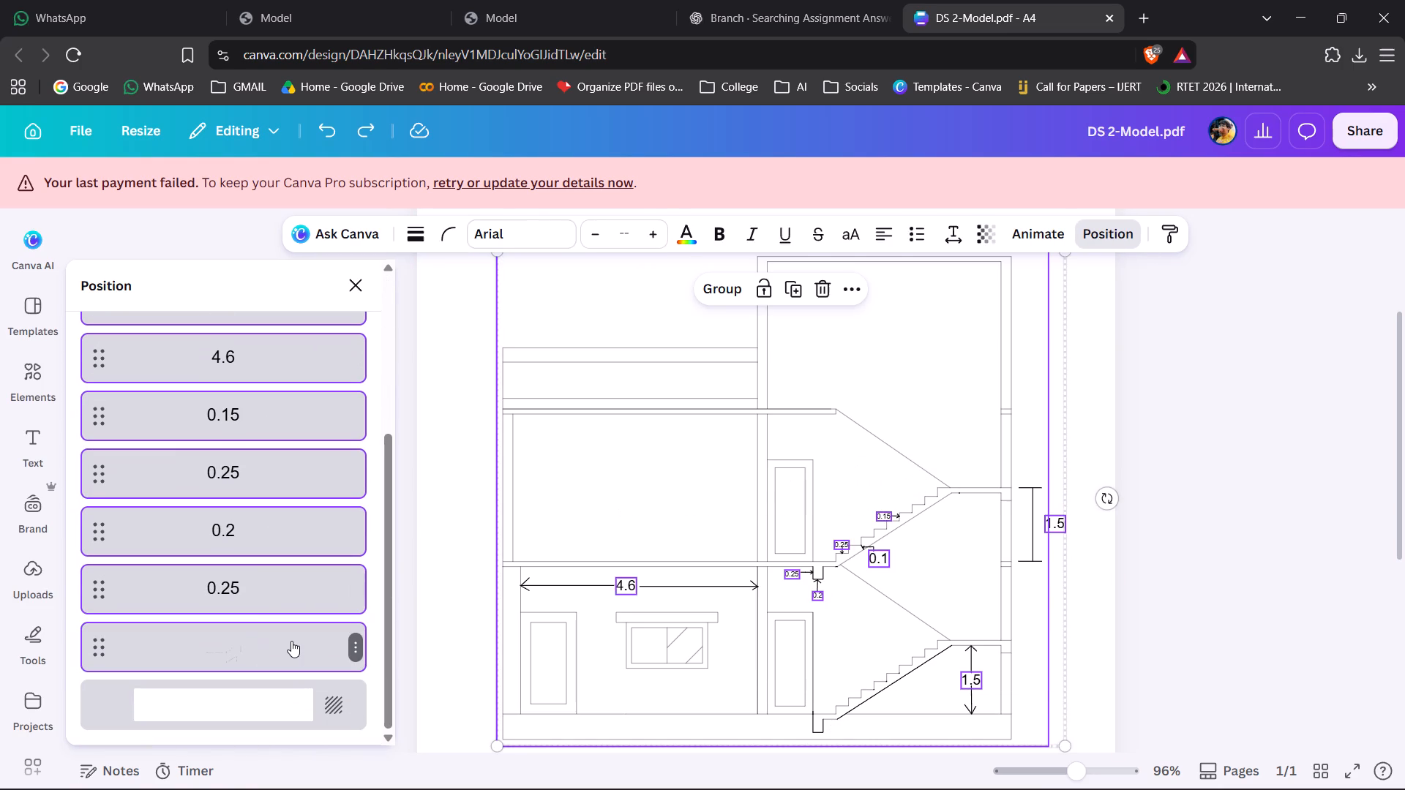
left_click(291, 641, "ctrl")
left_click(291, 641, "ctrl")
left_click(291, 641, "ctrl")
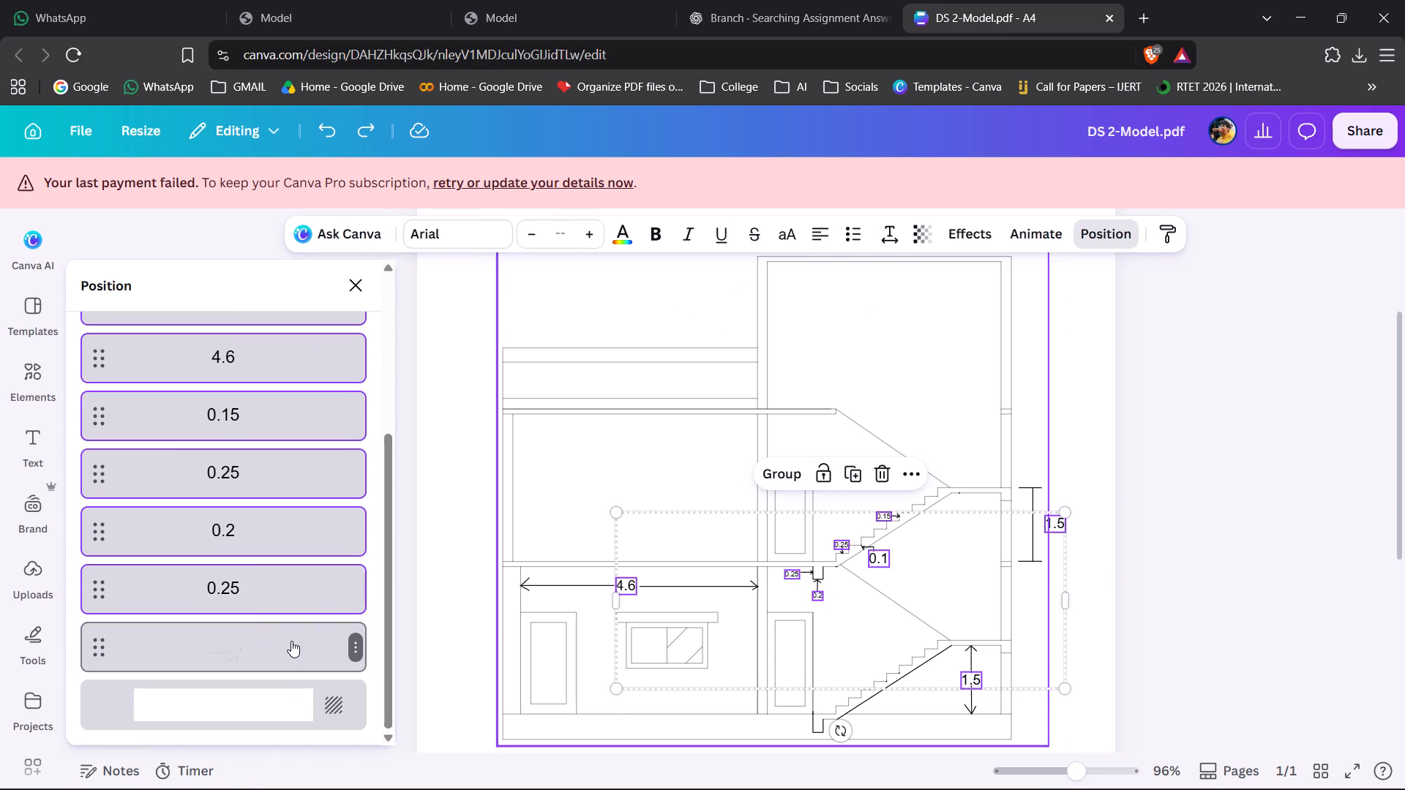
left_click(291, 641, "ctrl")
left_click(726, 282)
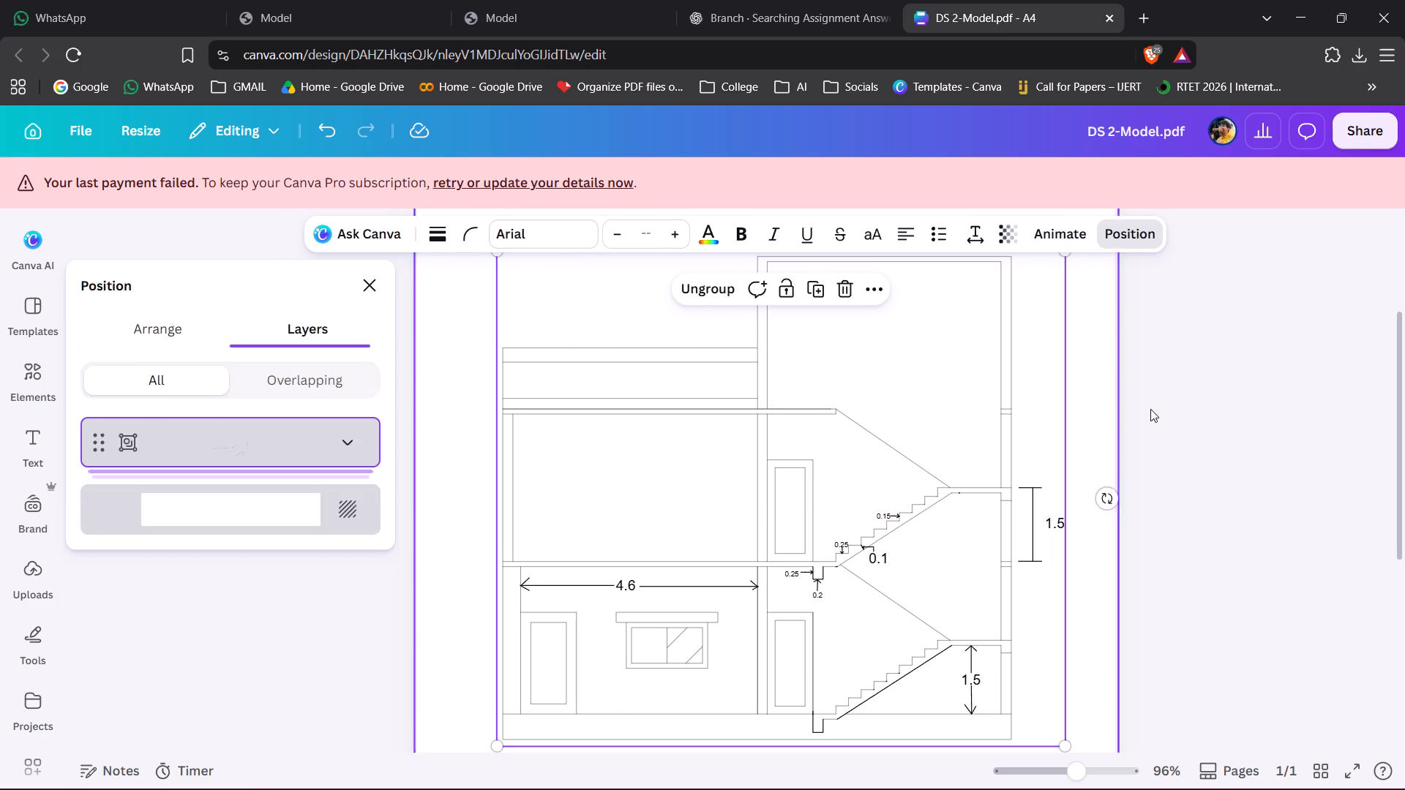
Move the sectional drawing within its group, and shift the whole group to a new place on the page.
left_click(1161, 409)
left_click(741, 416)
left_click_drag(824, 454, 910, 399)
left_click_drag(754, 395, 733, 401)
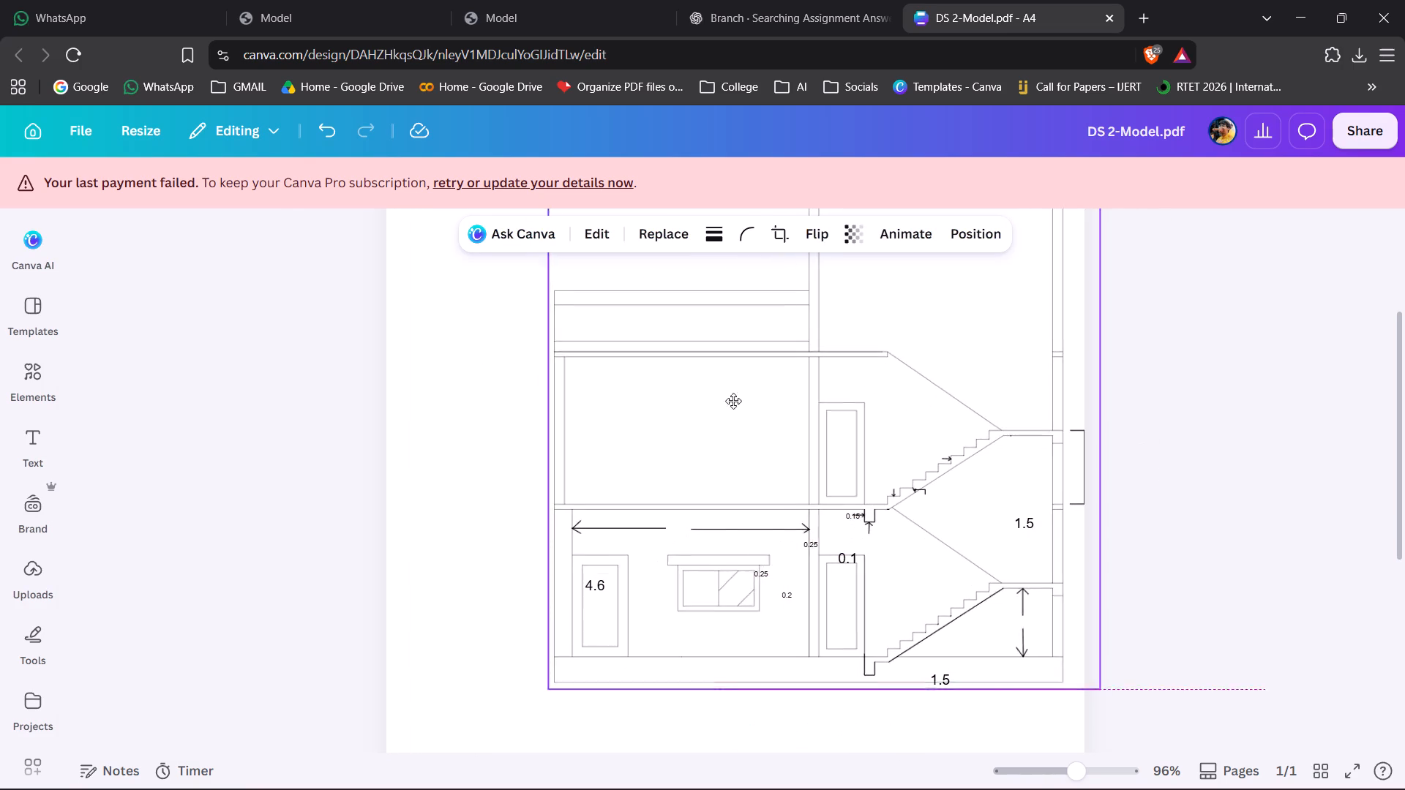
left_click_drag(733, 401, 721, 403)
left_click(715, 403)
left_click_drag(797, 413, 727, 448)
left_click(727, 448)
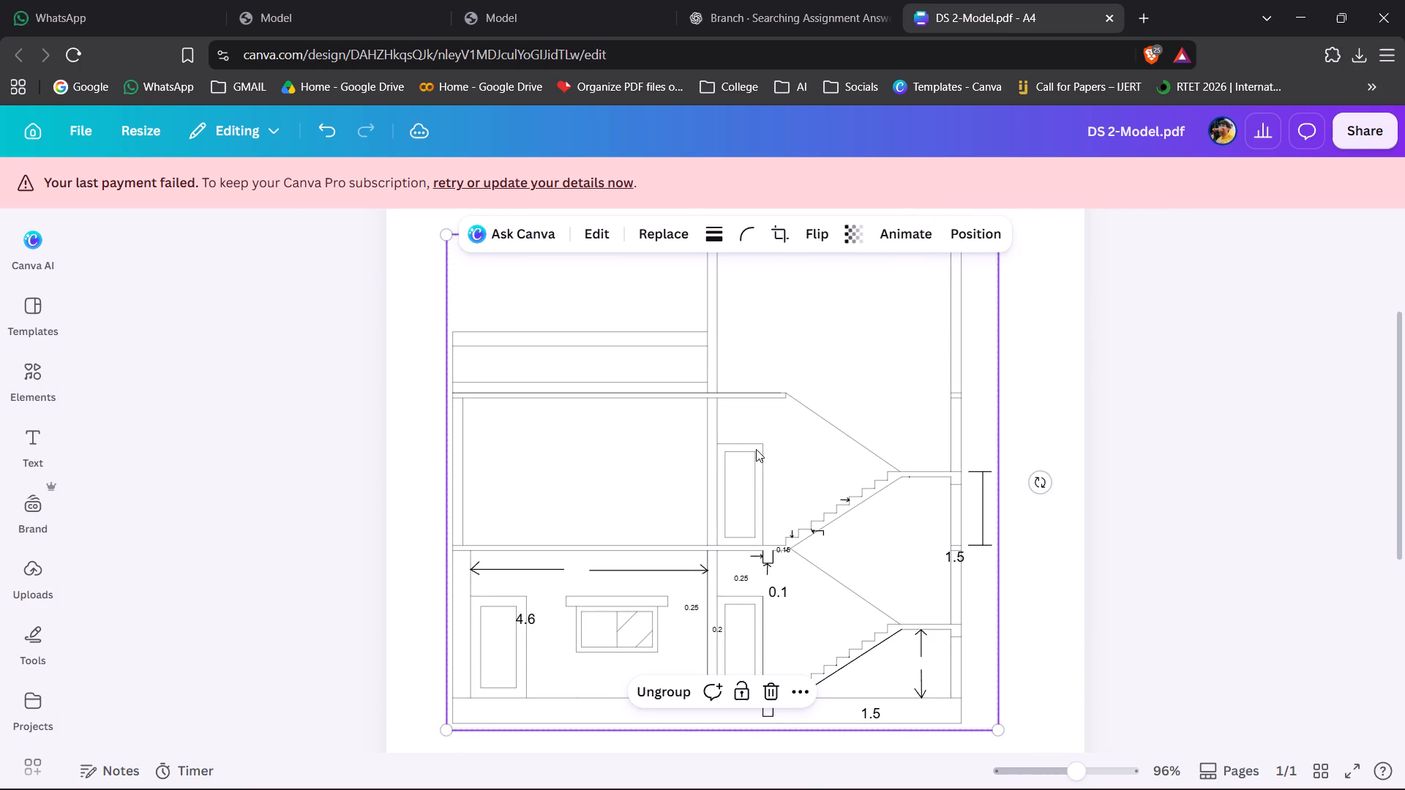
Copy the grouped sectional drawing with its dimension labels and clear the selection.
key("ctrl+c")
left_click(1158, 385)
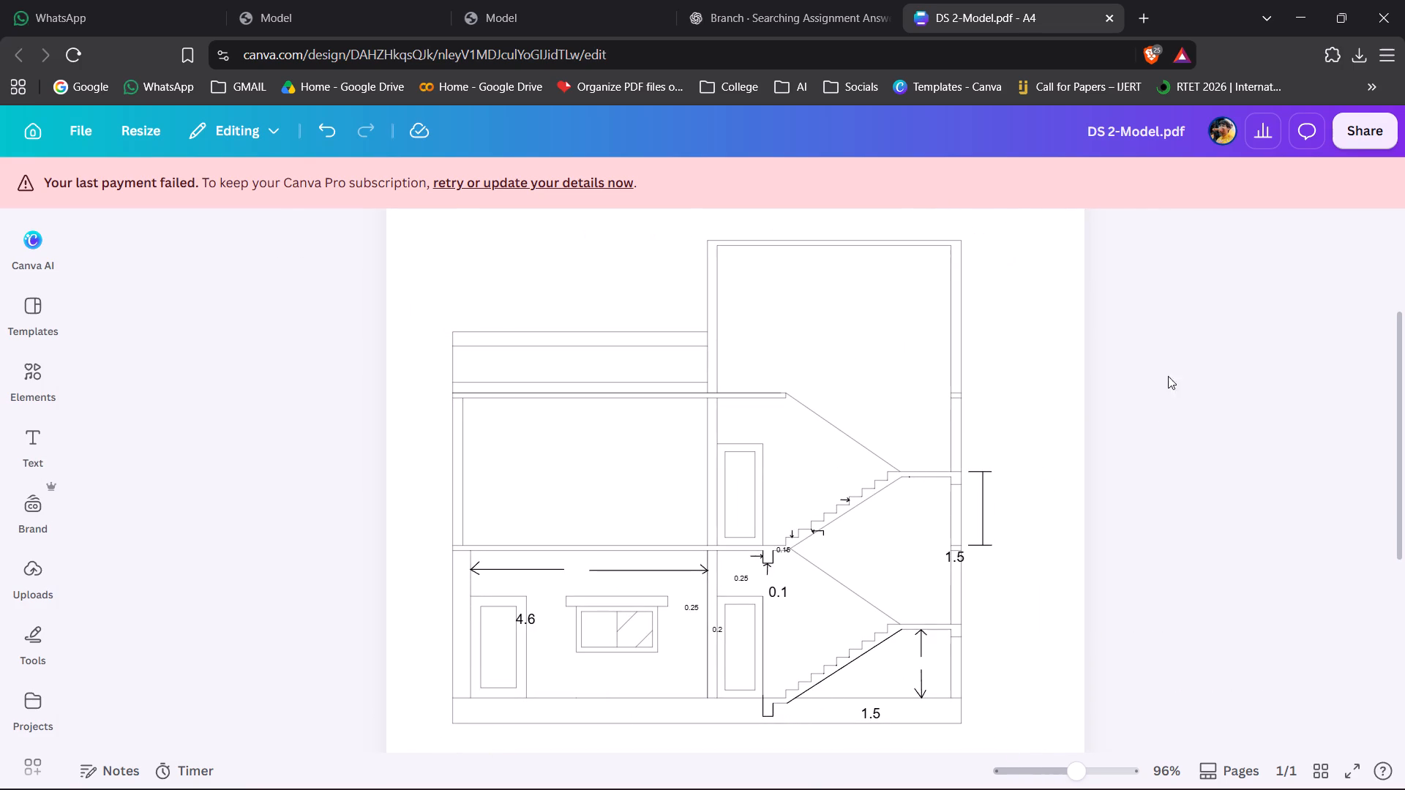
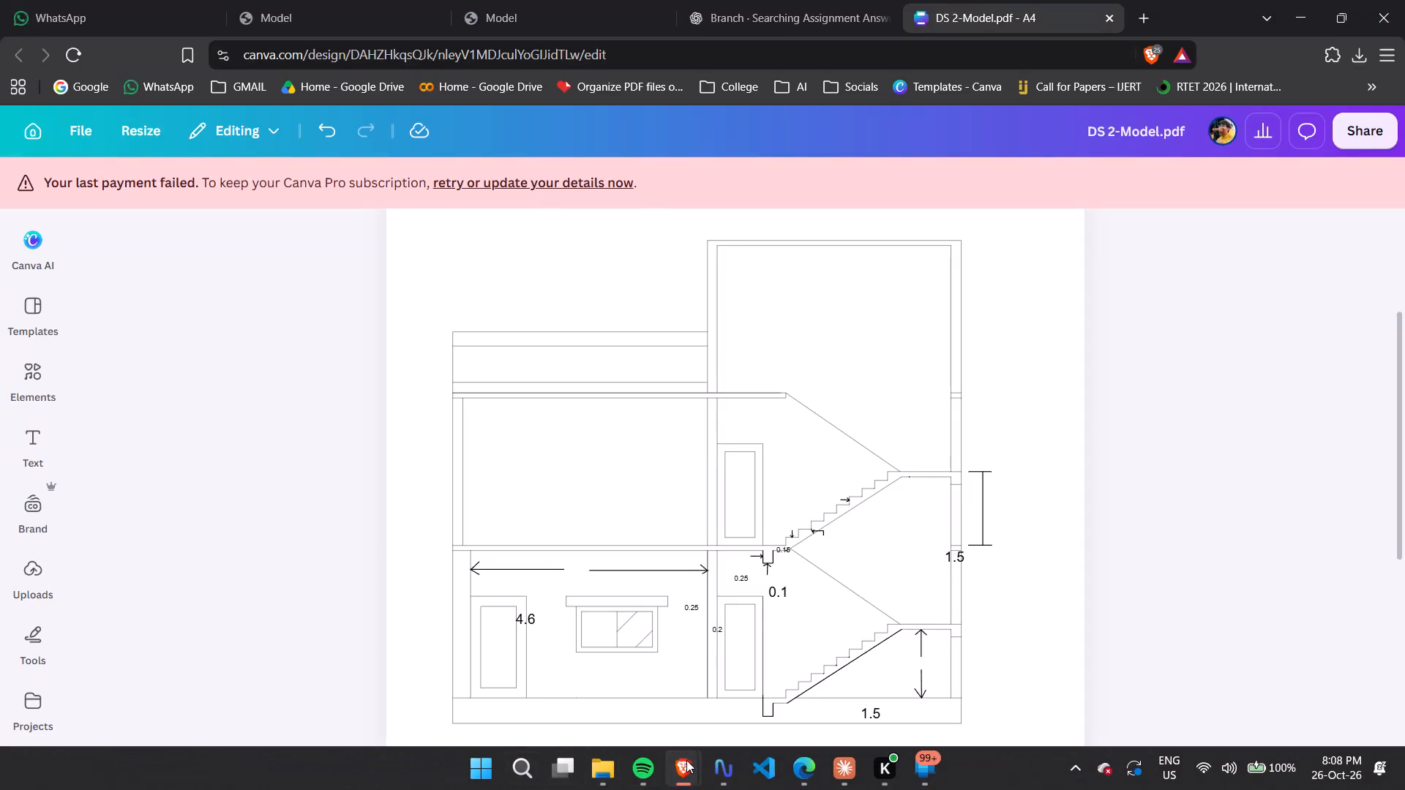
Switch to the DS 4-Model design and paste the copied sectional drawing onto the sheet.
left_click(753, 642)
scroll(891, 485, "down", 3)
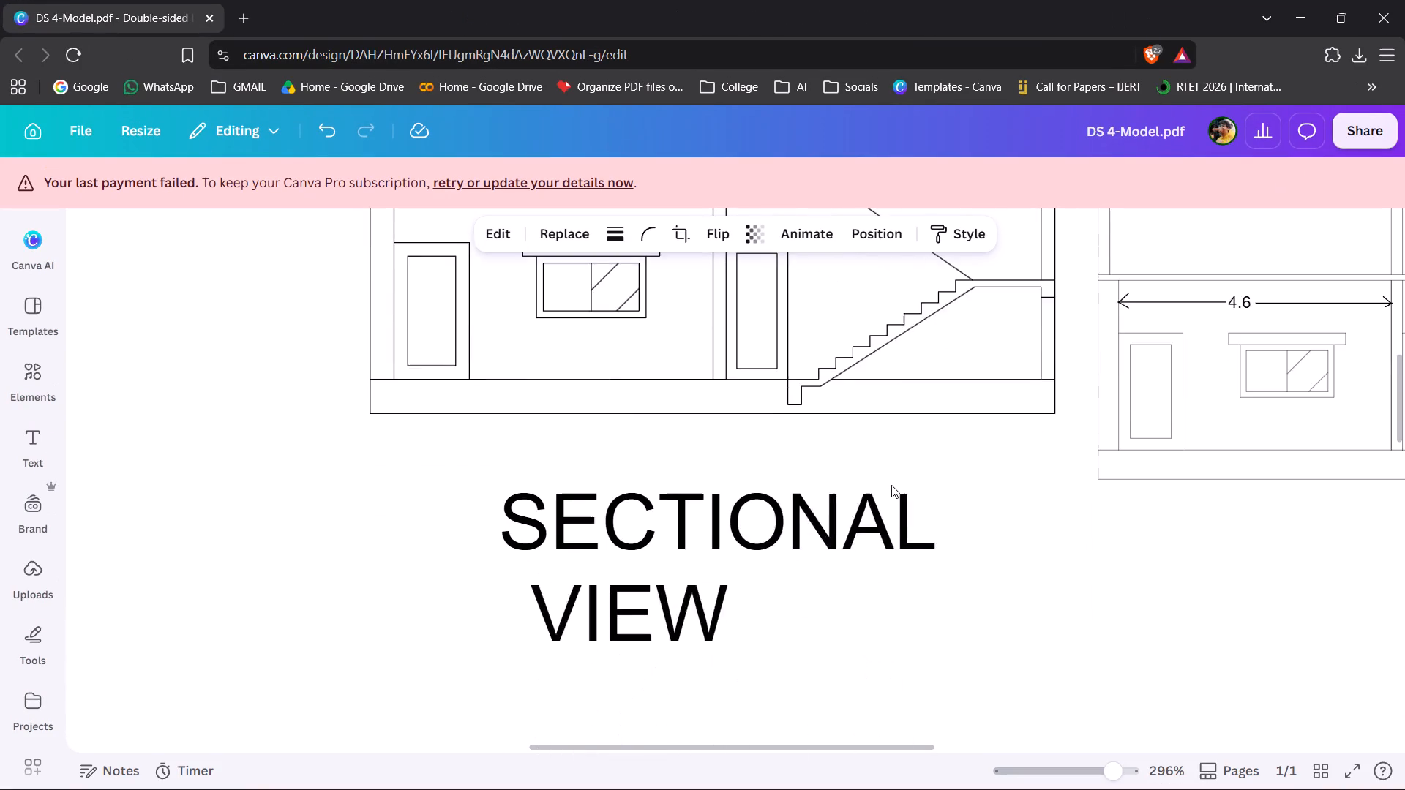
scroll(851, 483, "up", 4)
key("ctrl+v")
Delete the old dimensioned drawing group beside the sectional view.
left_click(1202, 674)
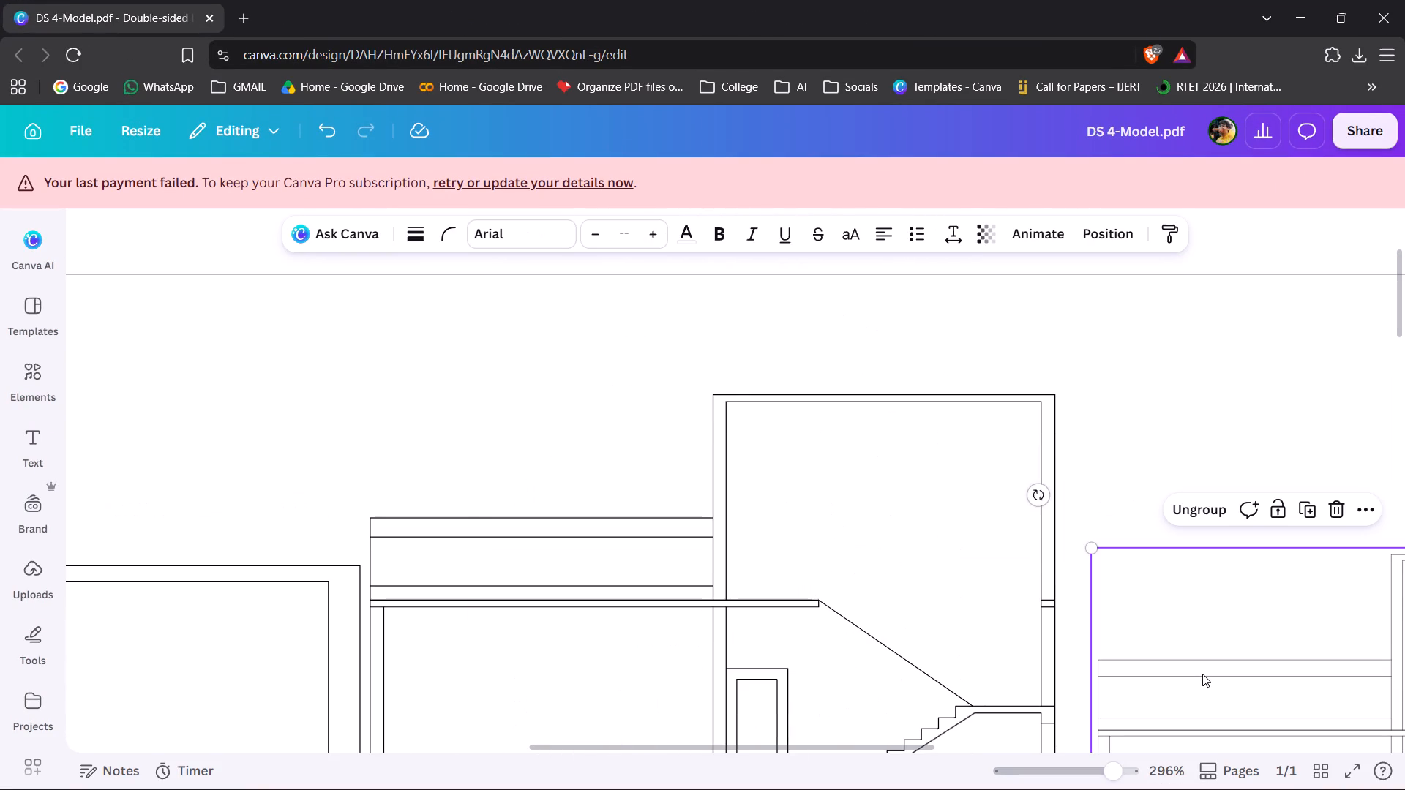
key("Delete")
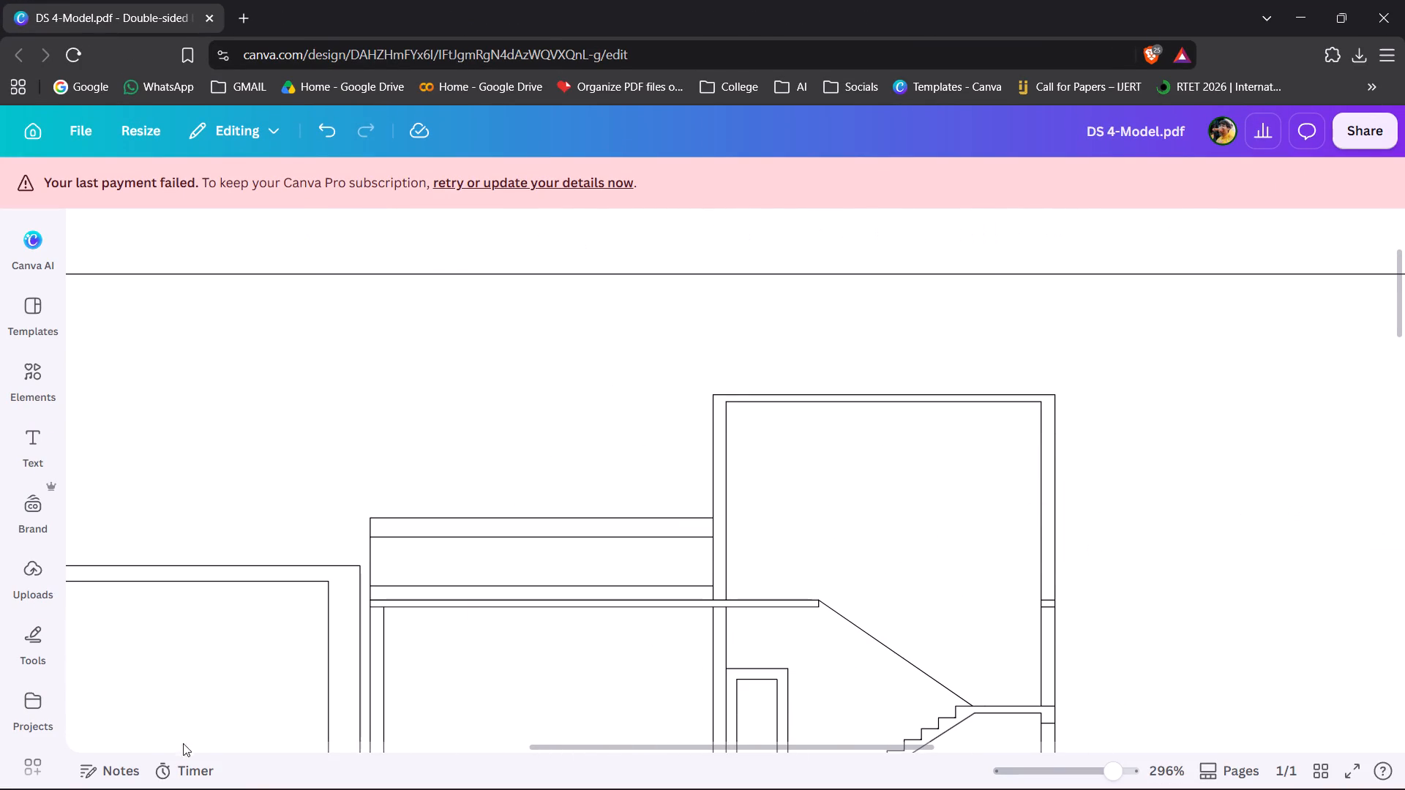
Scale the oversized pasted drawing down in stages and place it over the sheet's existing sectional view.
left_click(282, 691)
left_click_drag(288, 674, 1011, 450)
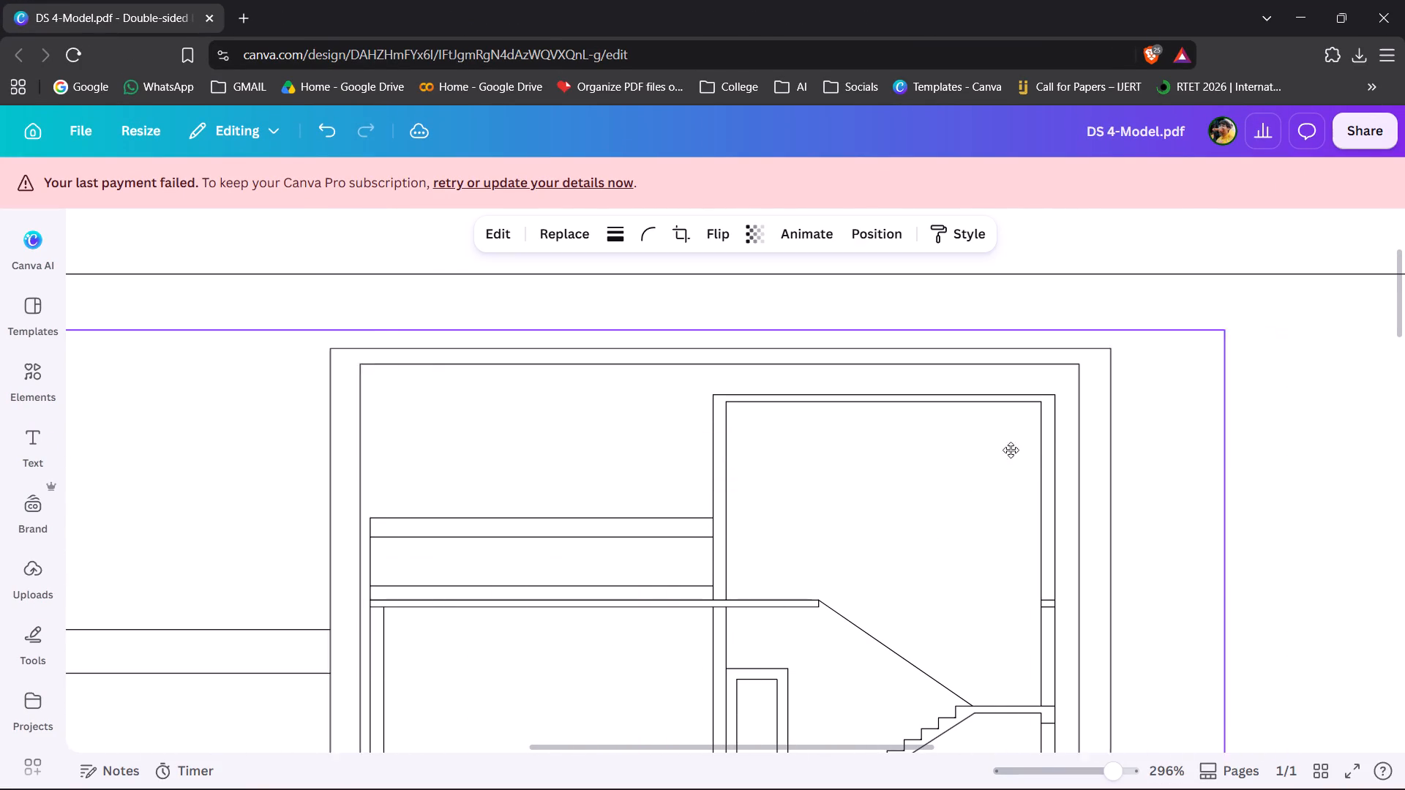
left_click_drag(1011, 450, 1064, 397)
left_click_drag(1244, 278, 910, 548)
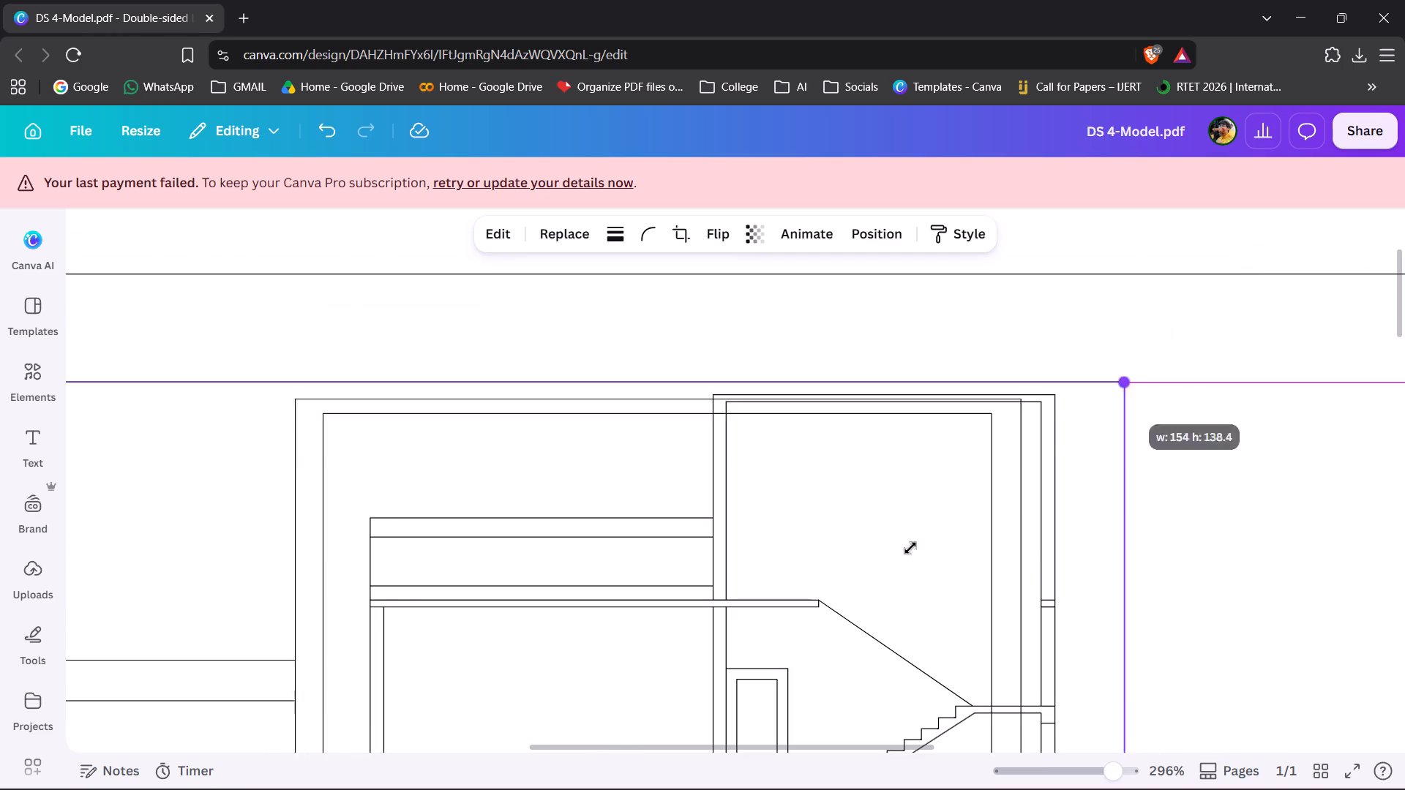
left_click_drag(910, 548, 718, 572)
left_click_drag(646, 715, 1138, 305)
left_click_drag(1305, 257, 701, 633)
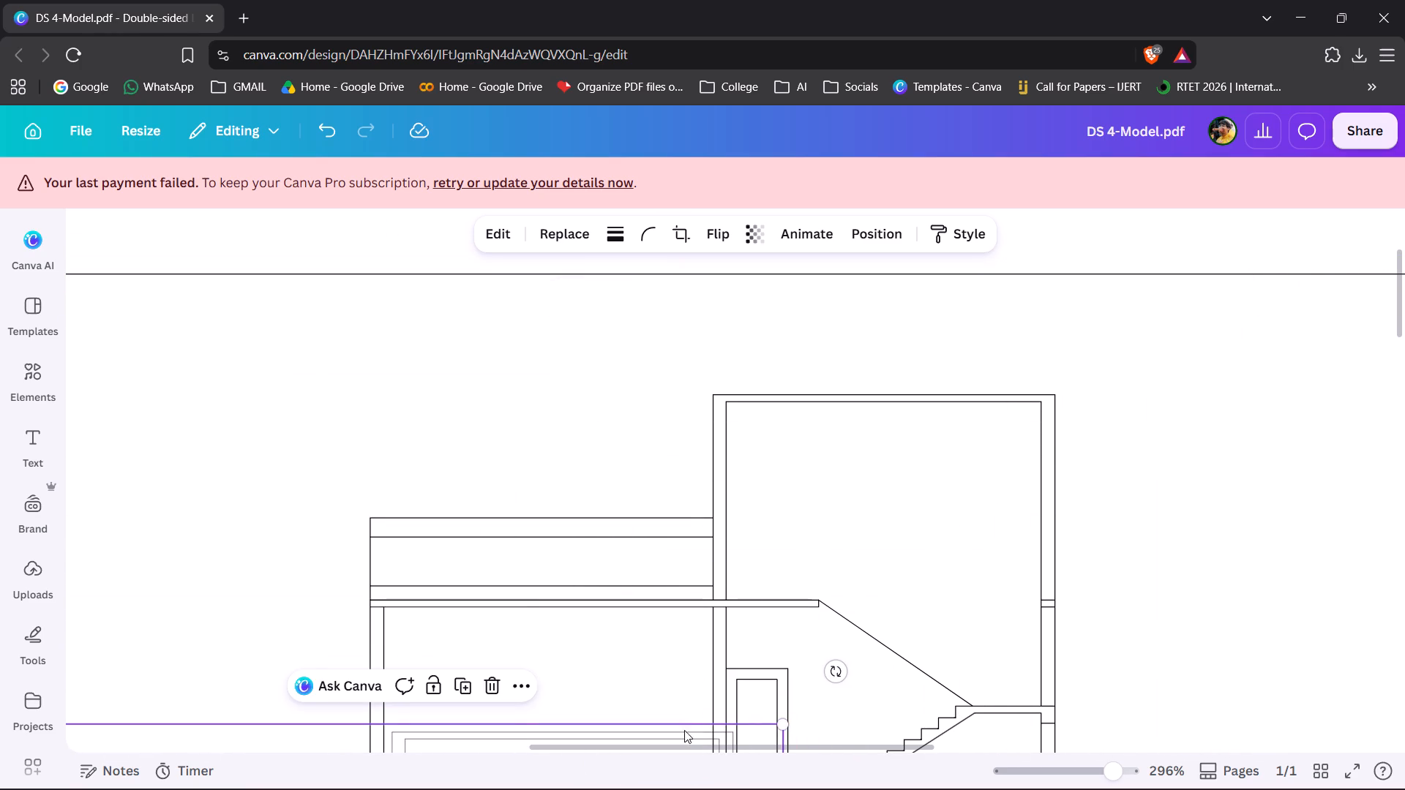
left_click_drag(685, 734, 1045, 217)
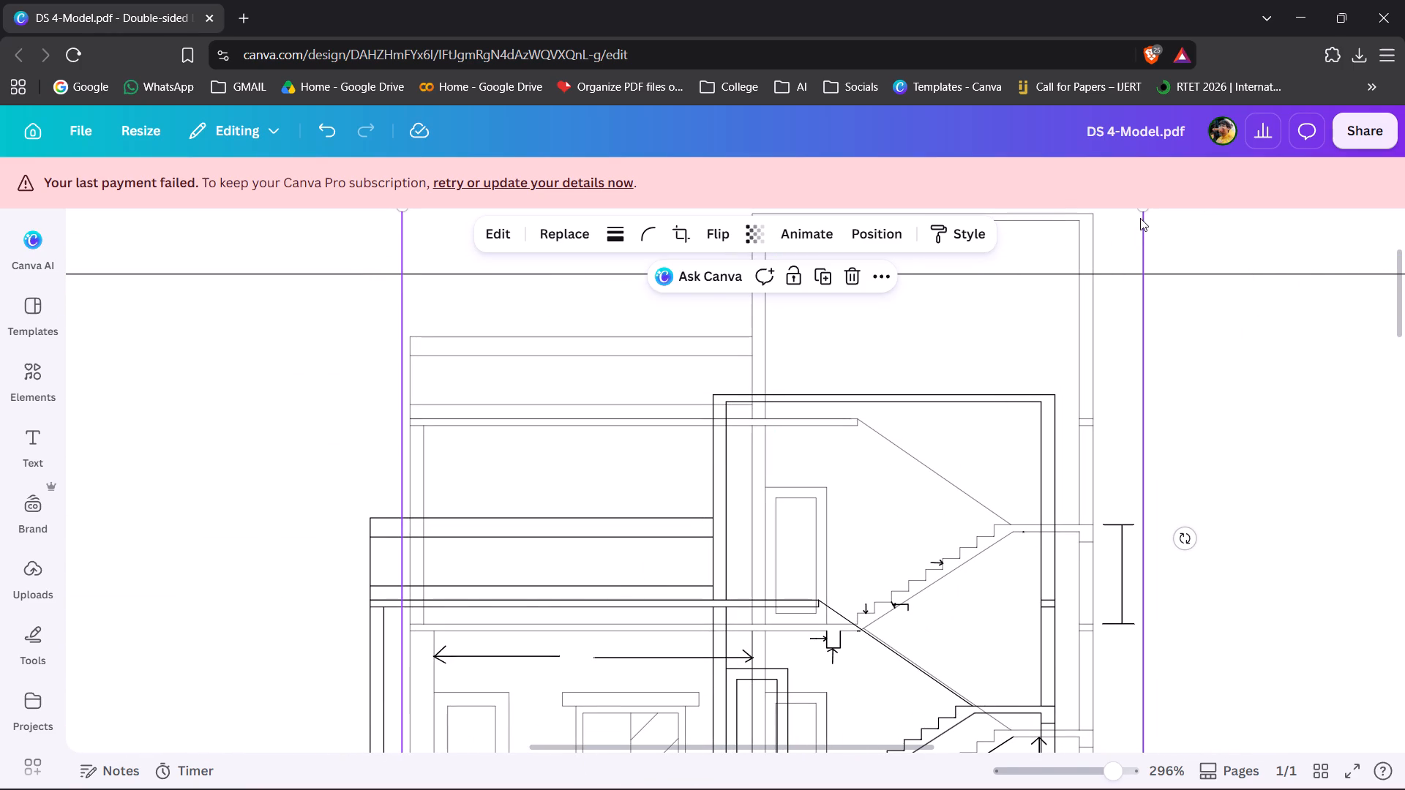
left_click_drag(1143, 211, 948, 402)
left_click_drag(727, 574, 719, 456)
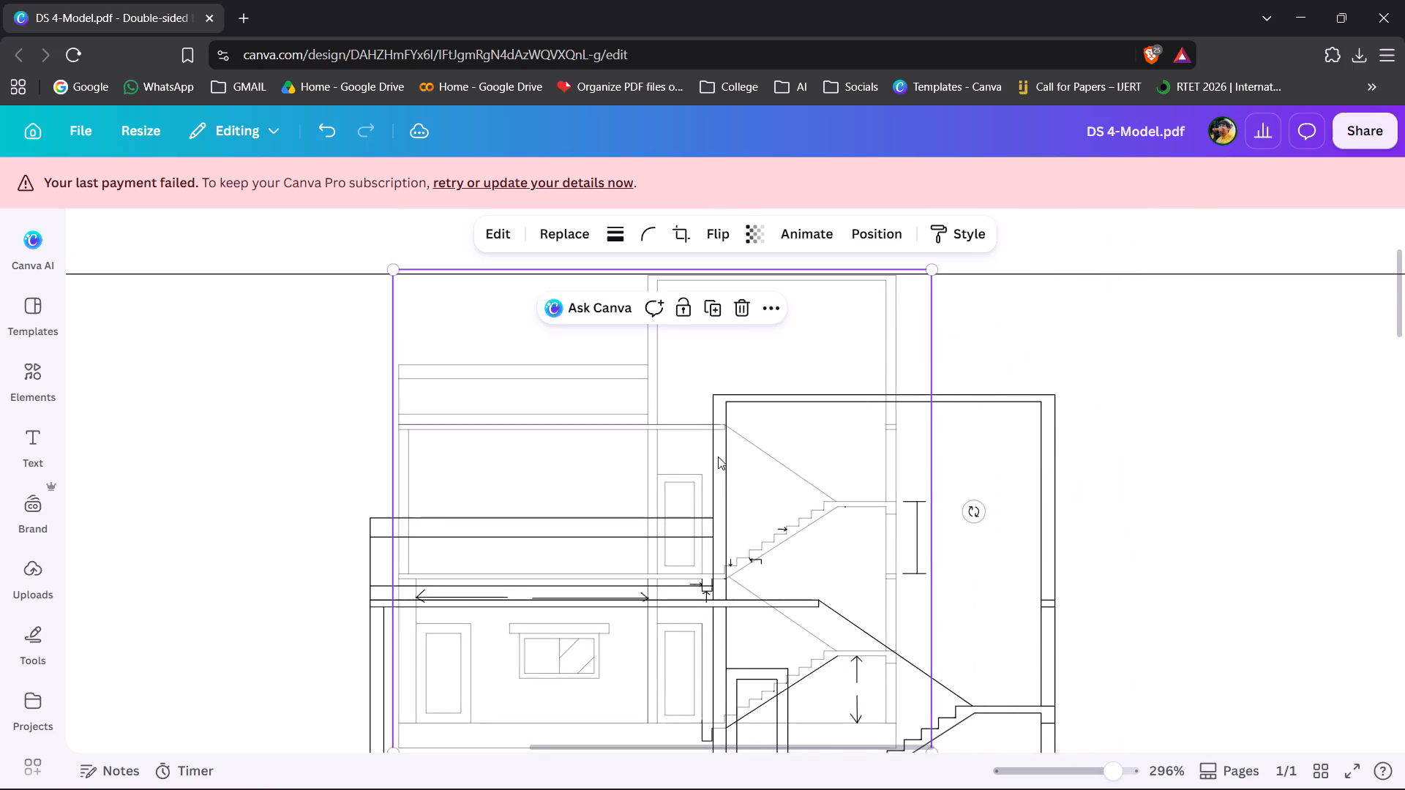
Move the pasted drawing down over the lower-left part of the sectional view, bringing their bottom-left corners close together.
scroll(712, 464, "down", 3)
scroll(630, 492, "down", 1)
scroll(630, 492, "up", 2)
scroll(630, 492, "down", 2)
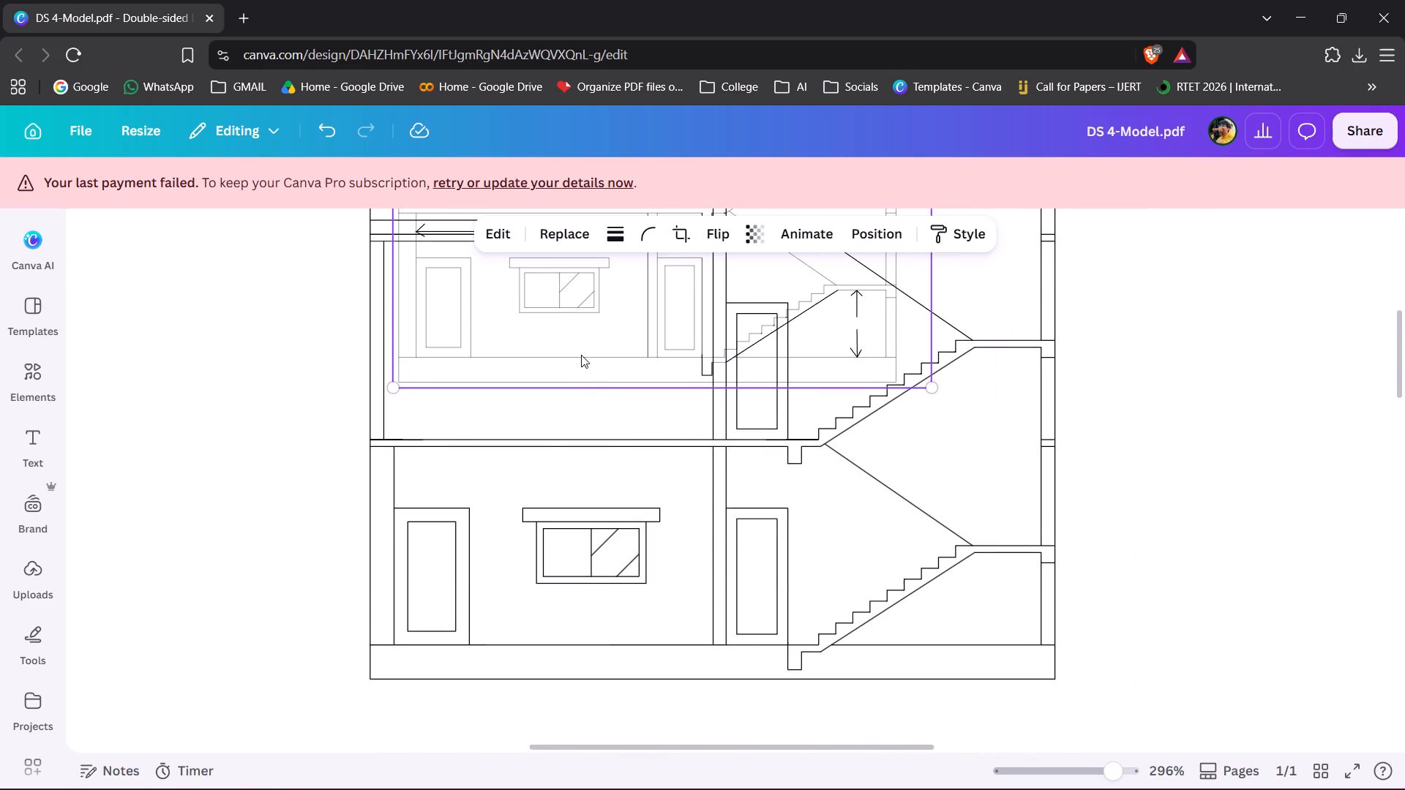
left_click_drag(581, 334, 555, 627)
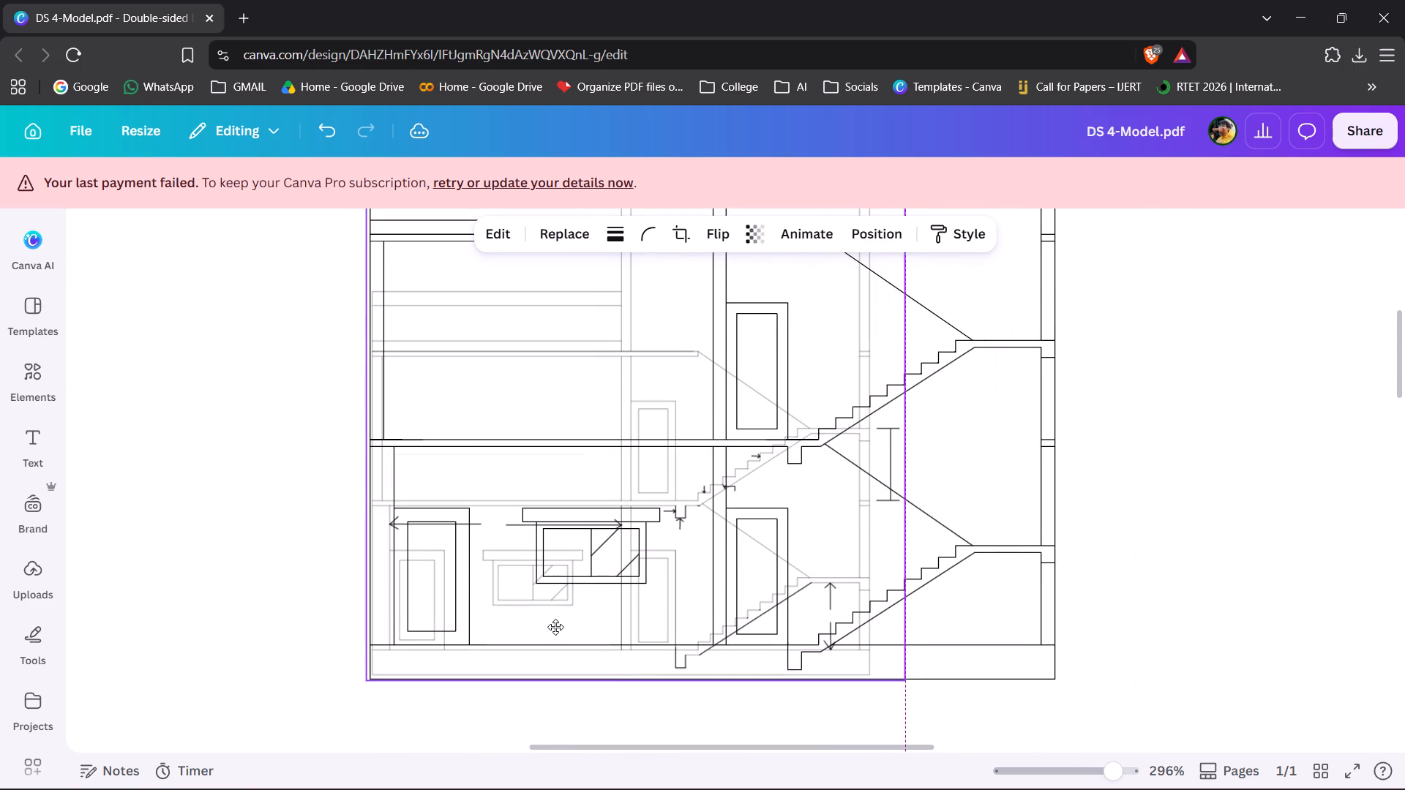
left_click_drag(555, 627, 547, 625)
left_click(1169, 462)
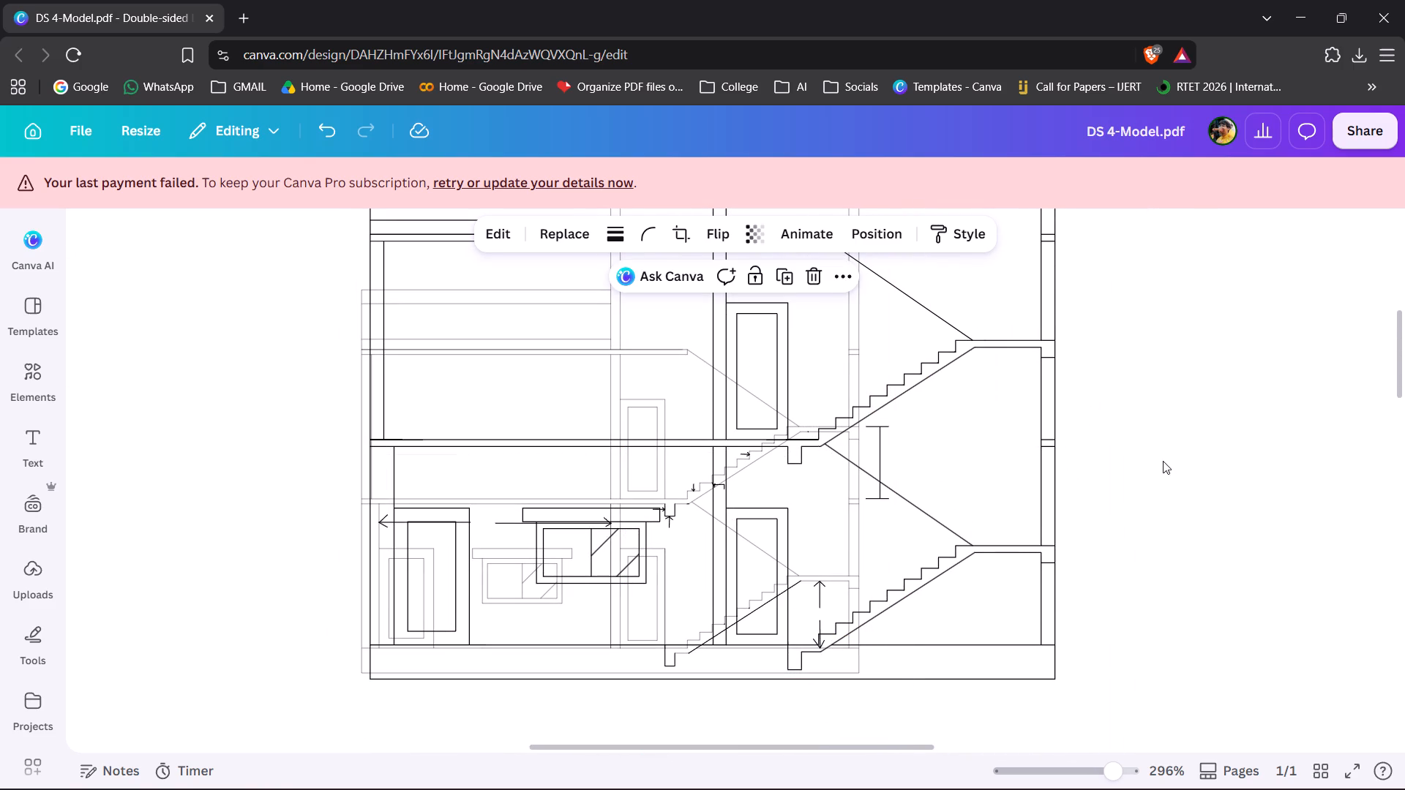
left_click(754, 516)
left_click_drag(782, 542, 814, 545)
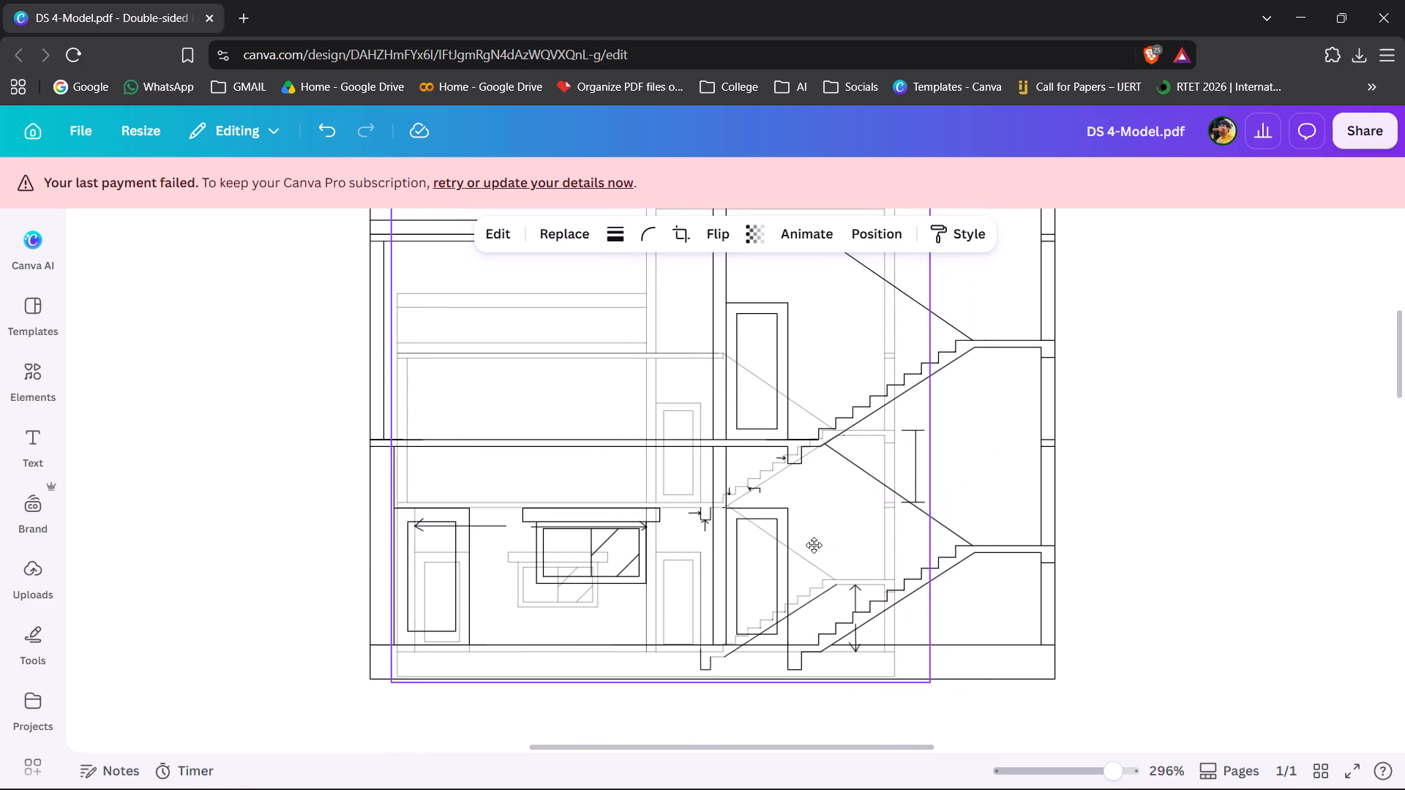
left_click_drag(814, 545, 798, 541)
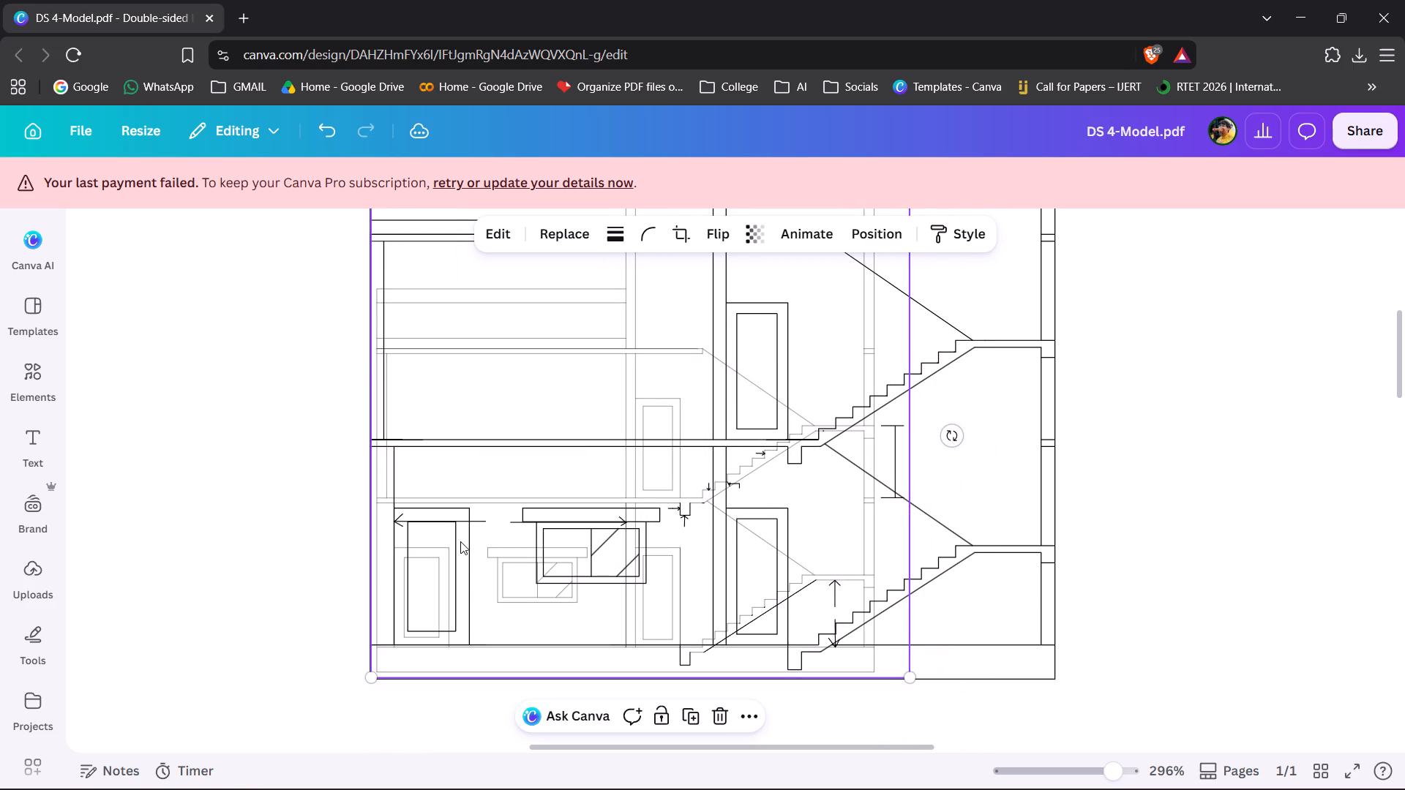
left_click(458, 541)
left_click(221, 552)
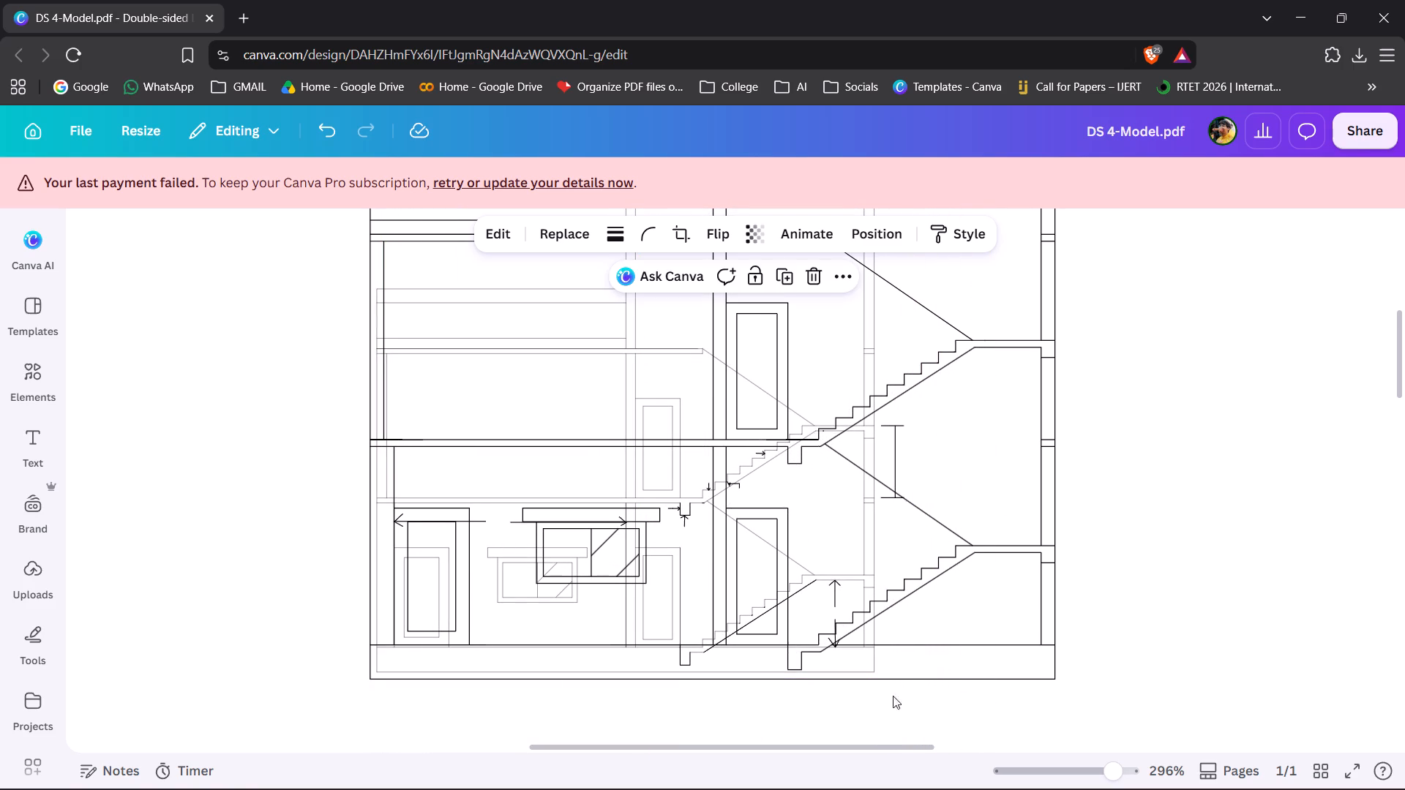
left_click(585, 590)
left_click_drag(615, 598, 627, 617)
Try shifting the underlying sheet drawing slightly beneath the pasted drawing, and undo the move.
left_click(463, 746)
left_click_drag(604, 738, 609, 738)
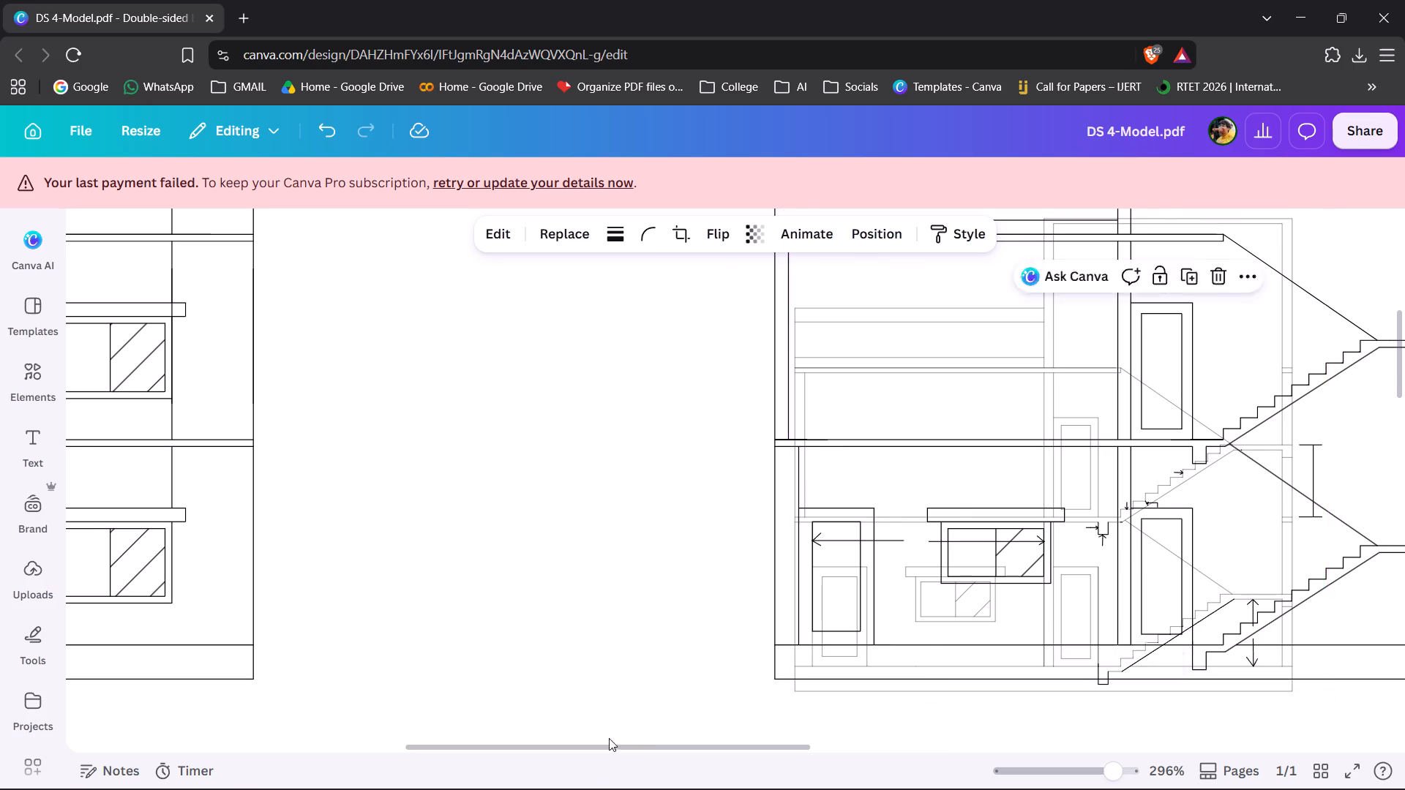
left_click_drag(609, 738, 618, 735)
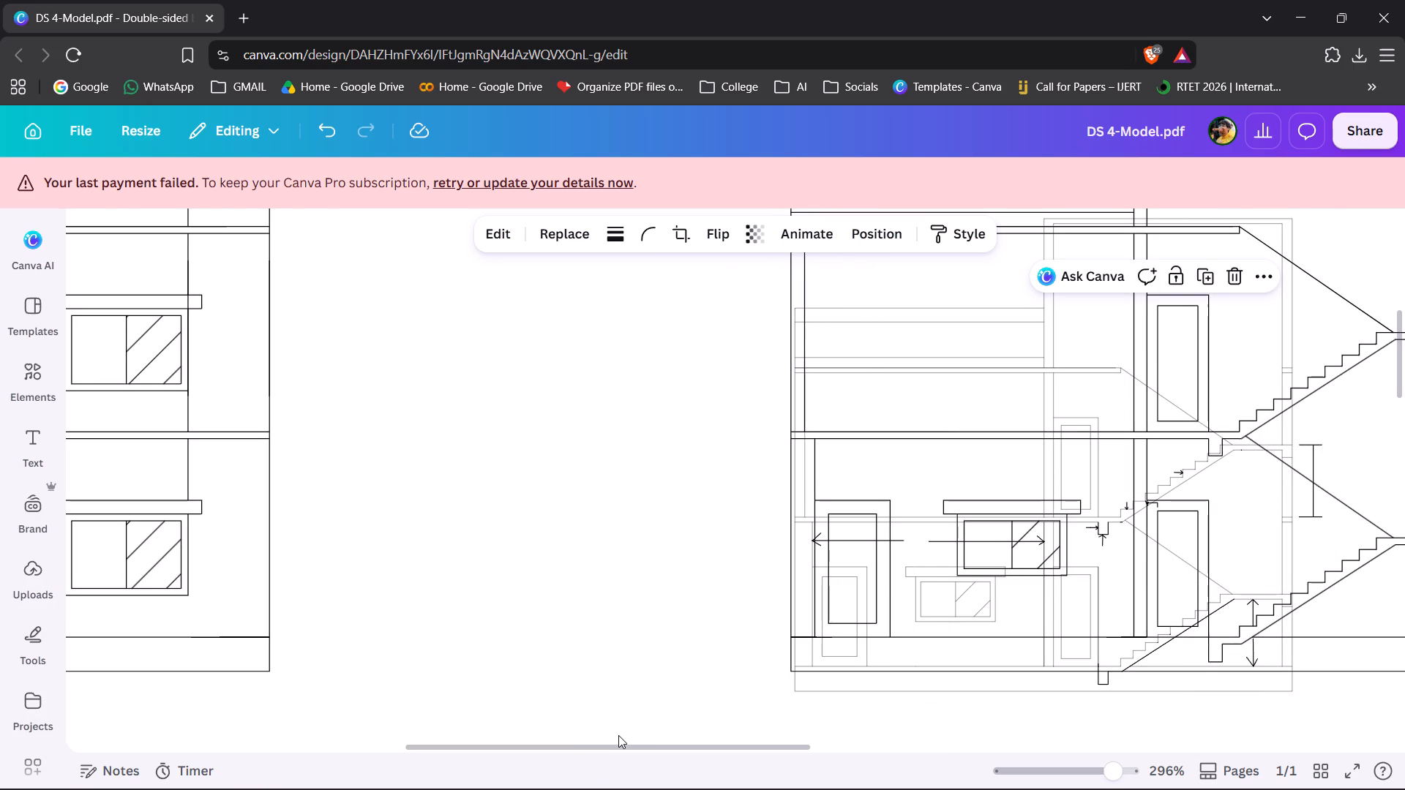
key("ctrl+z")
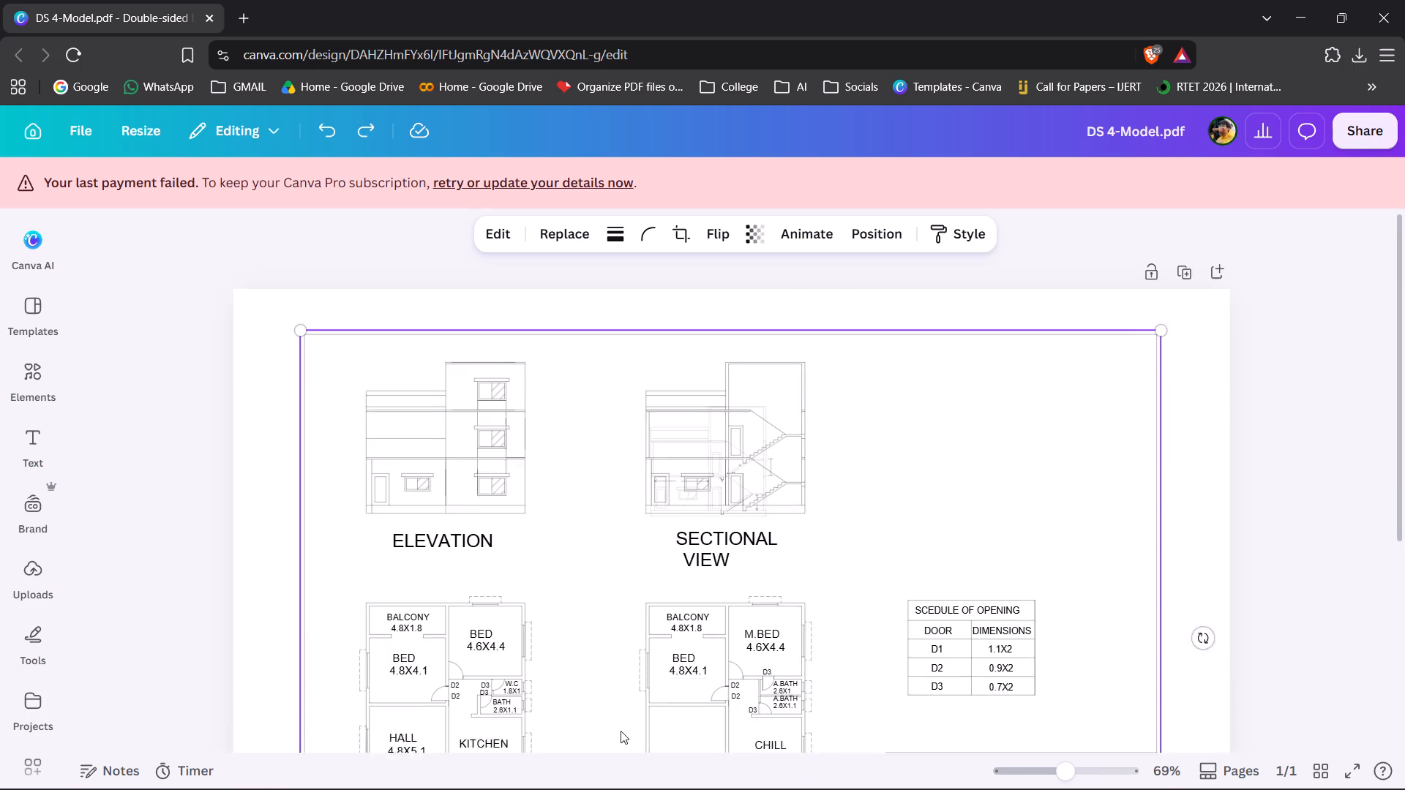
Reselect the pasted drawing and move it so its base and outer left wall meet those of the sectional view.
scroll(684, 731, "left", 1)
left_click(1300, 447)
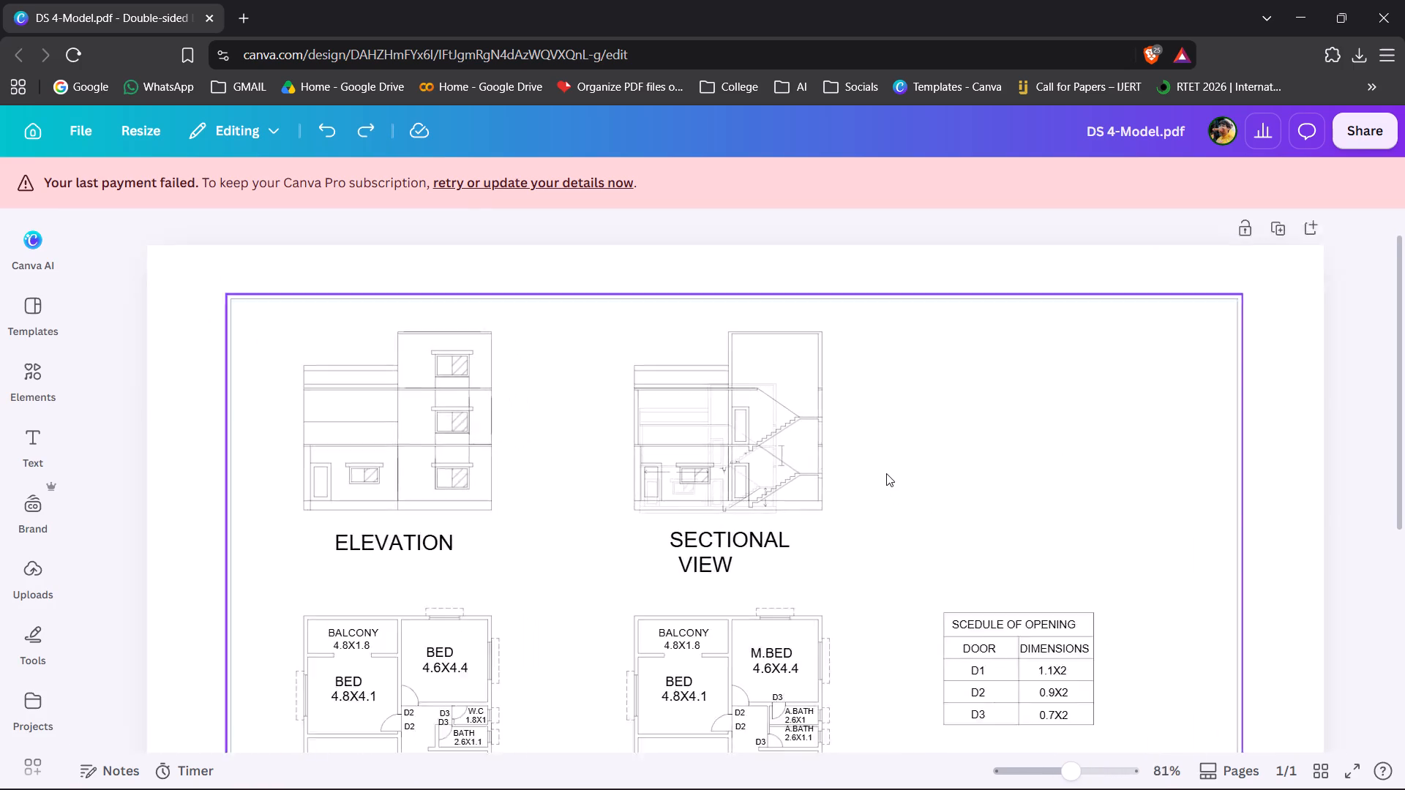
left_click(610, 411)
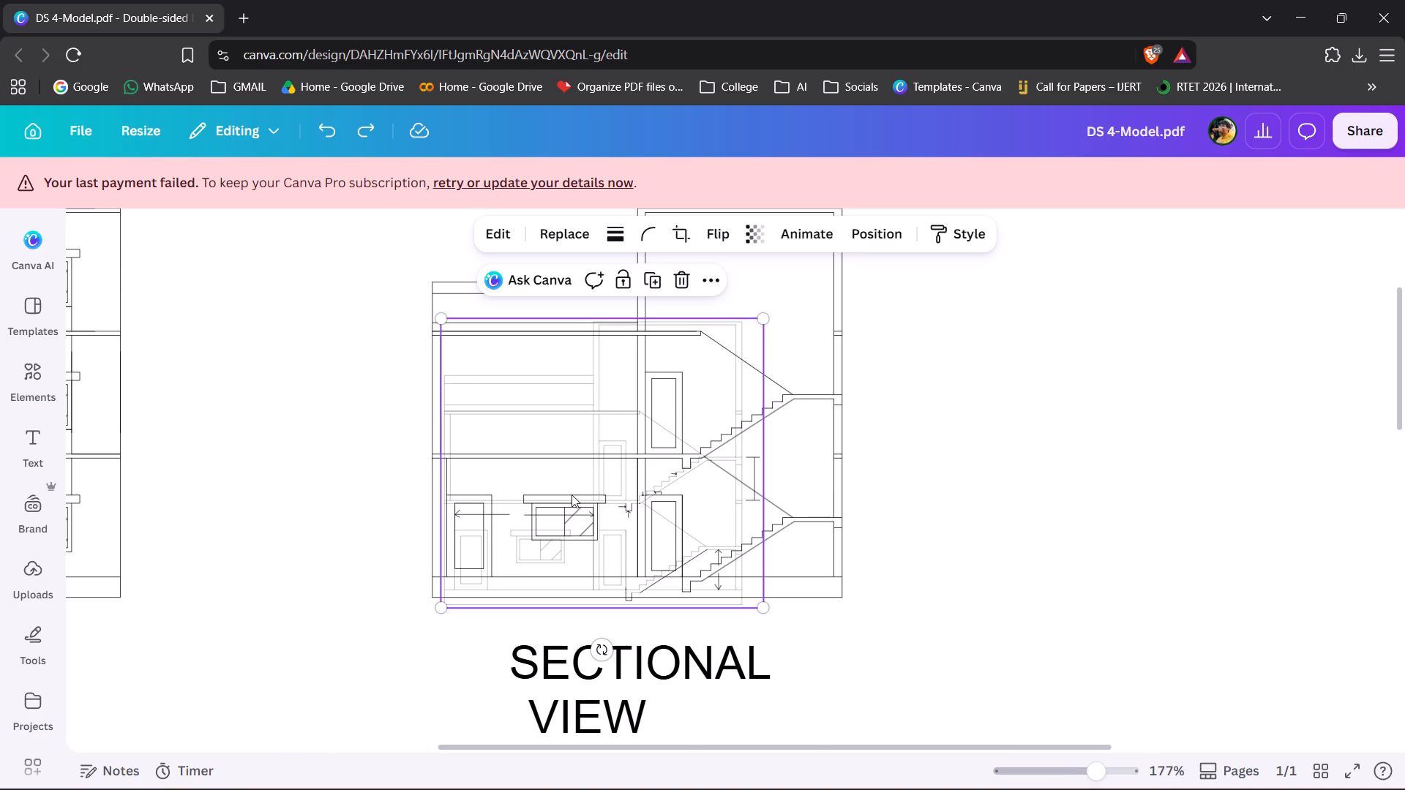
left_click_drag(572, 497, 565, 489)
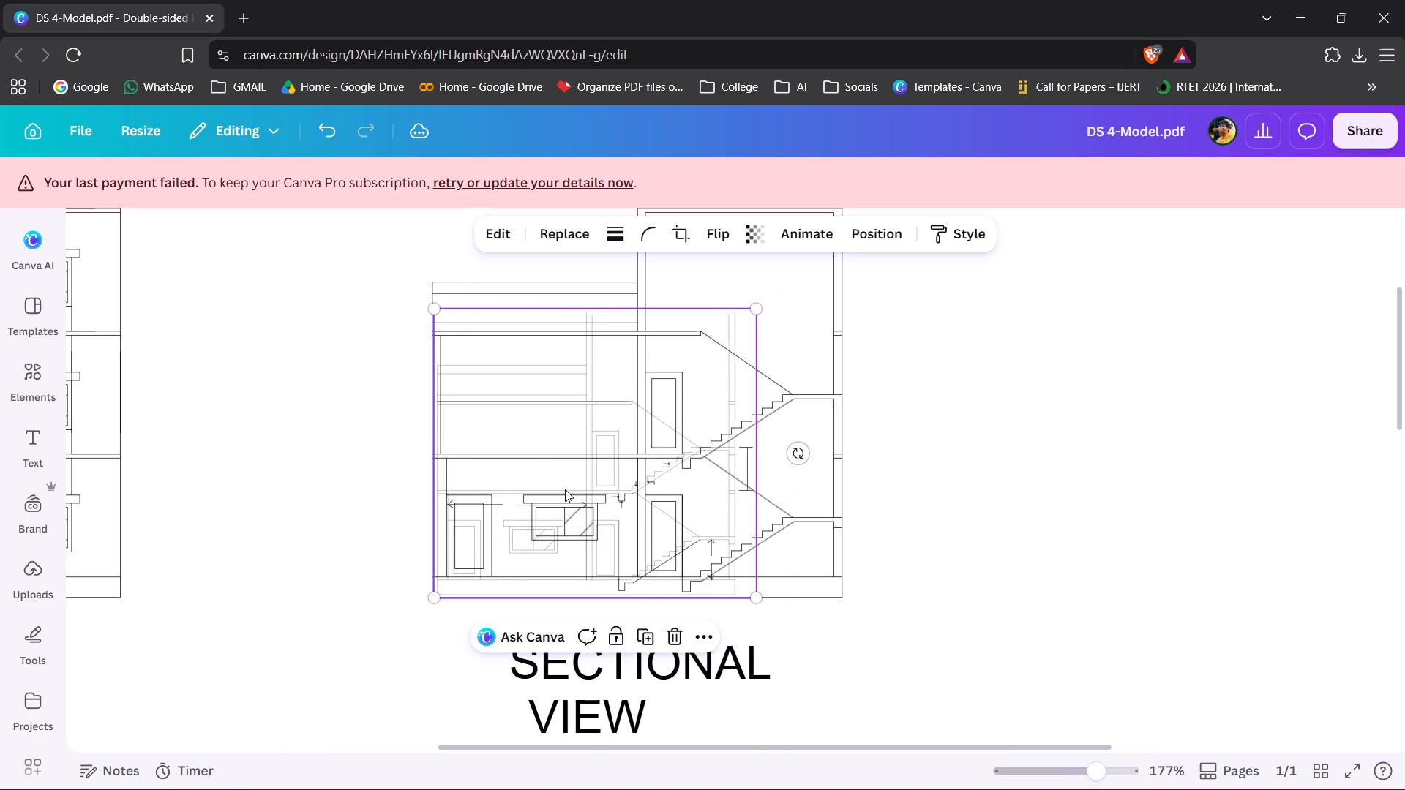
left_click_drag(565, 489, 560, 492)
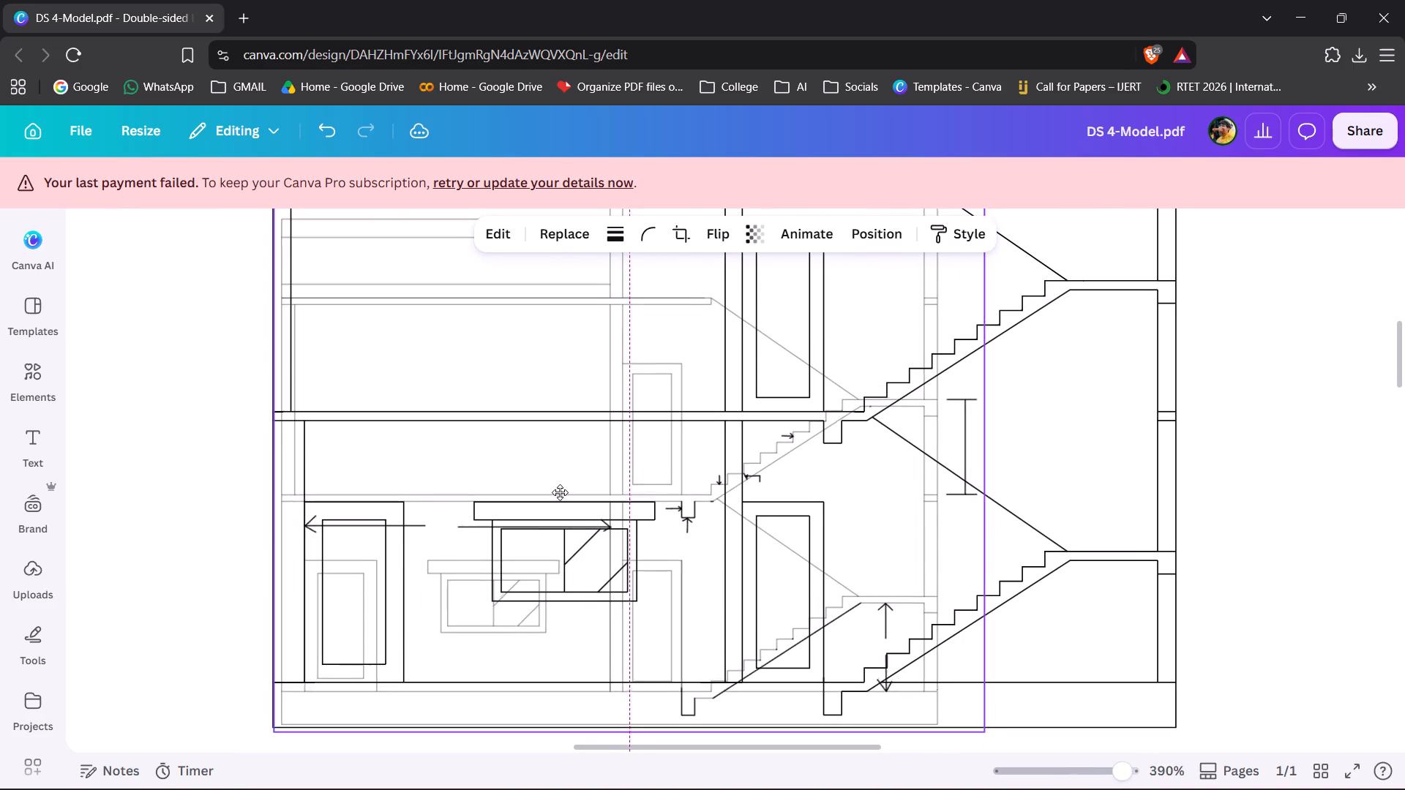
left_click_drag(560, 492, 552, 495)
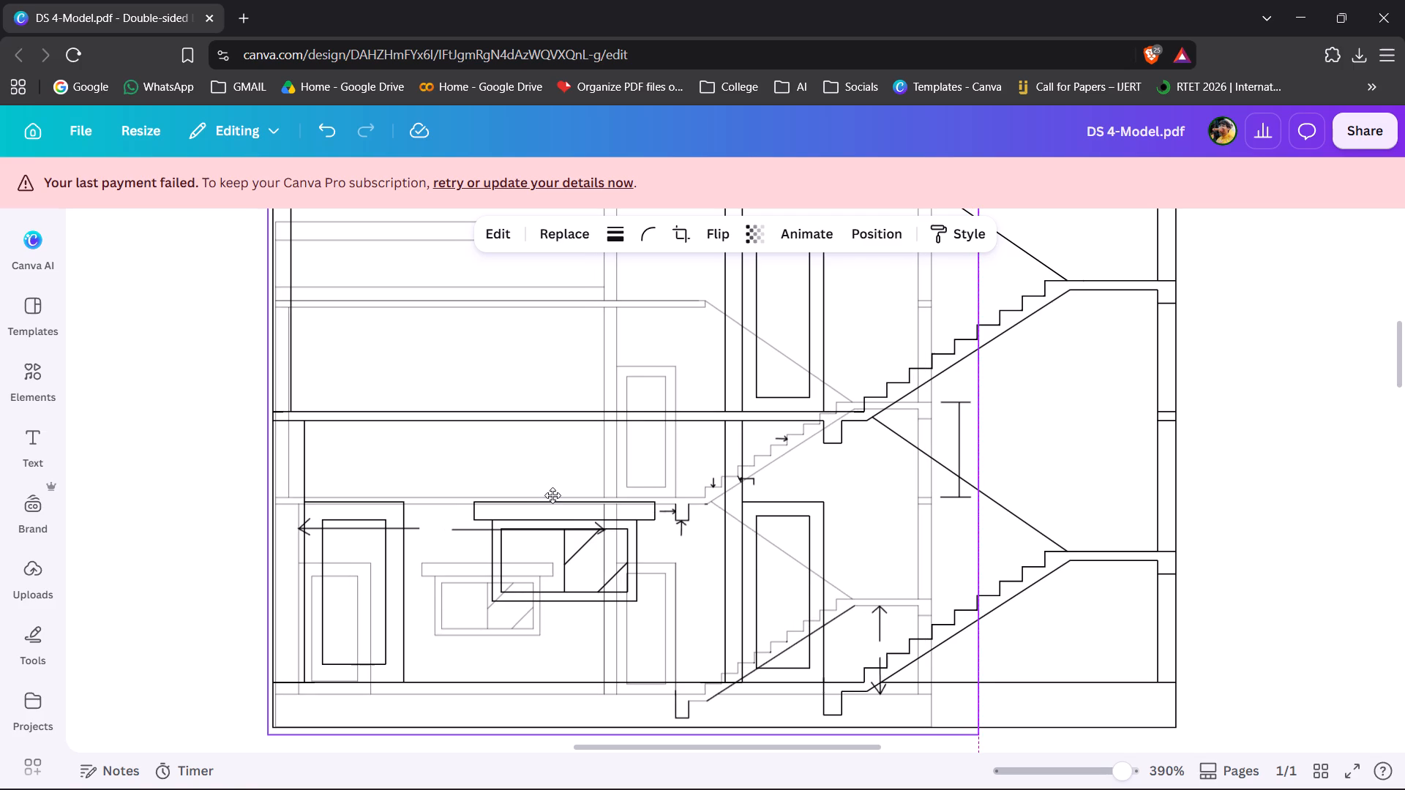
left_click_drag(552, 495, 554, 495)
left_click(554, 495)
Fine-tune the pasted drawing's position so its bottom-left corner lines up with the sectional view's corner.
key("Left")
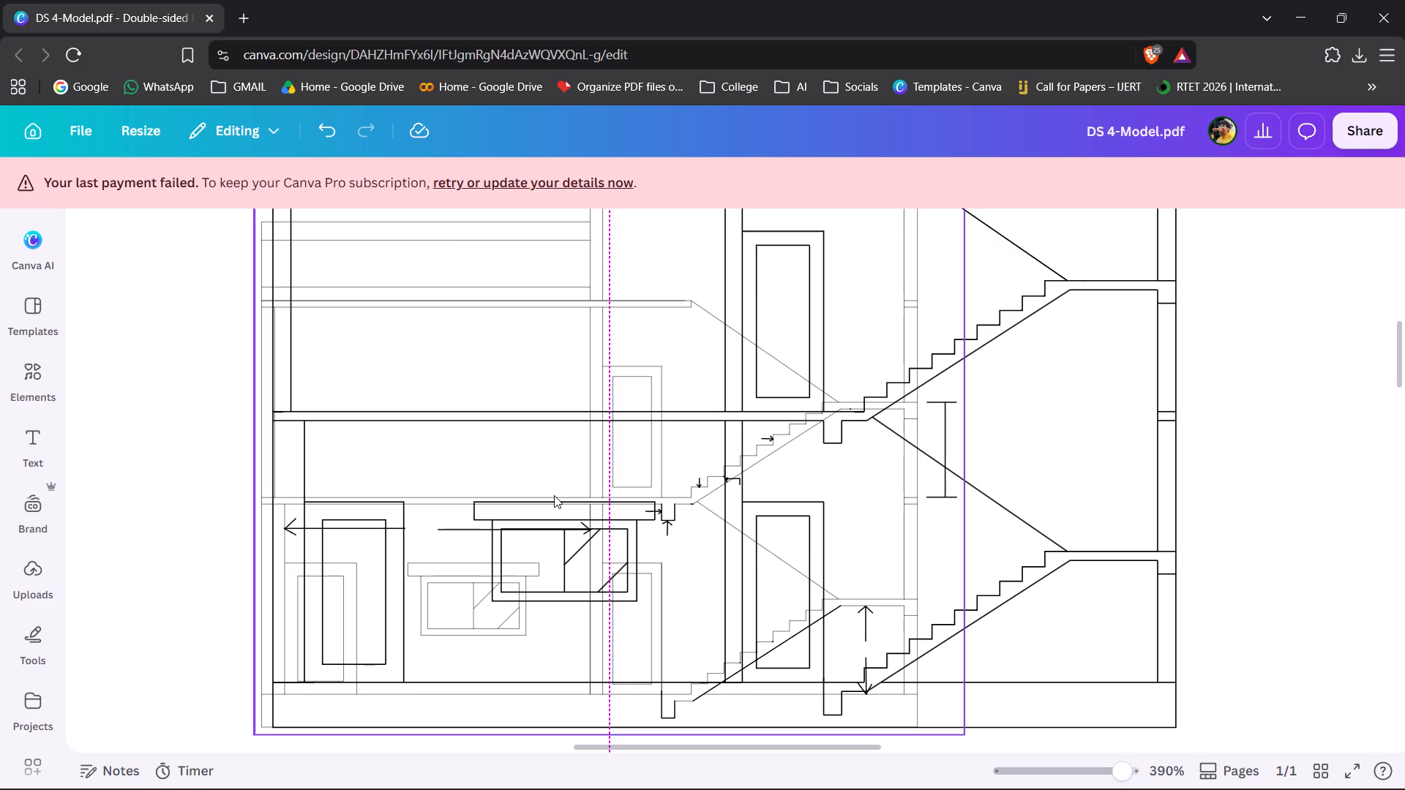
key("Right")
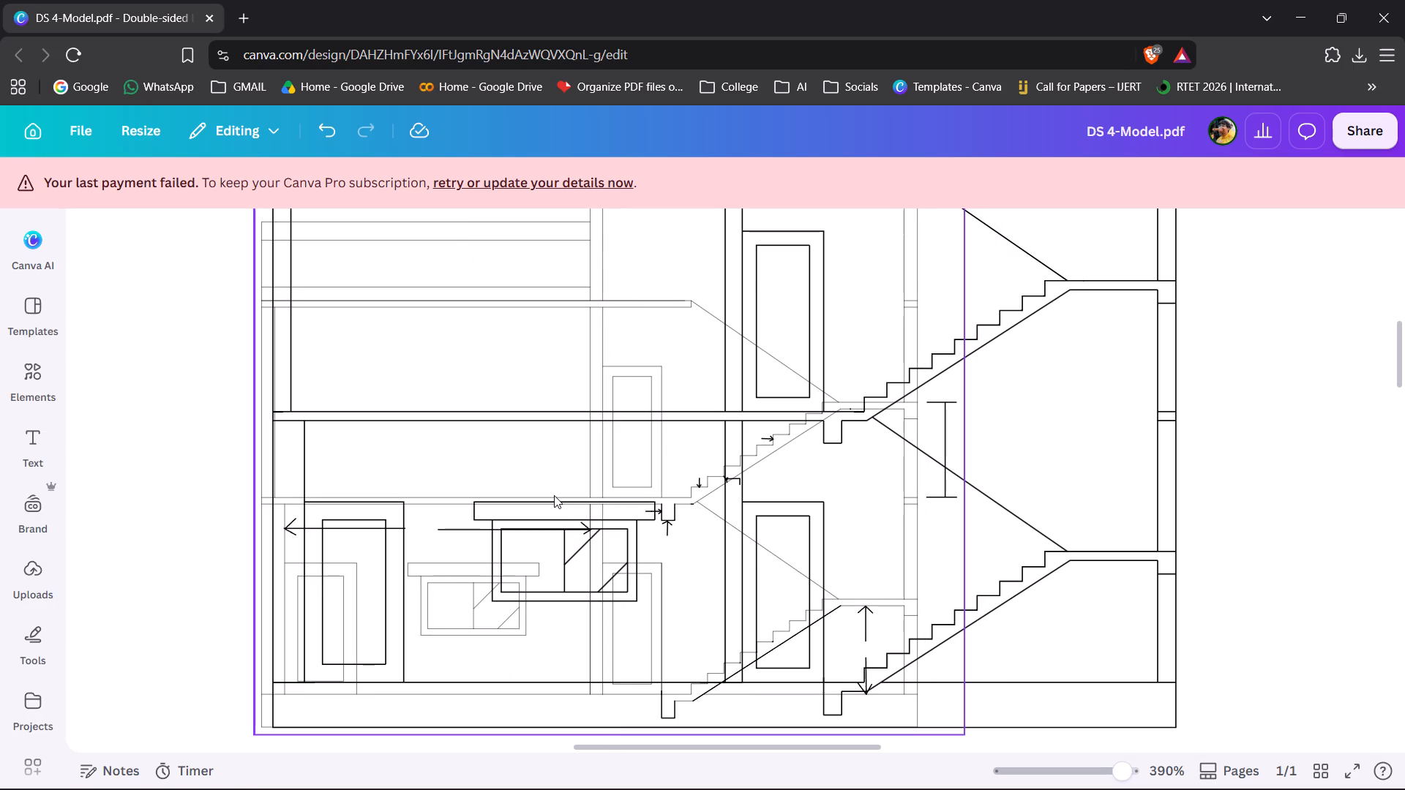
key("Right")
left_click_drag(554, 495, 565, 495)
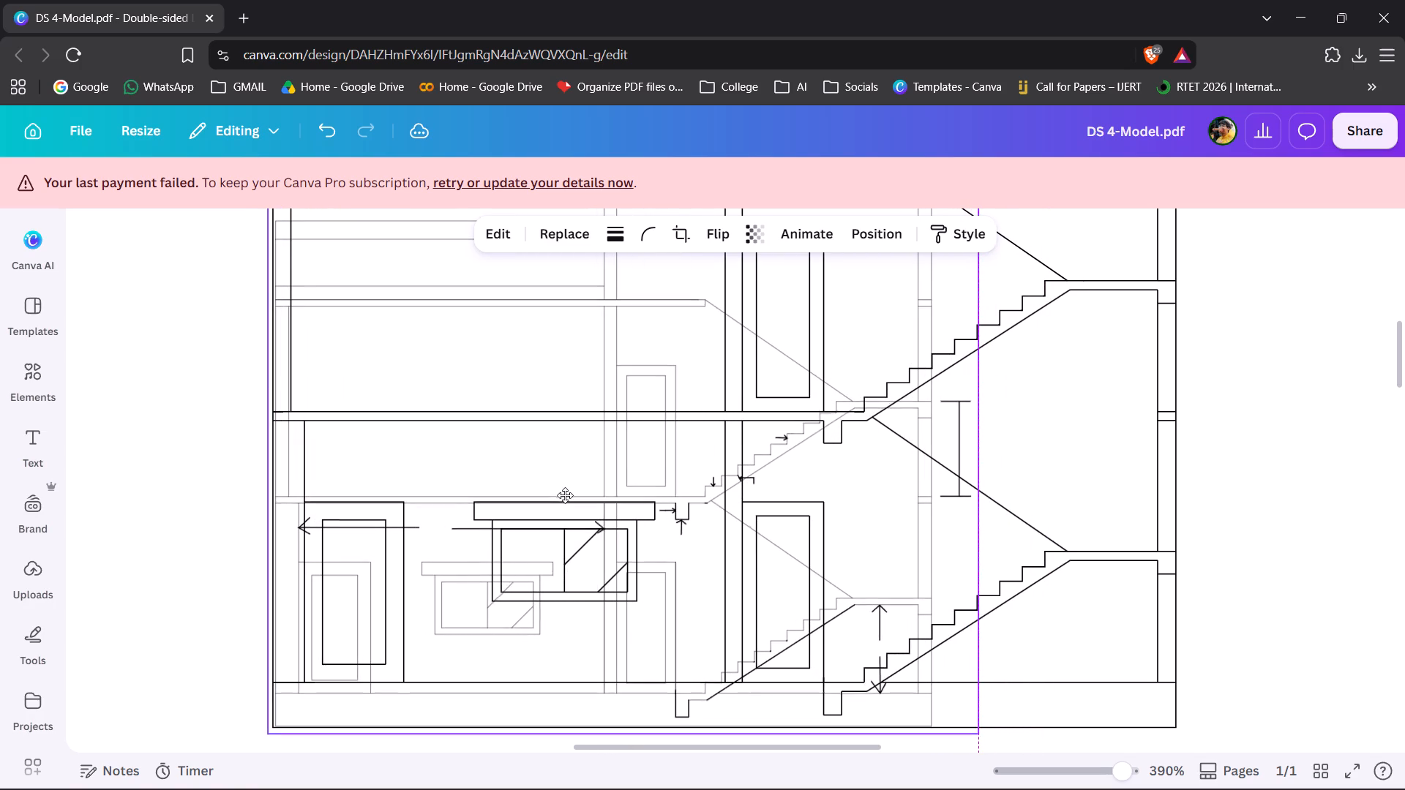
left_click_drag(565, 495, 563, 494)
left_click_drag(563, 494, 566, 496)
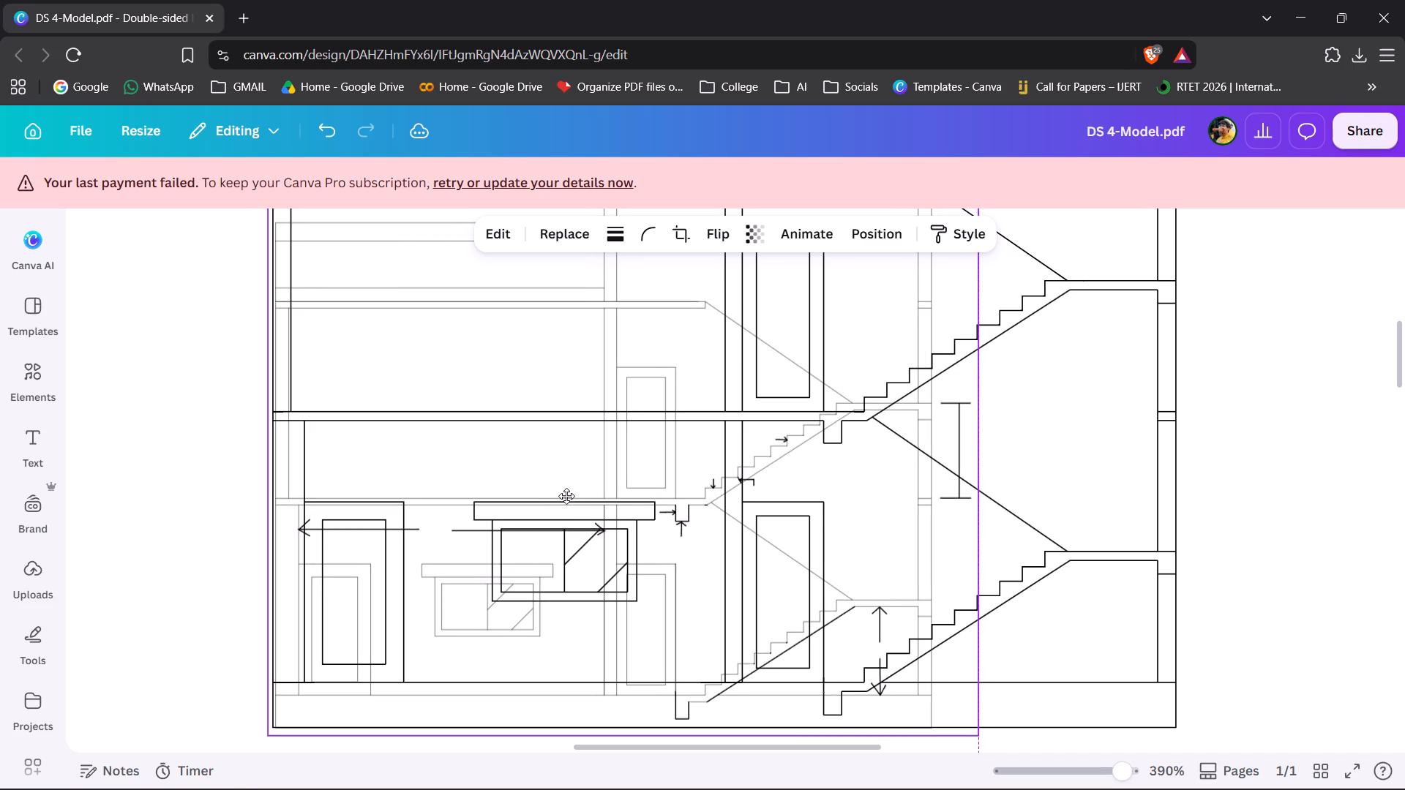
left_click_drag(566, 496, 566, 496)
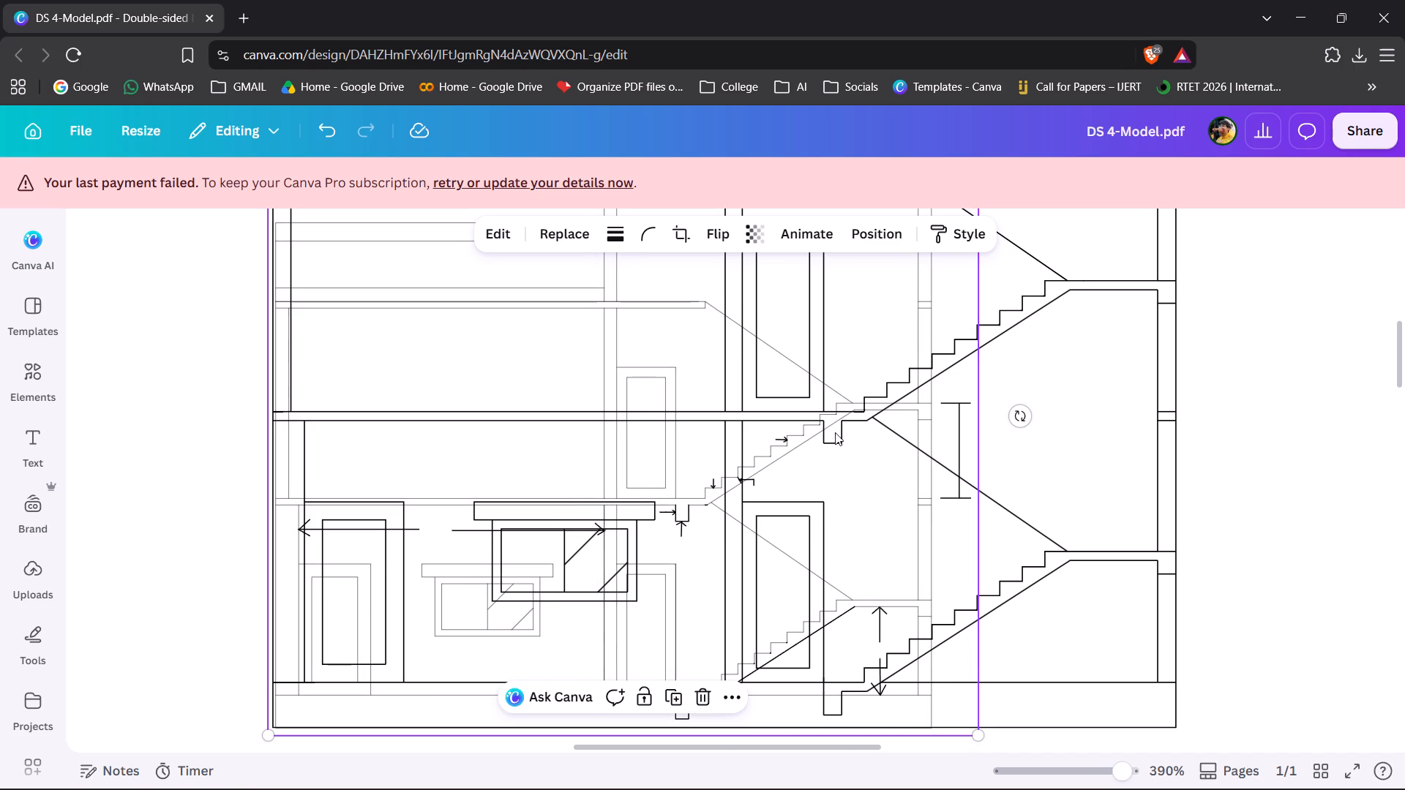
Enlarge the pasted drawing to about 72.3 by 65 so its walls, slabs and stairs overlay the sectional view, and check the fit.
scroll(1109, 358, "up", 9)
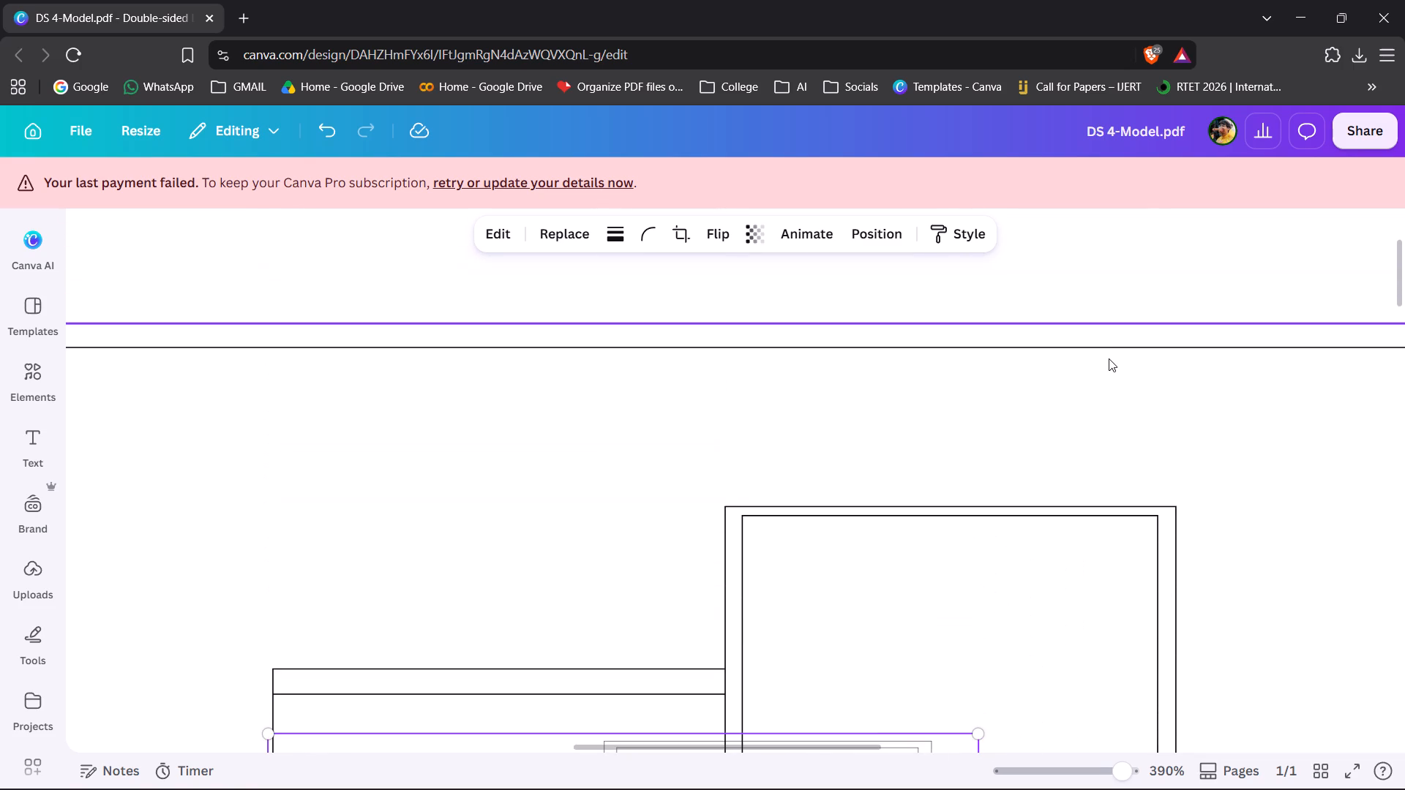
scroll(1109, 358, "down", 3)
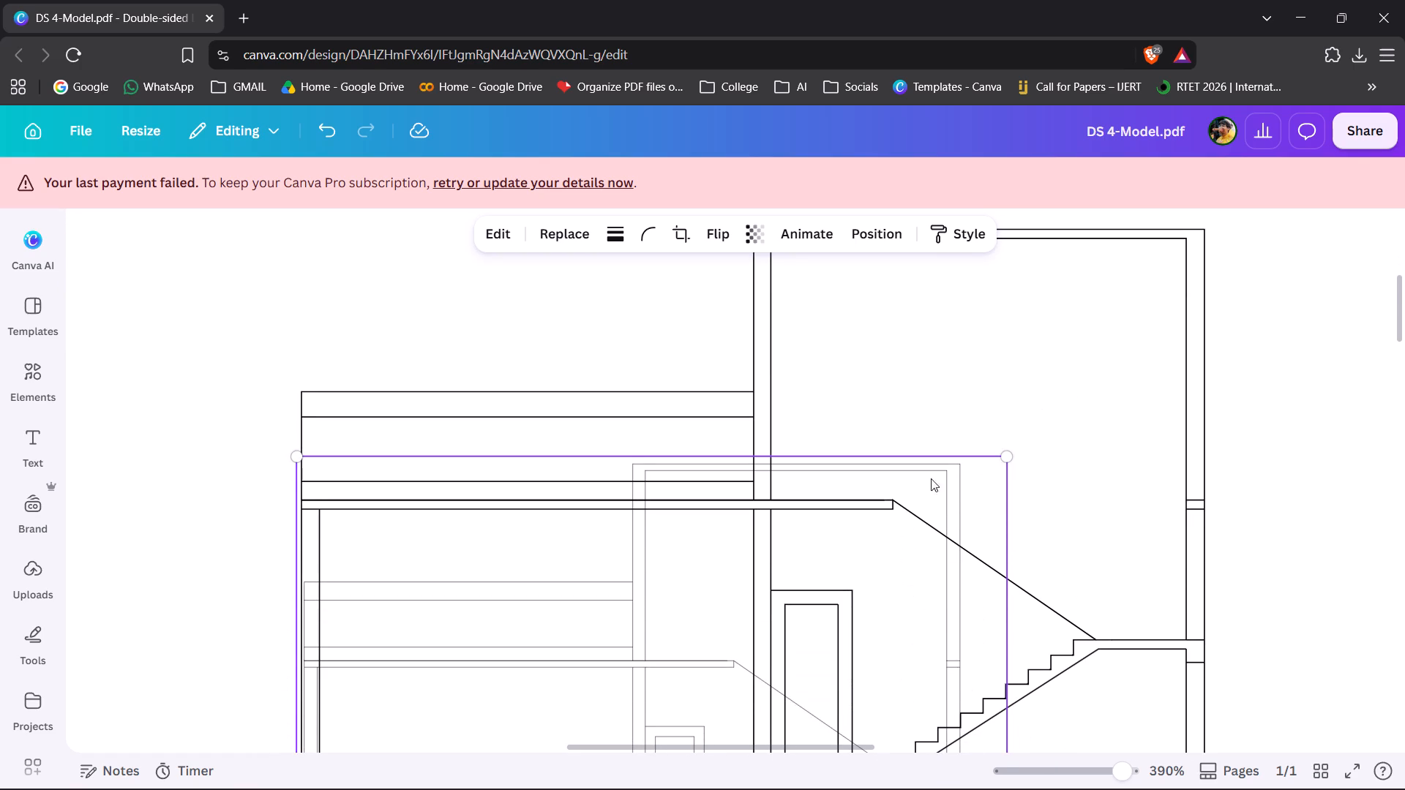
left_click_drag(1004, 458, 1164, 304)
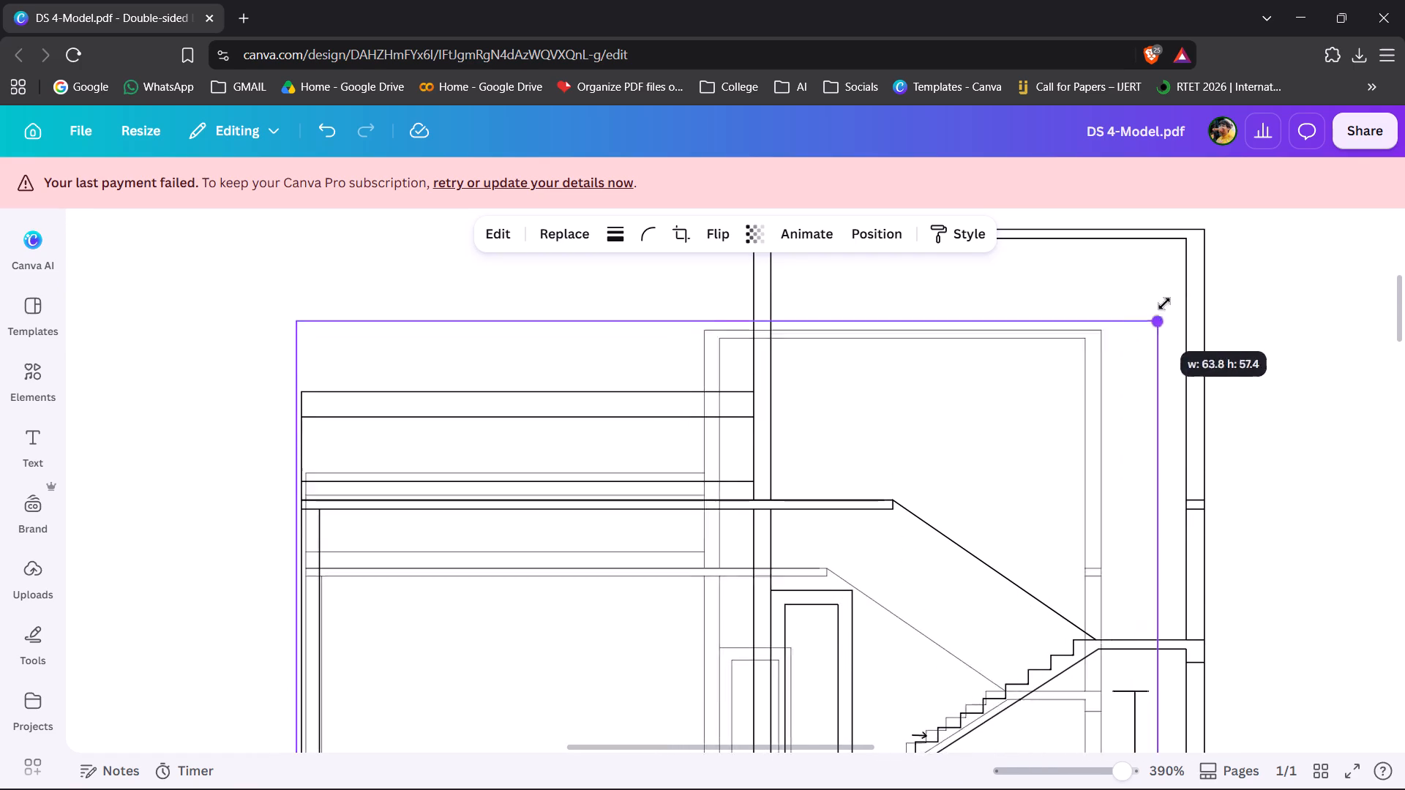
left_click_drag(1164, 304, 1345, 222)
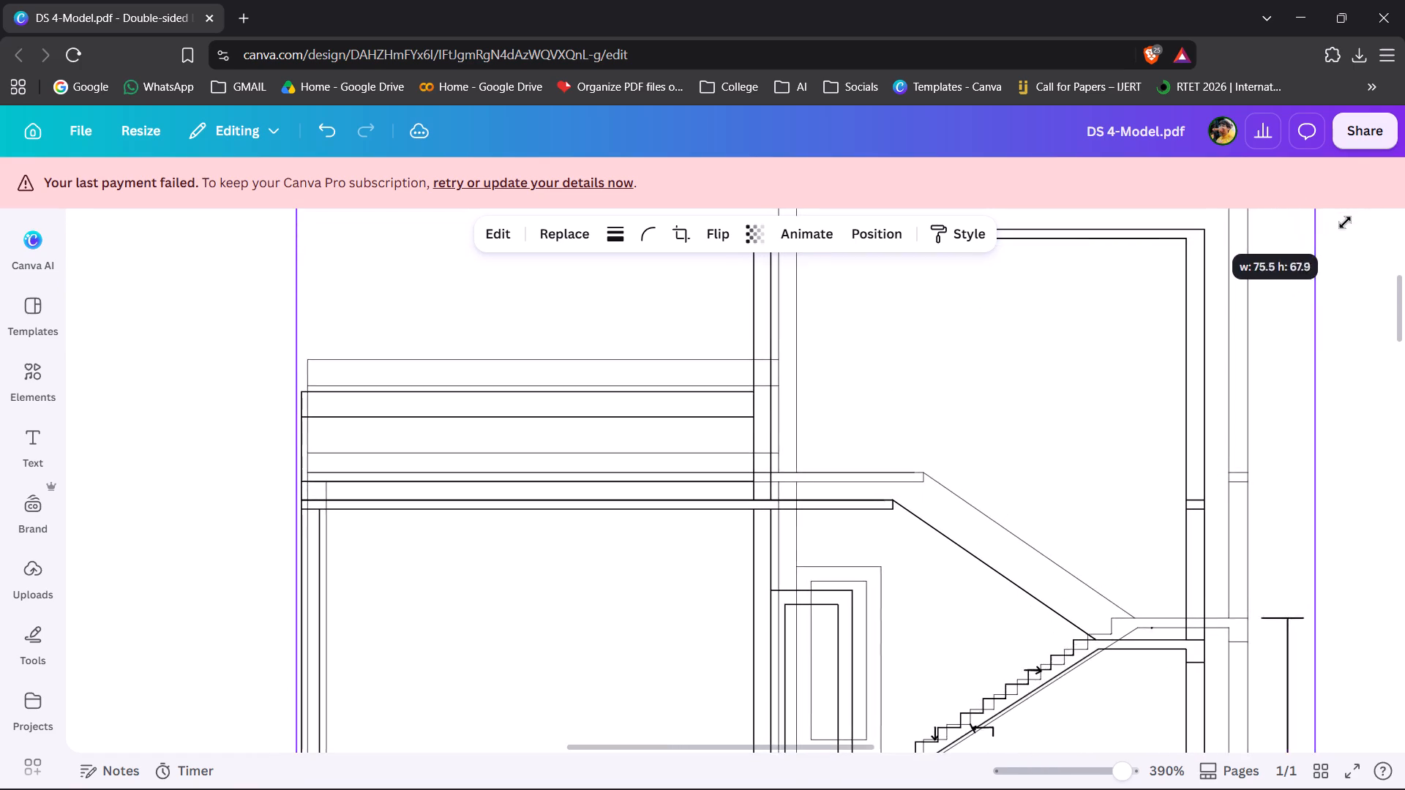
left_click_drag(1345, 222, 1300, 257)
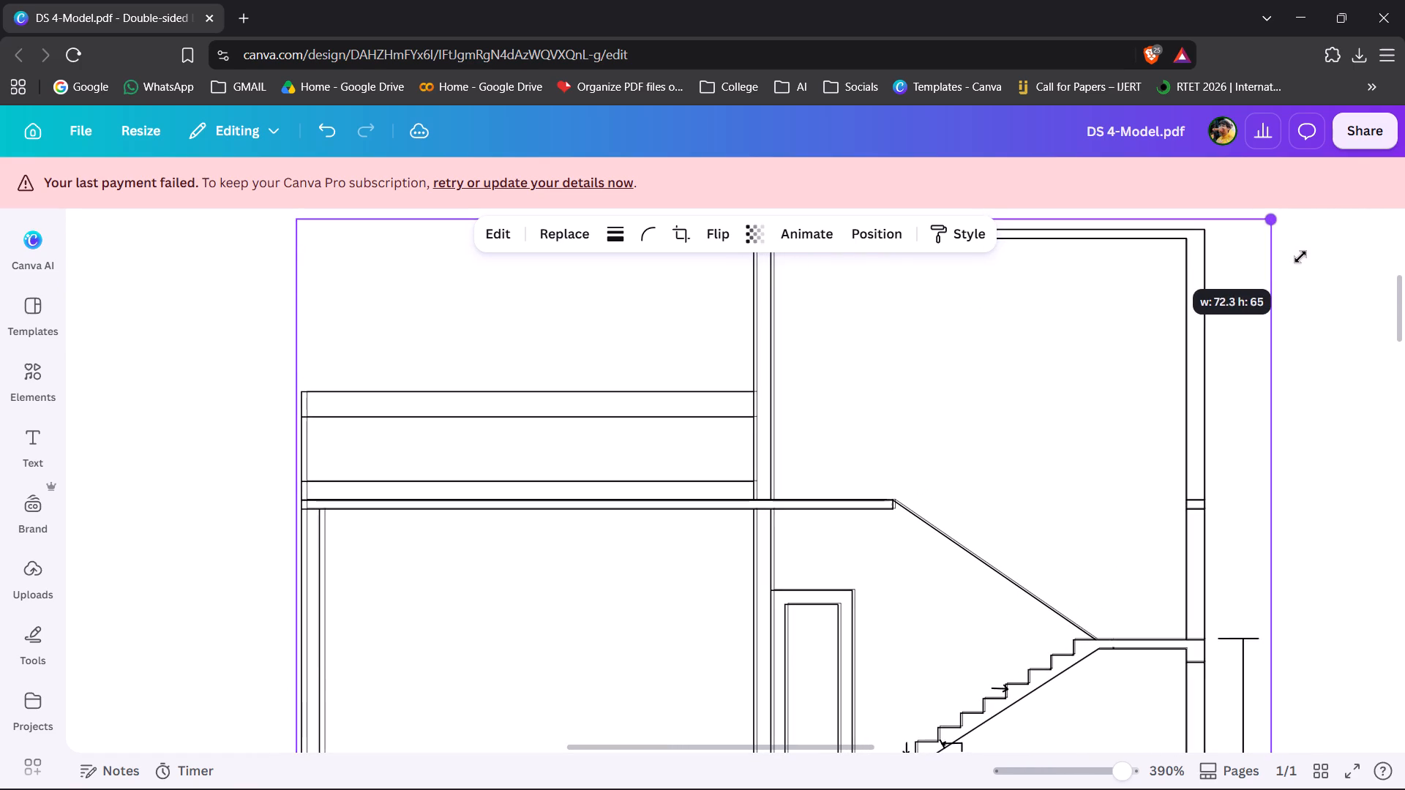
left_click_drag(1300, 257, 1300, 257)
left_click(1334, 254)
scroll(1334, 254, "down", 2)
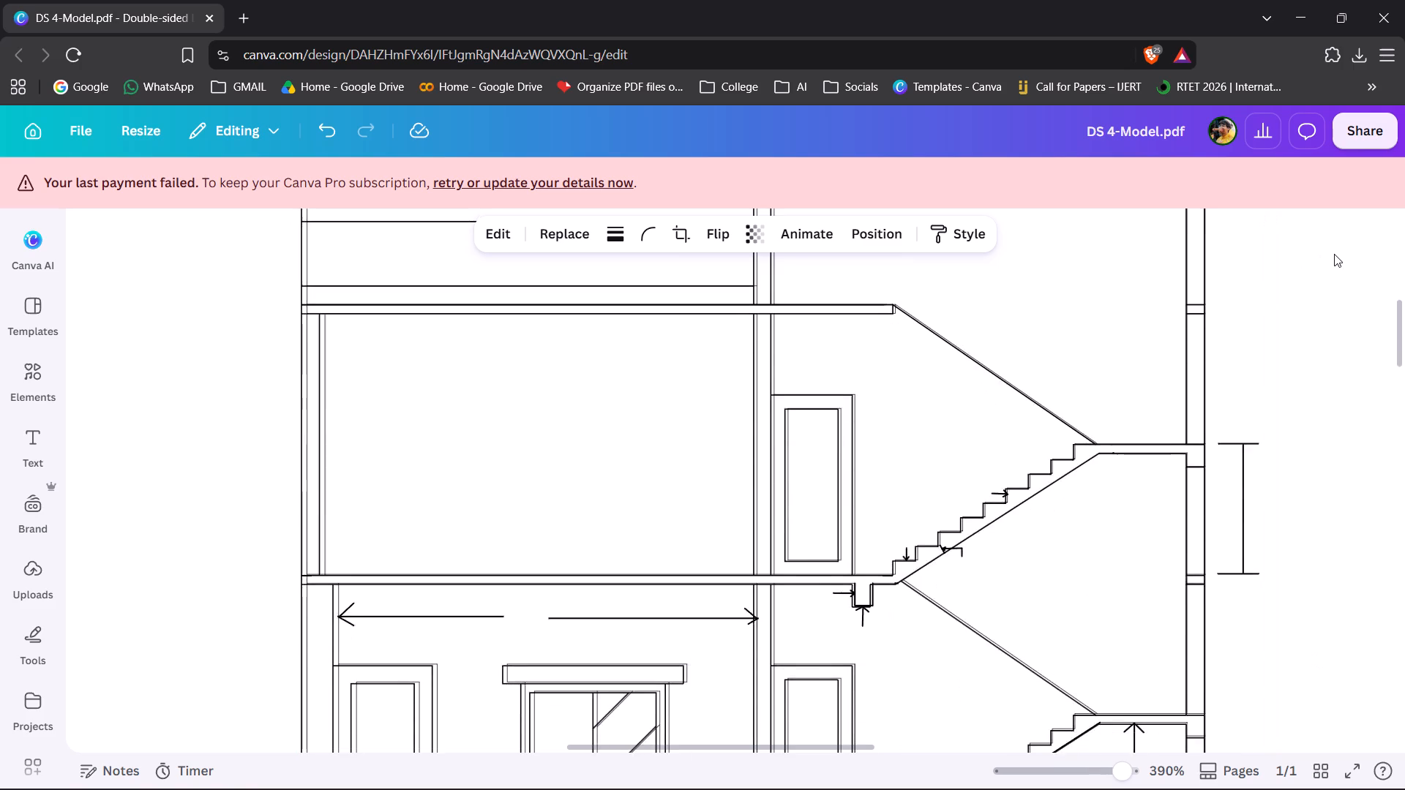
scroll(1334, 254, "down", 2)
scroll(1334, 254, "left", 1)
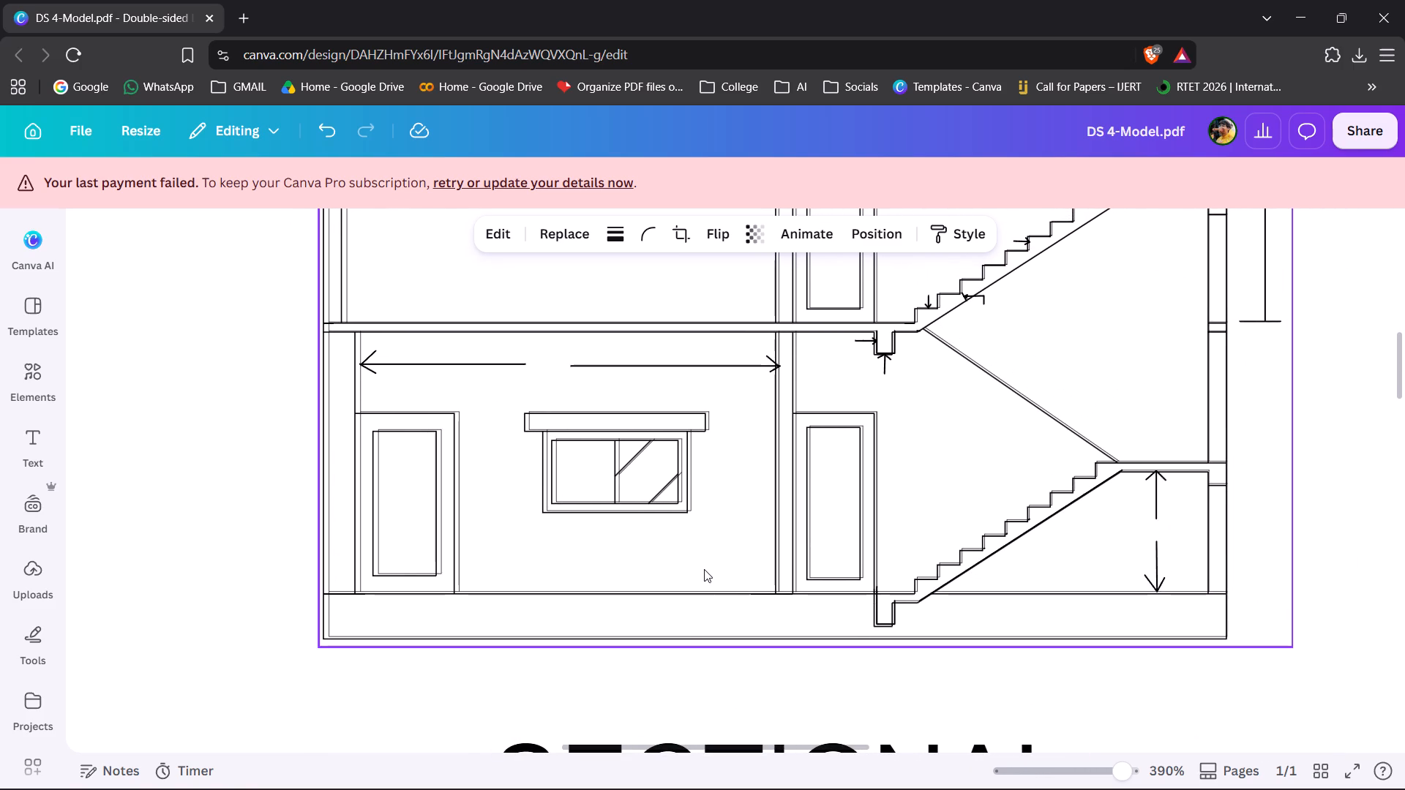
Fine-tune the pasted drawing's position in small moves so its walls, slabs and stairs line up with the underlying sectional view.
left_click(704, 569)
key("Left")
key("Right")
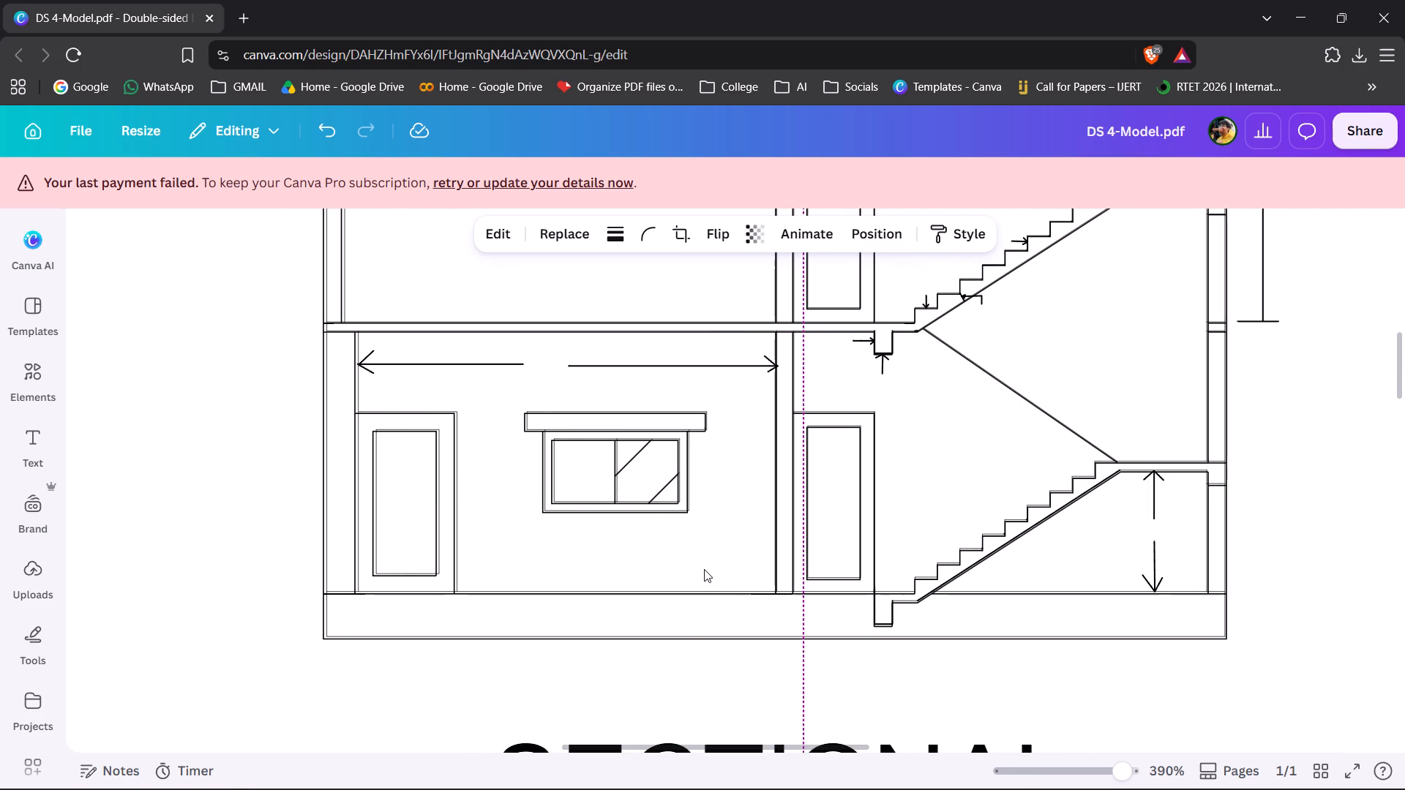
left_click(644, 582)
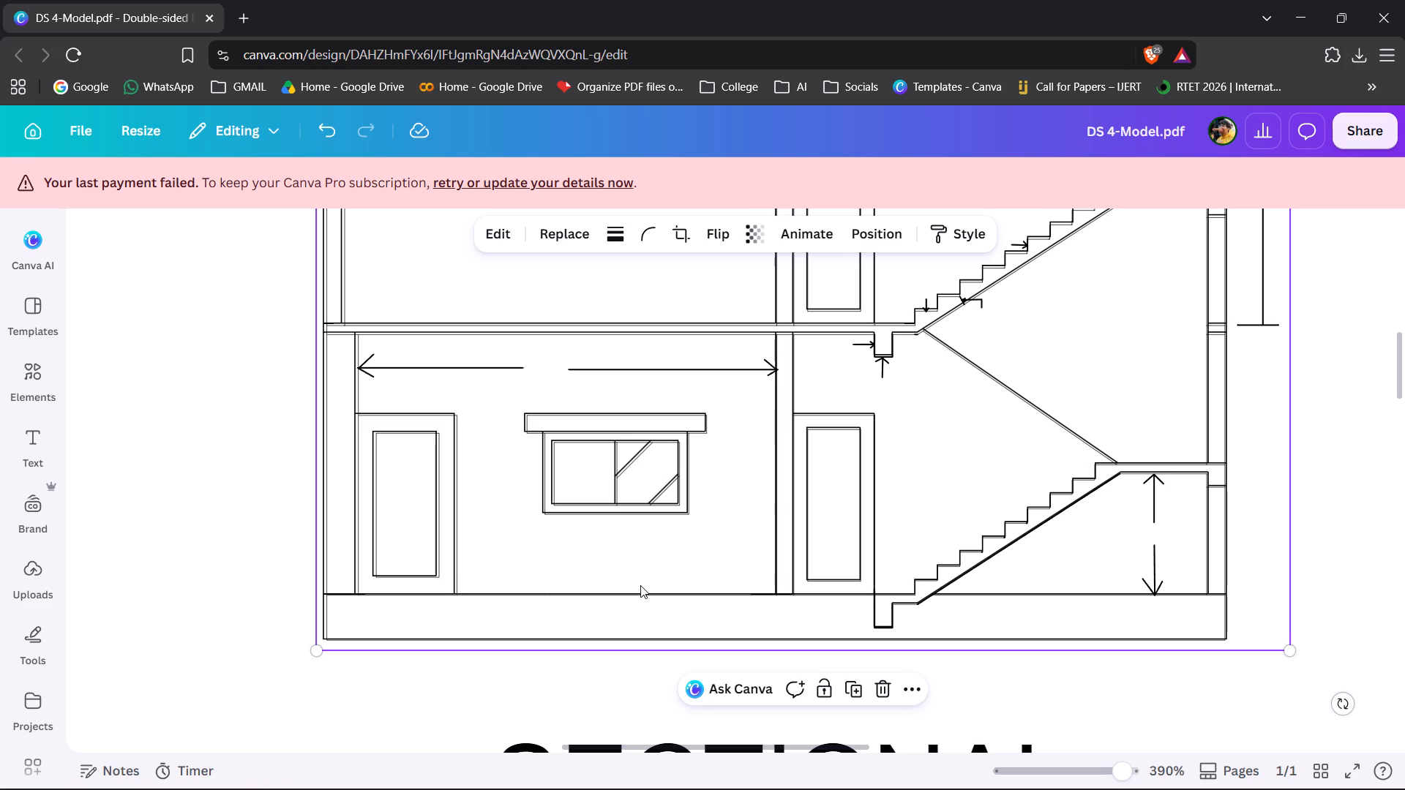
left_click(633, 585)
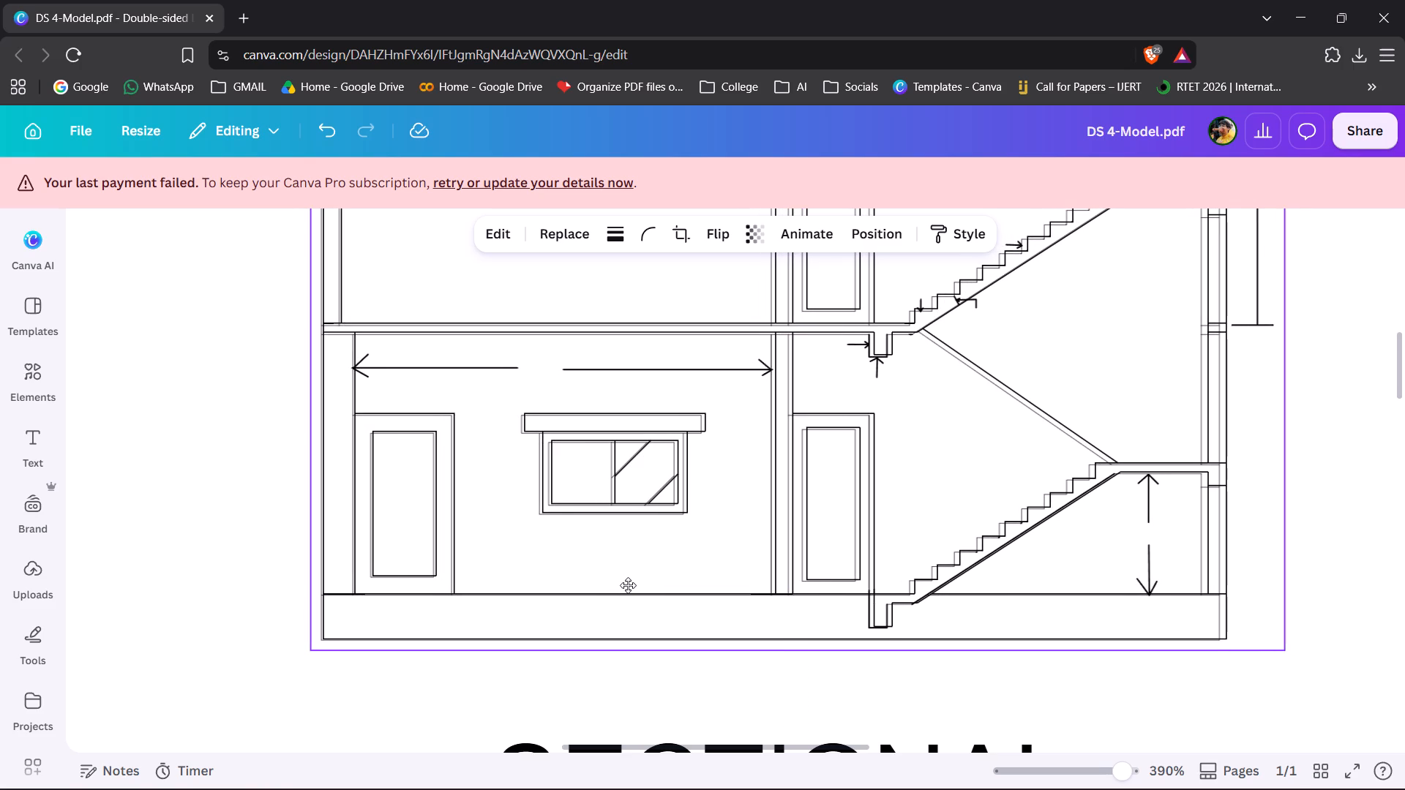
left_click(629, 585)
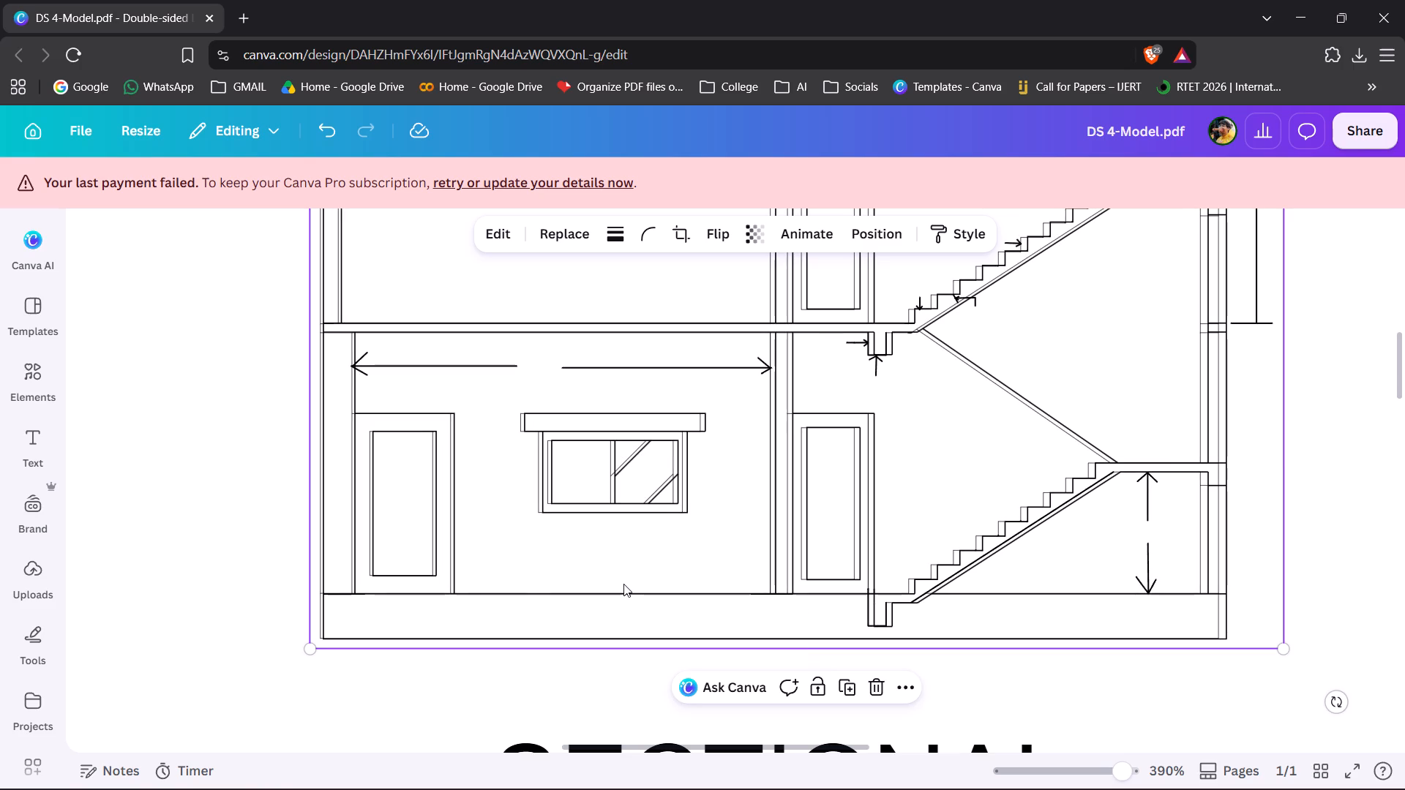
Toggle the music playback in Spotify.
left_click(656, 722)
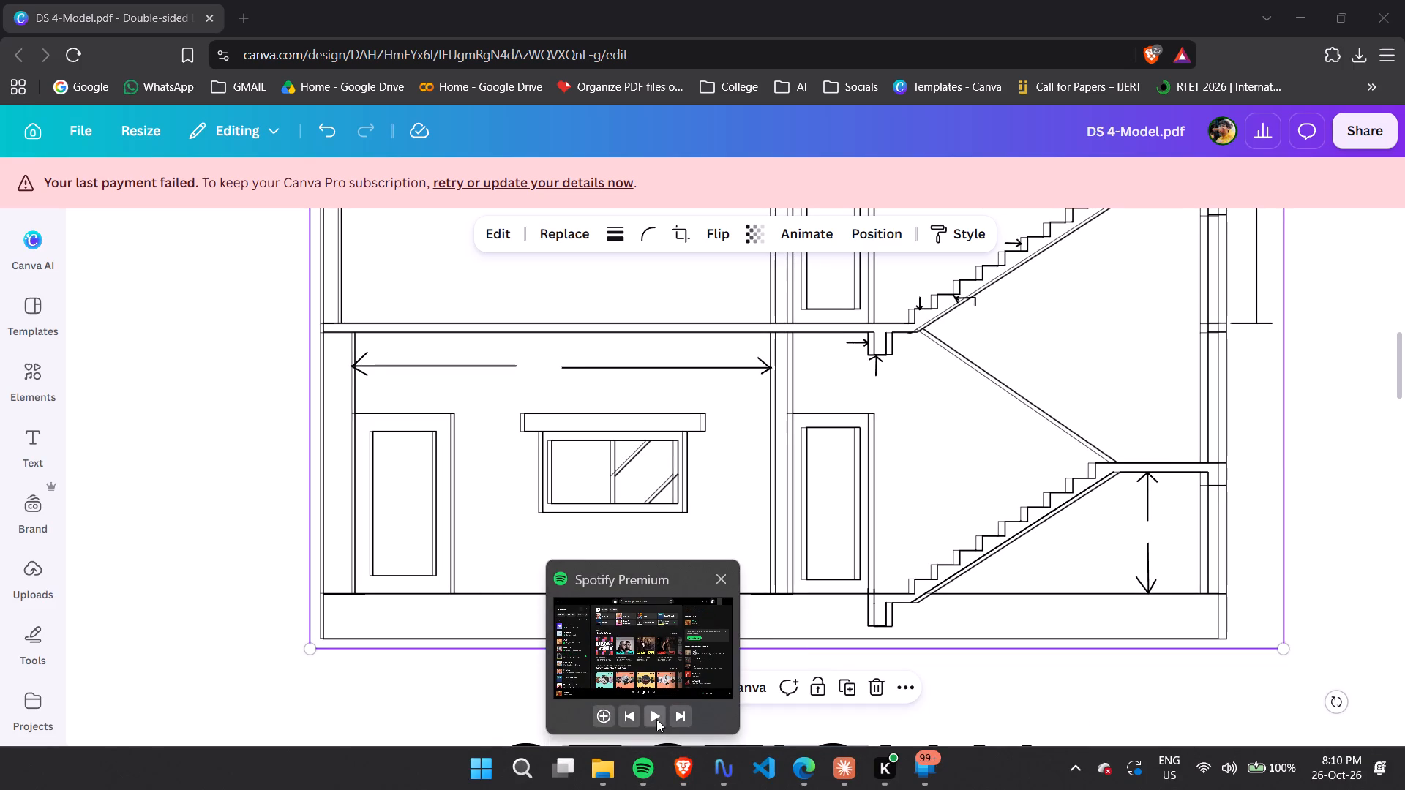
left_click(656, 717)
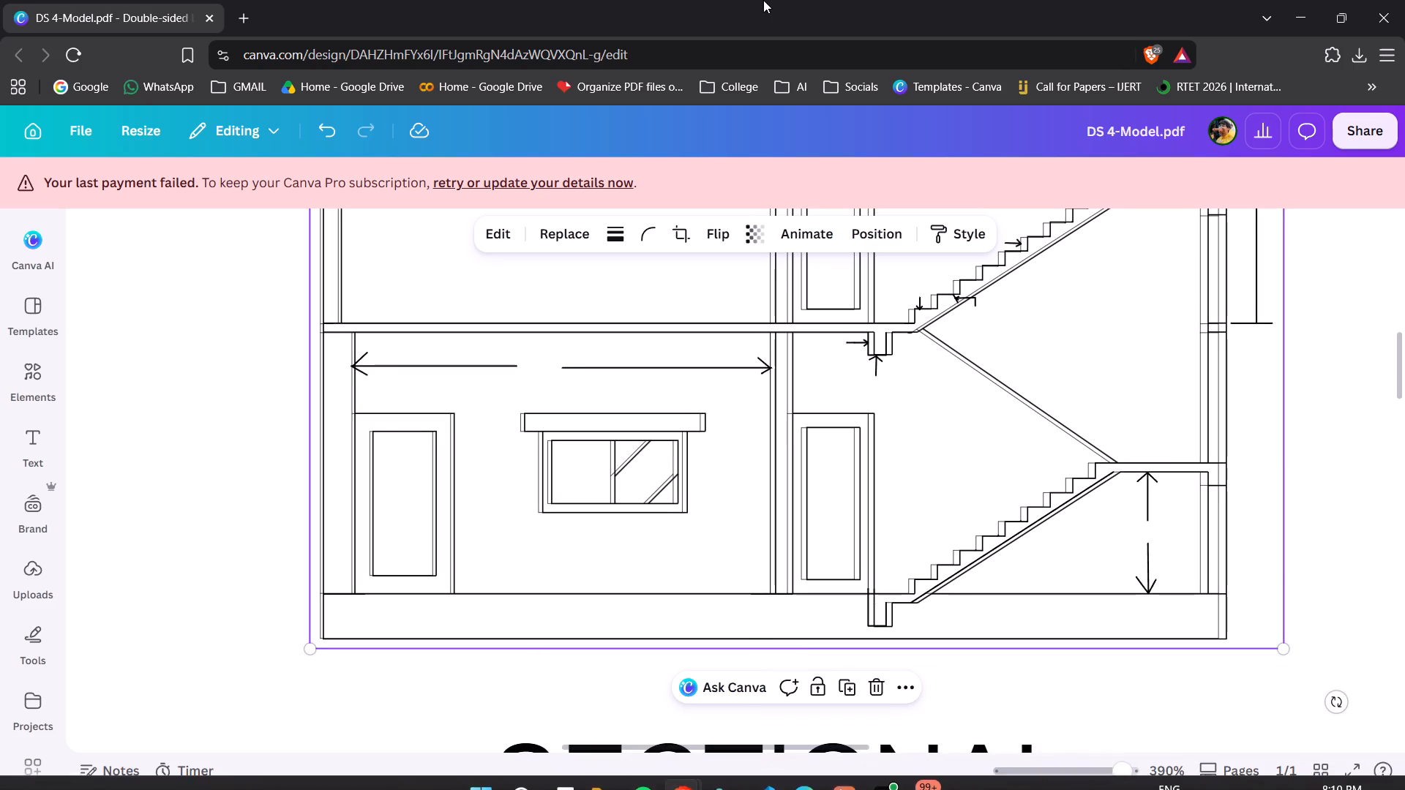
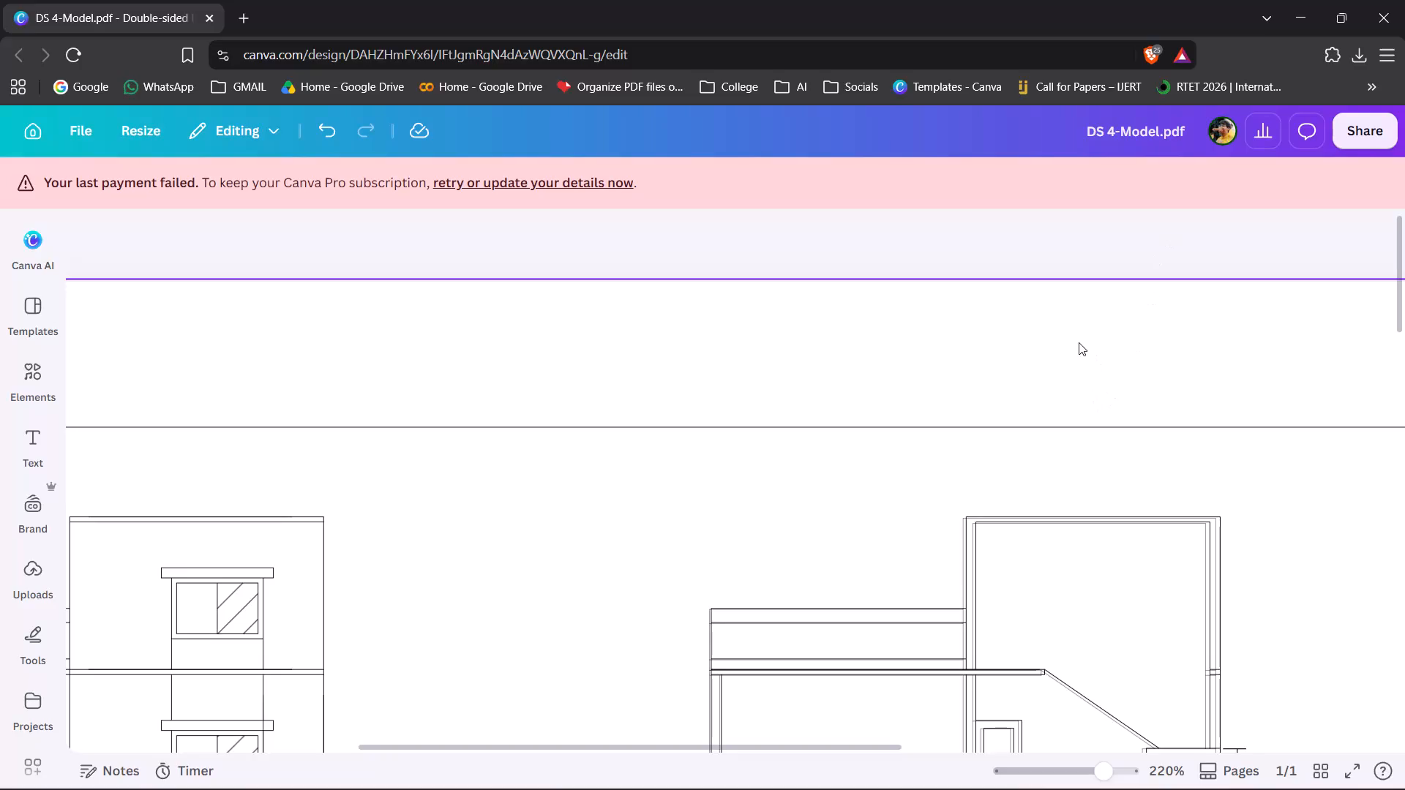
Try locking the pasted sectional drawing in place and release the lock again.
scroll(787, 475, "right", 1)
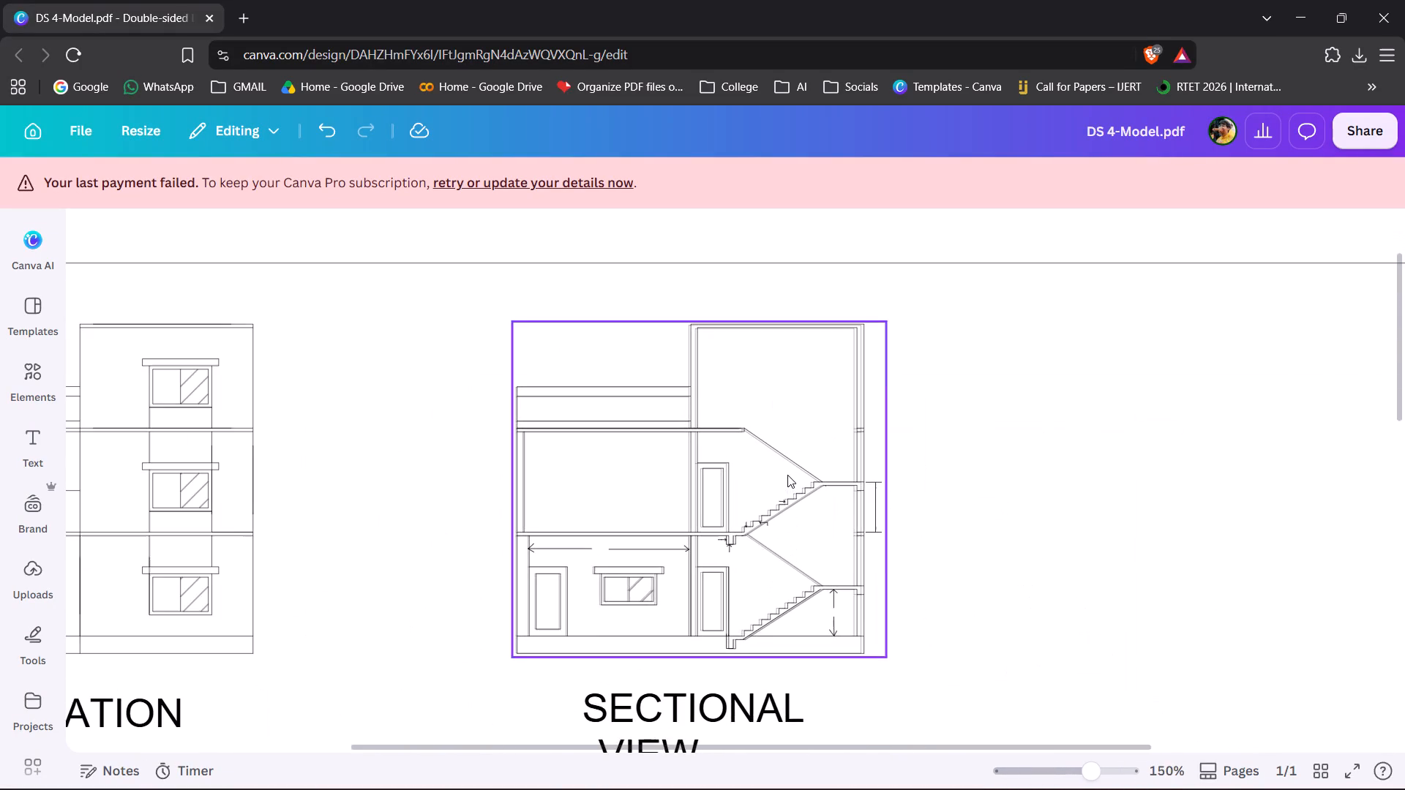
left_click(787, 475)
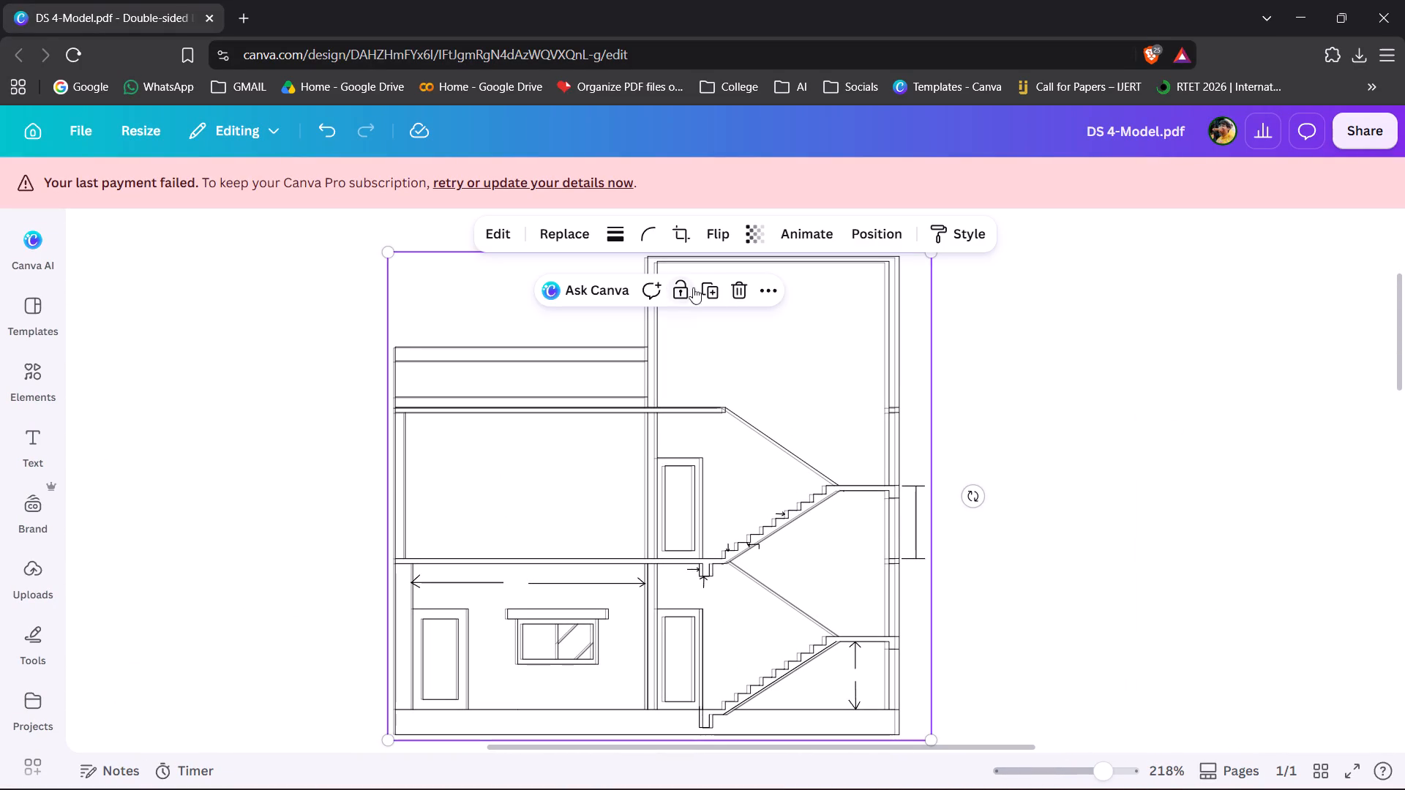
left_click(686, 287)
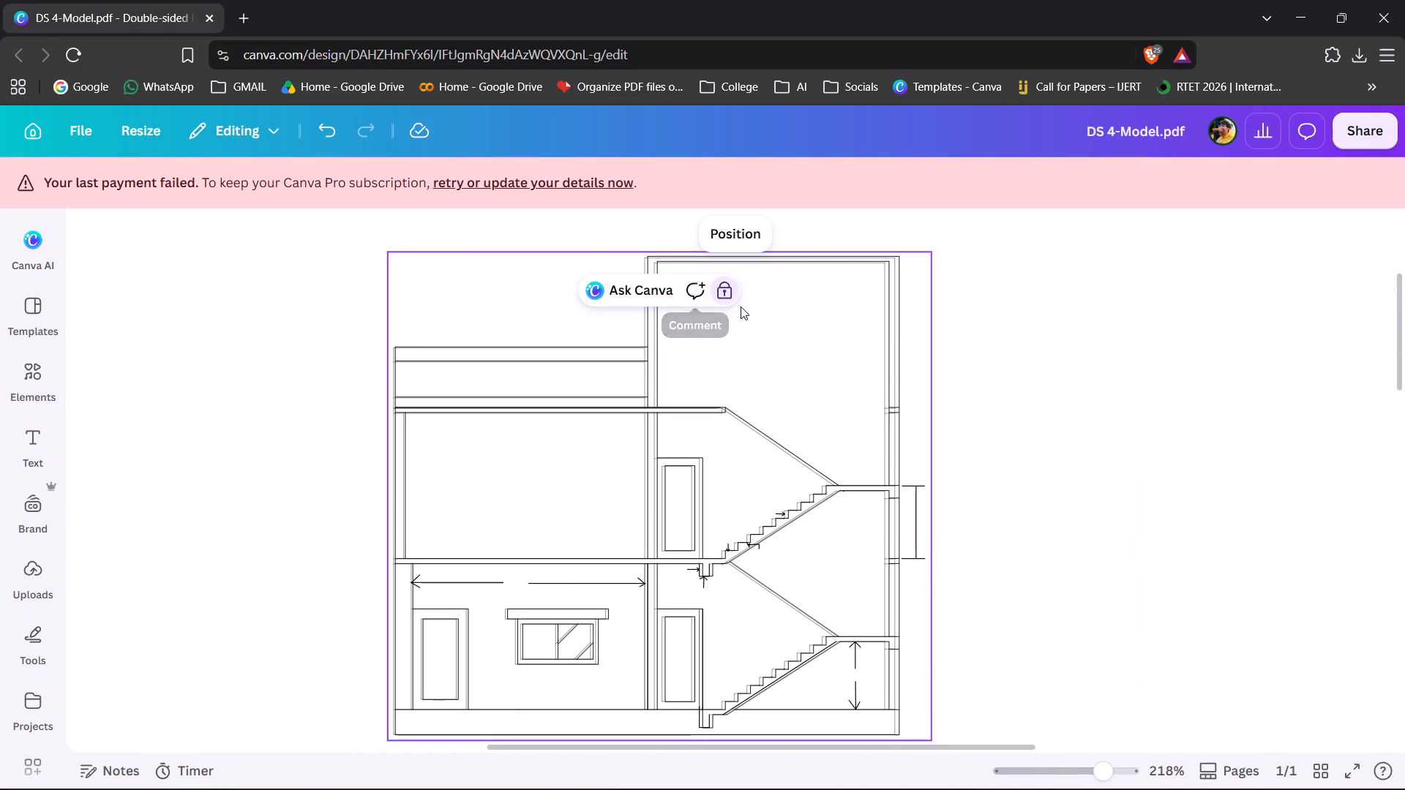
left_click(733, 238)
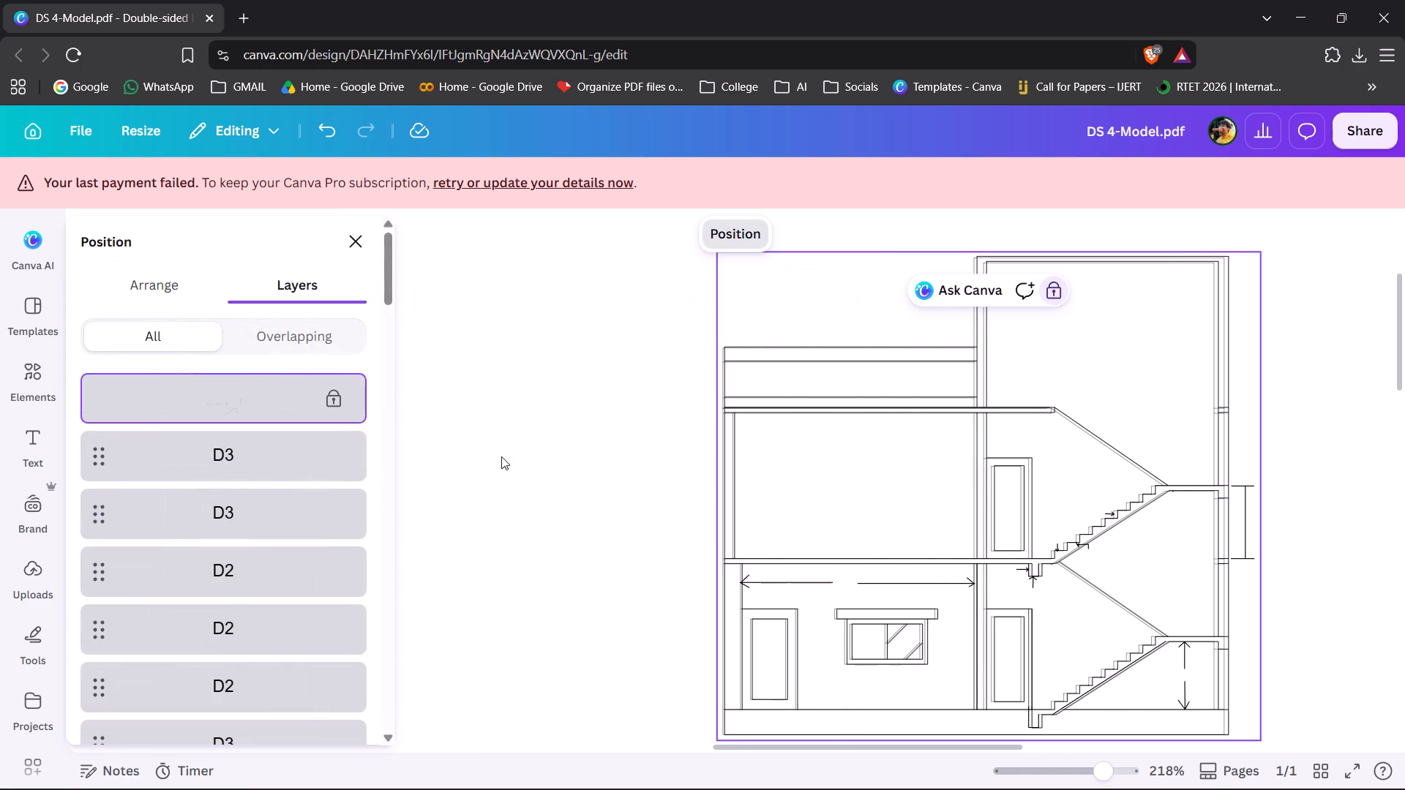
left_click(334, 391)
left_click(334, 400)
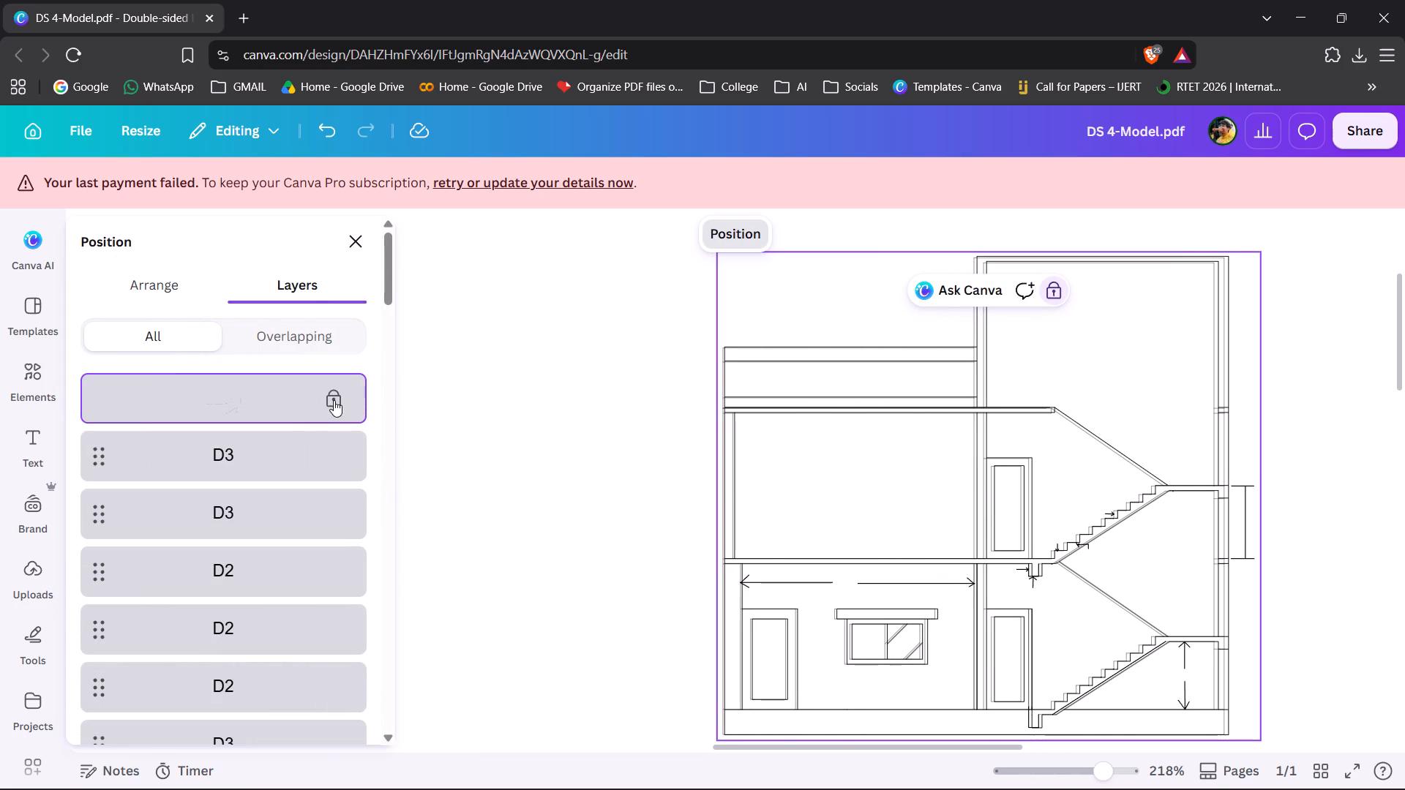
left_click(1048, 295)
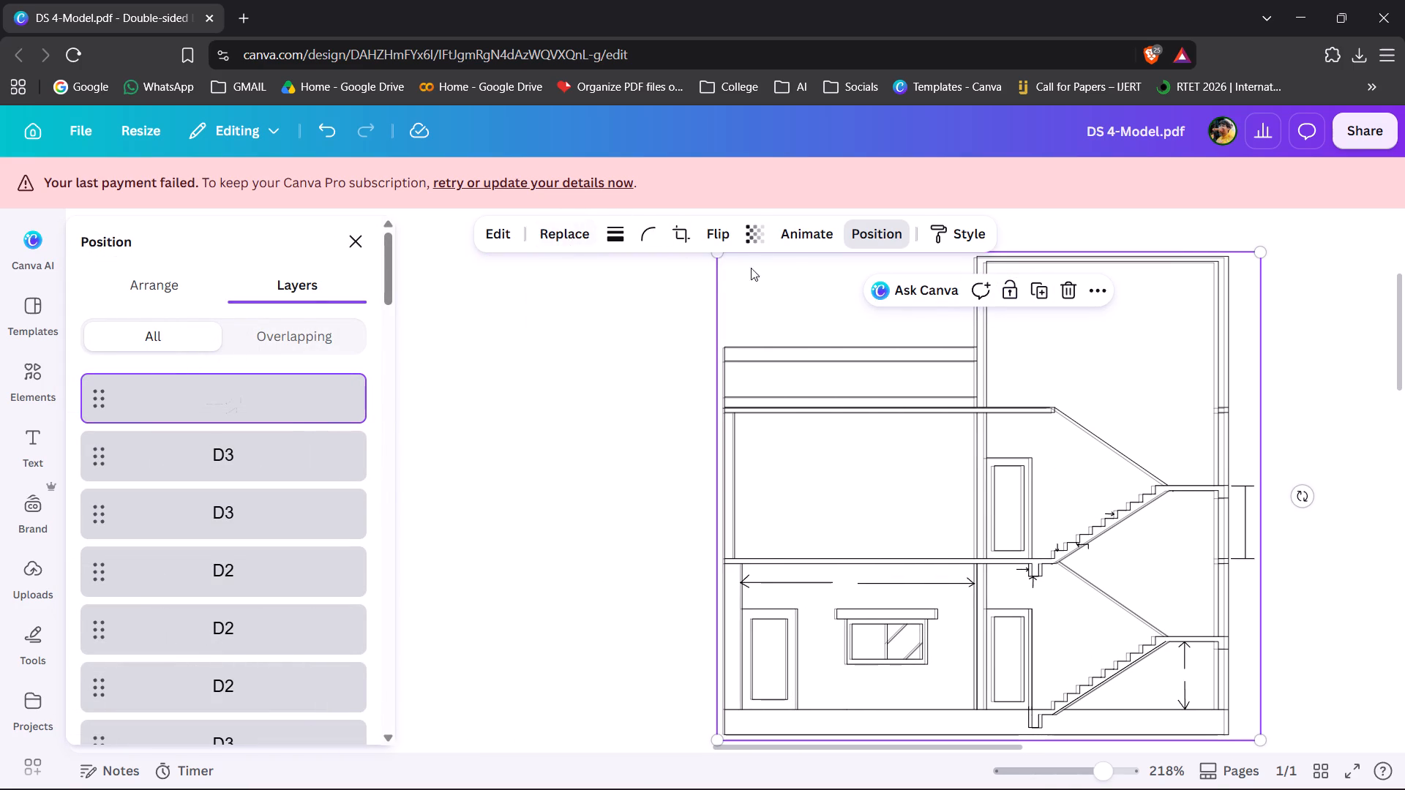
Examine the pasted drawing's transparency setting and the sheet's layer list down to the background.
left_click(762, 237)
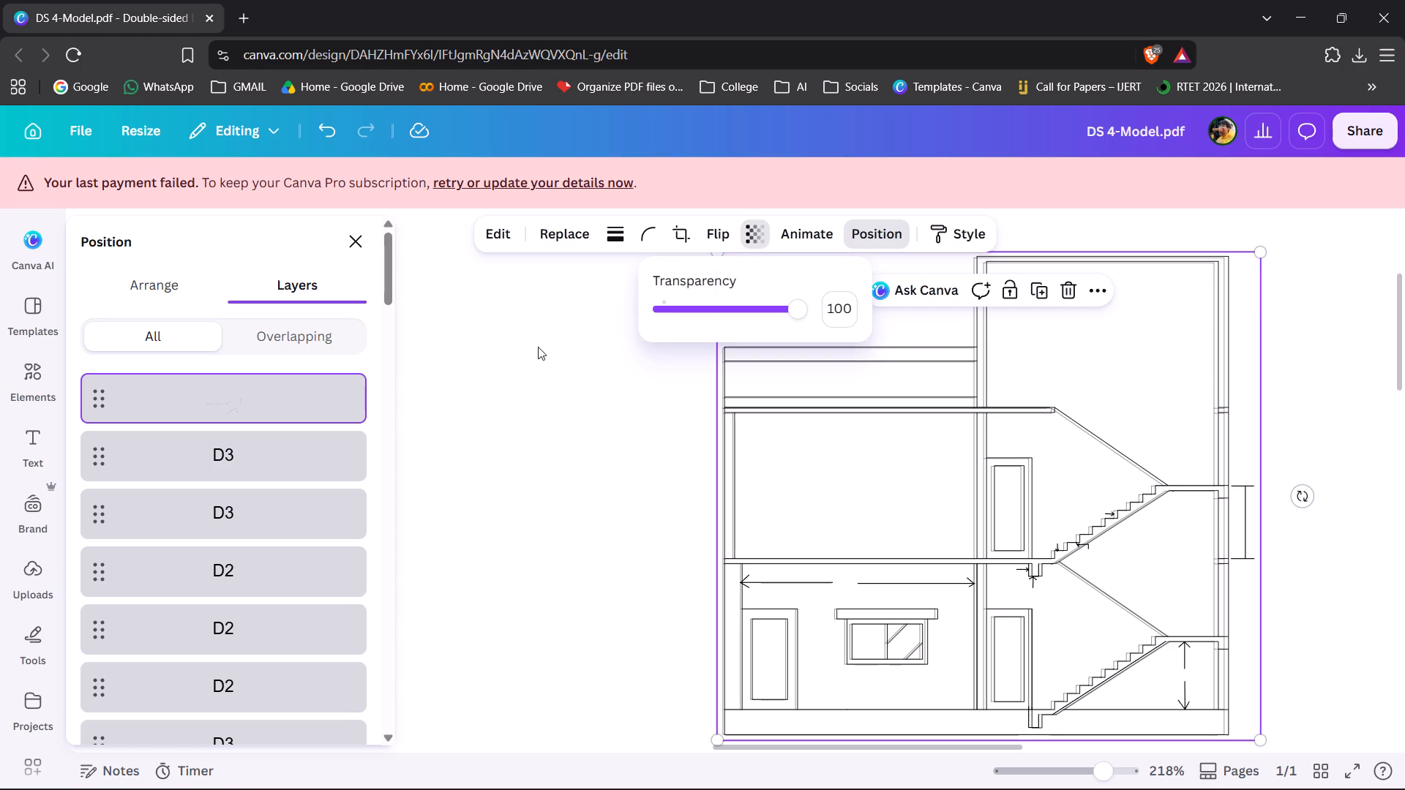
left_click(455, 366)
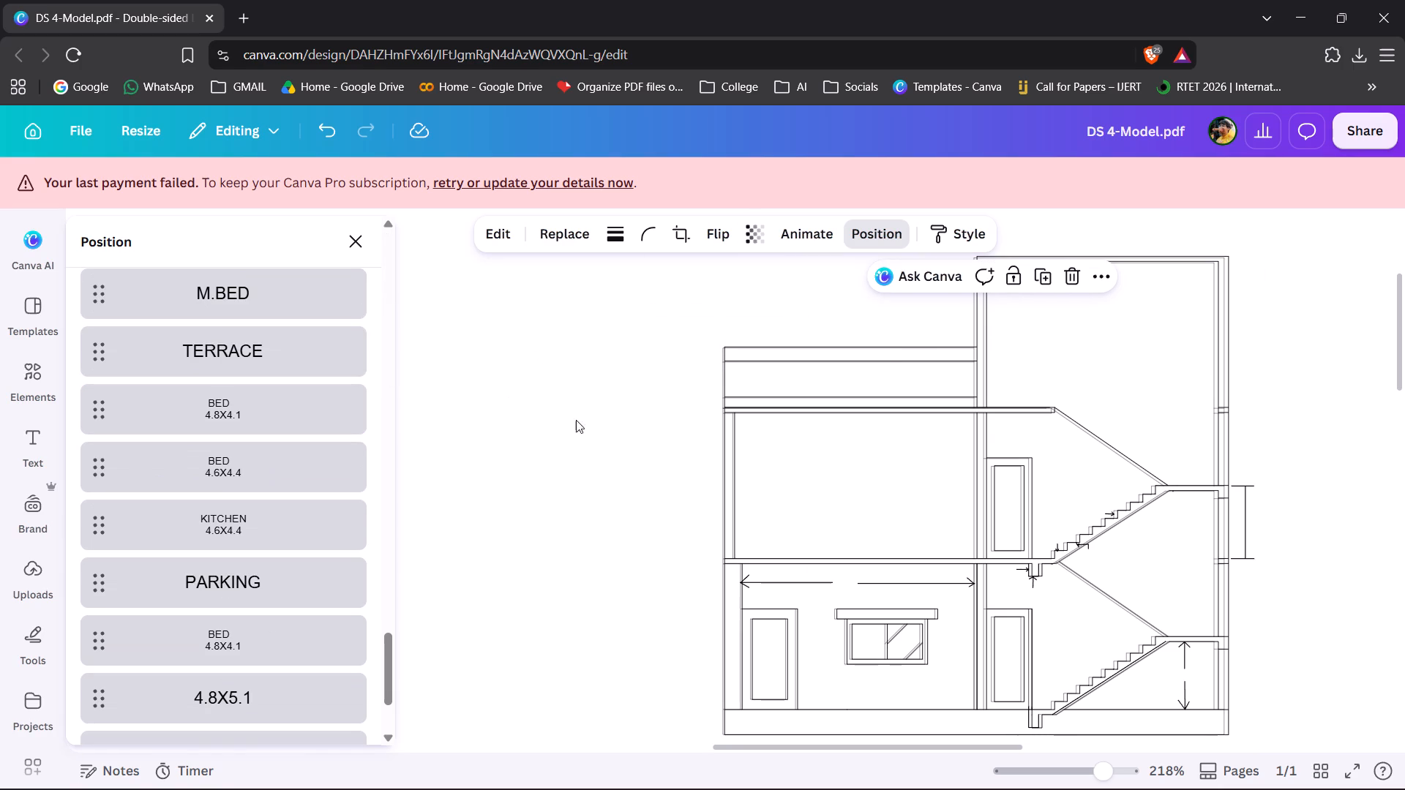
left_click(497, 393)
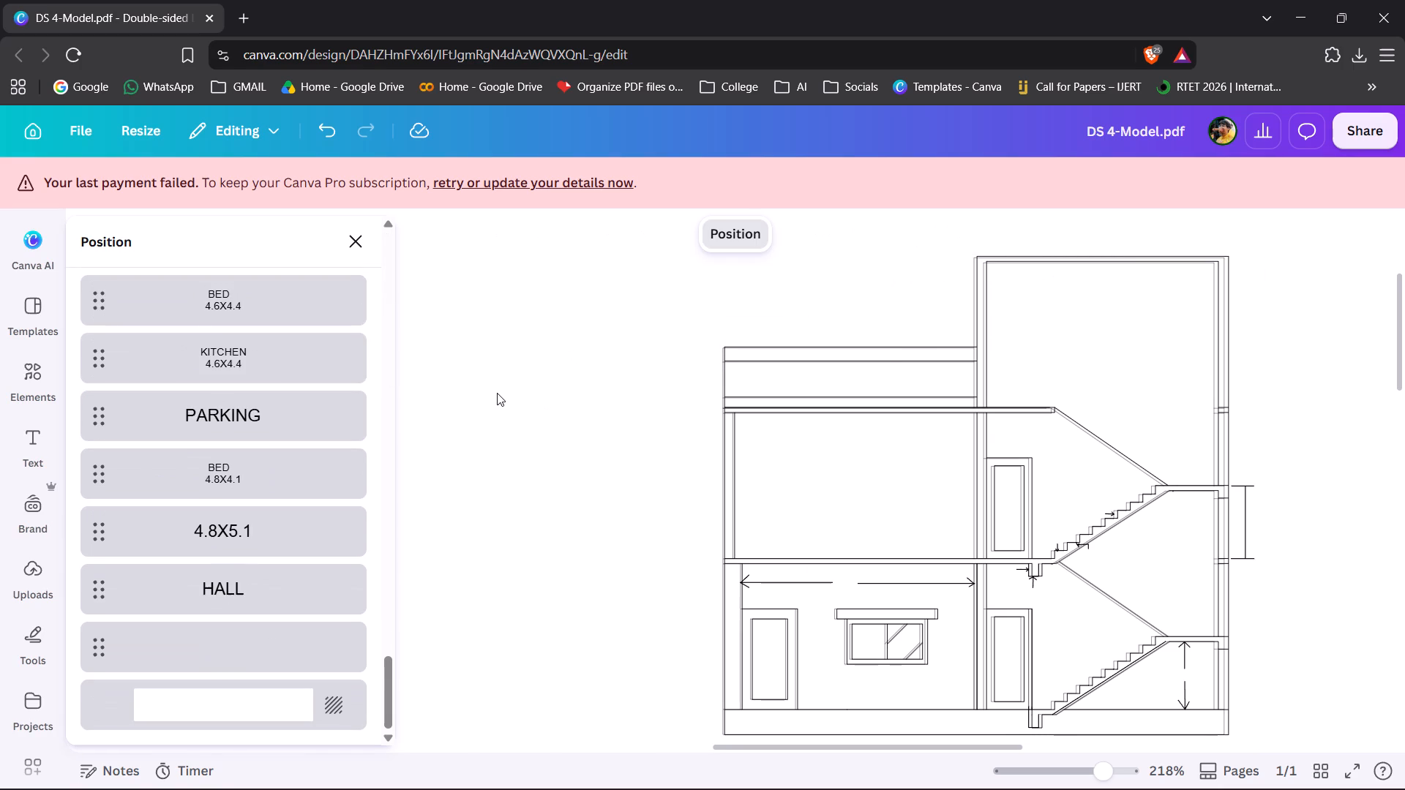
scroll(497, 393, "down", 3)
scroll(497, 393, "up", 5)
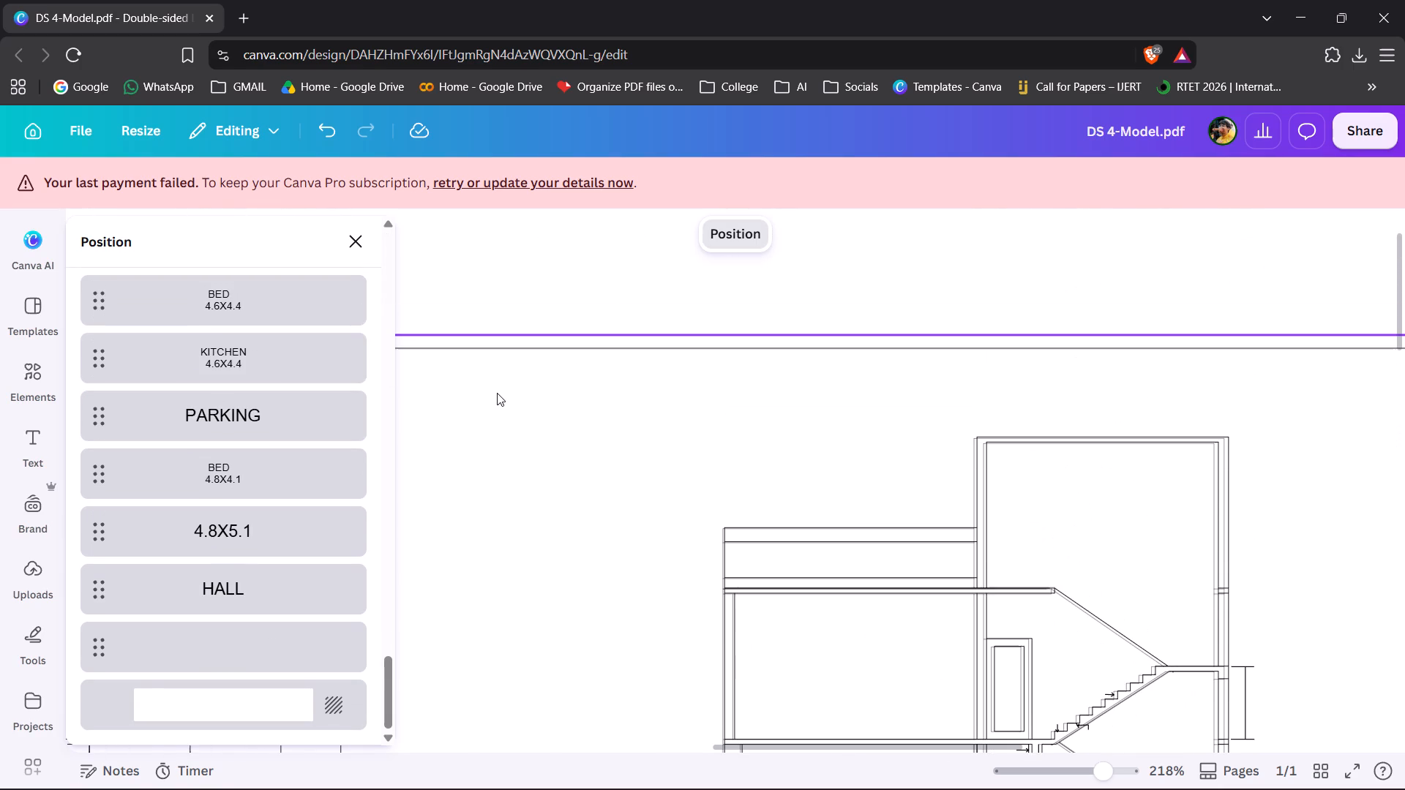
scroll(497, 393, "down", 2)
left_click(341, 244)
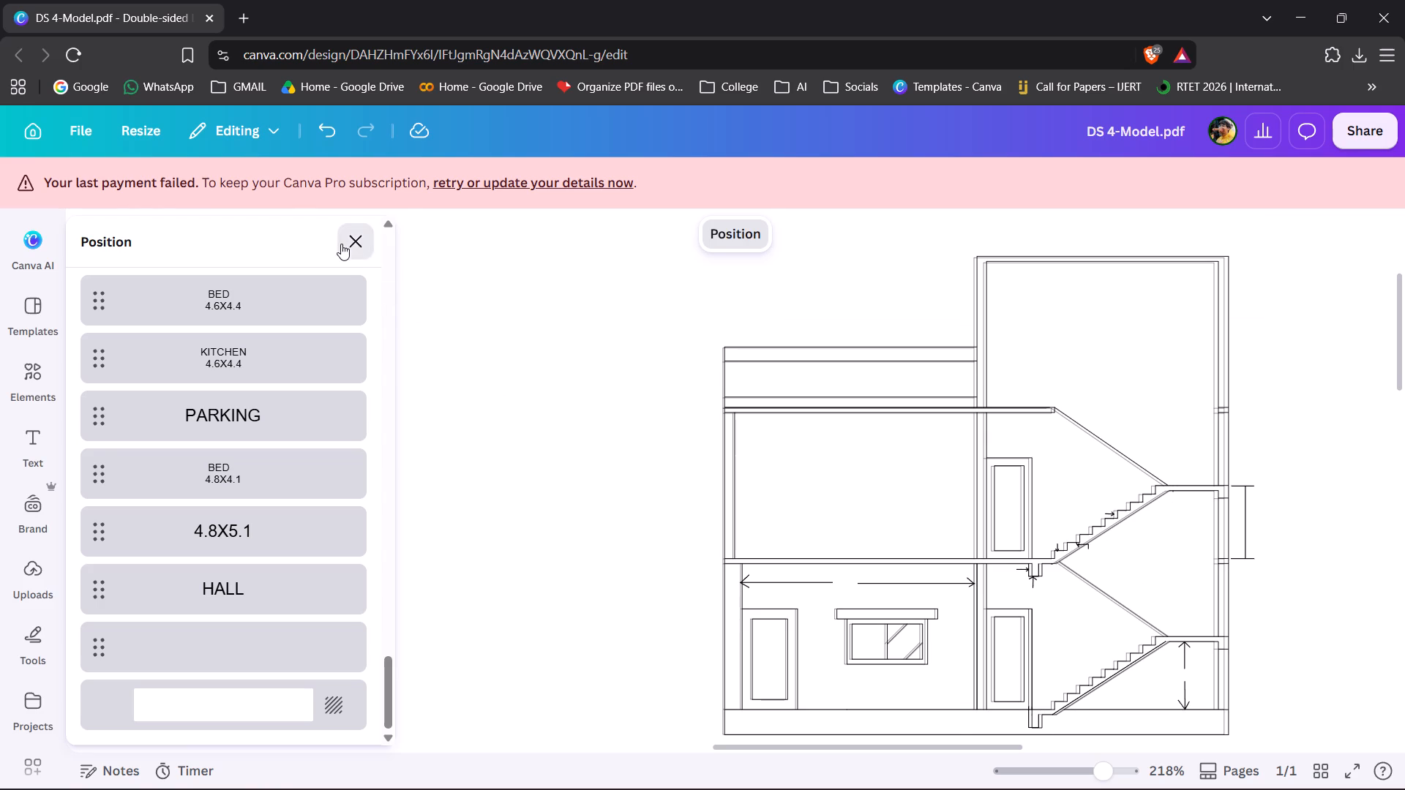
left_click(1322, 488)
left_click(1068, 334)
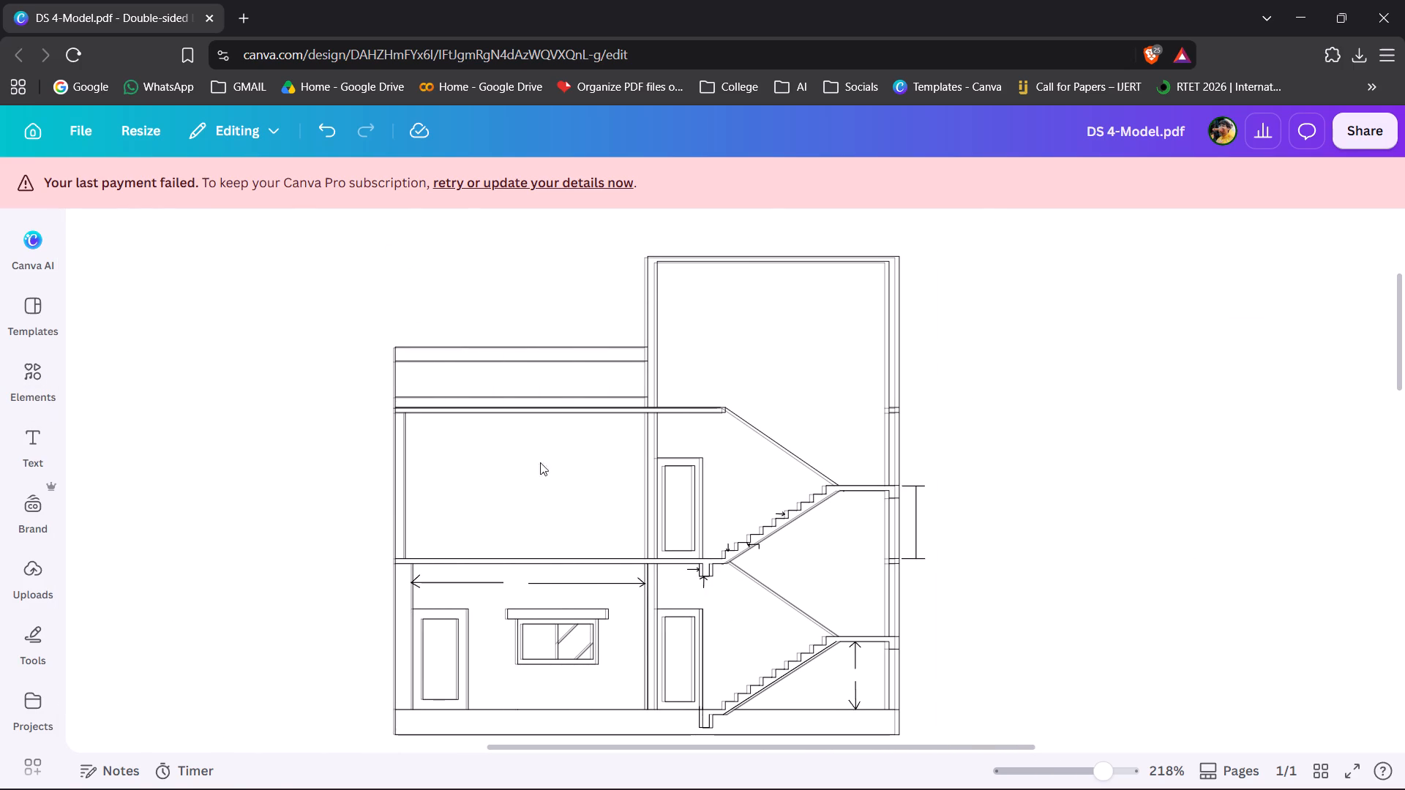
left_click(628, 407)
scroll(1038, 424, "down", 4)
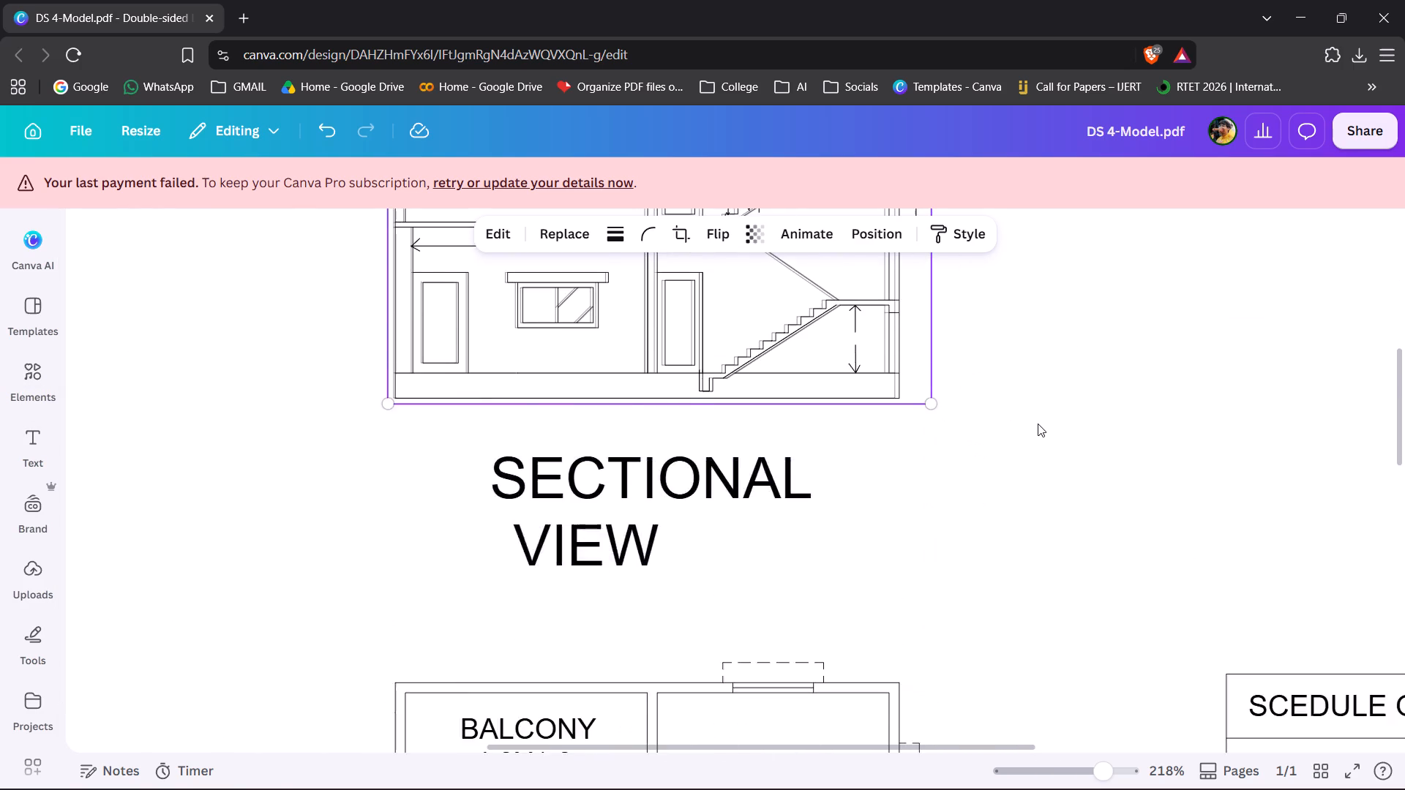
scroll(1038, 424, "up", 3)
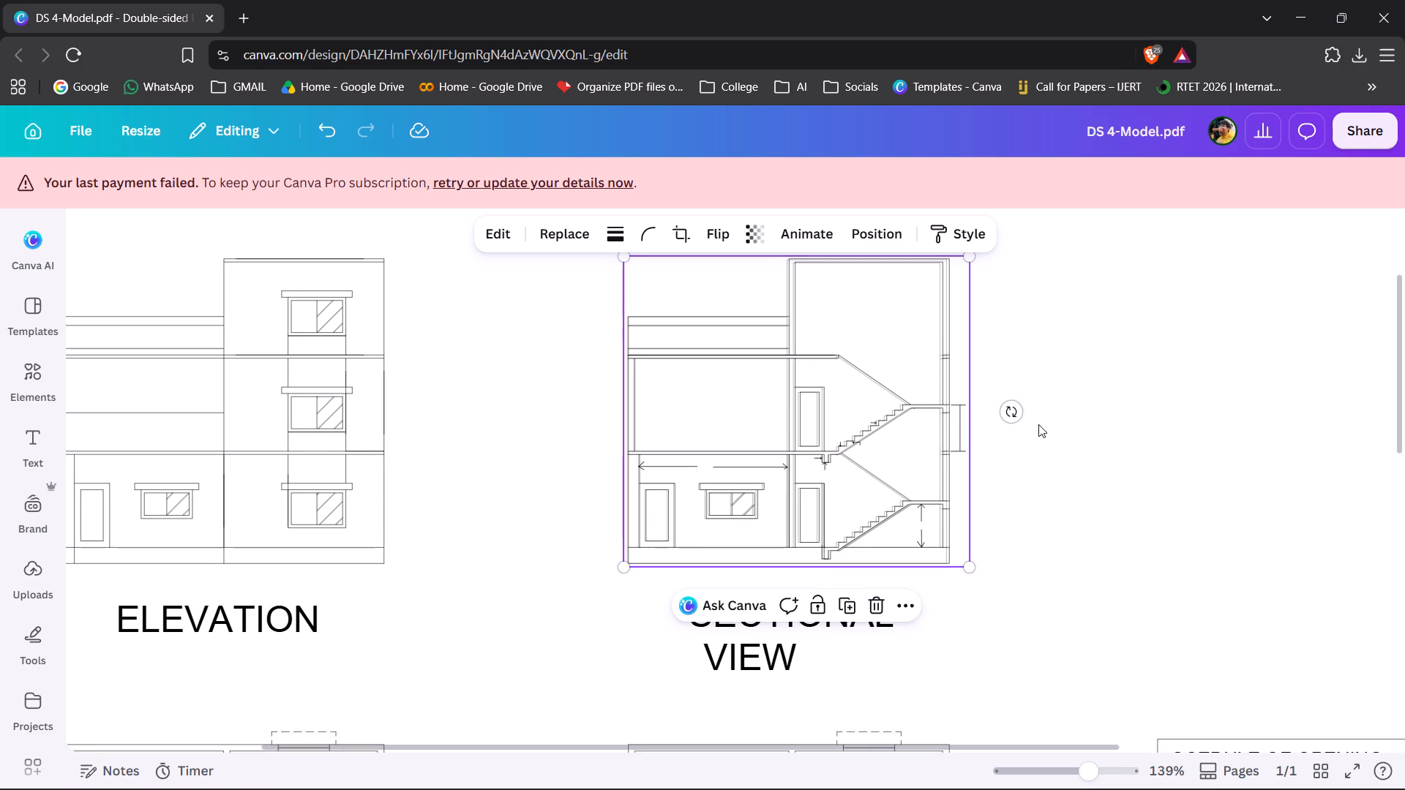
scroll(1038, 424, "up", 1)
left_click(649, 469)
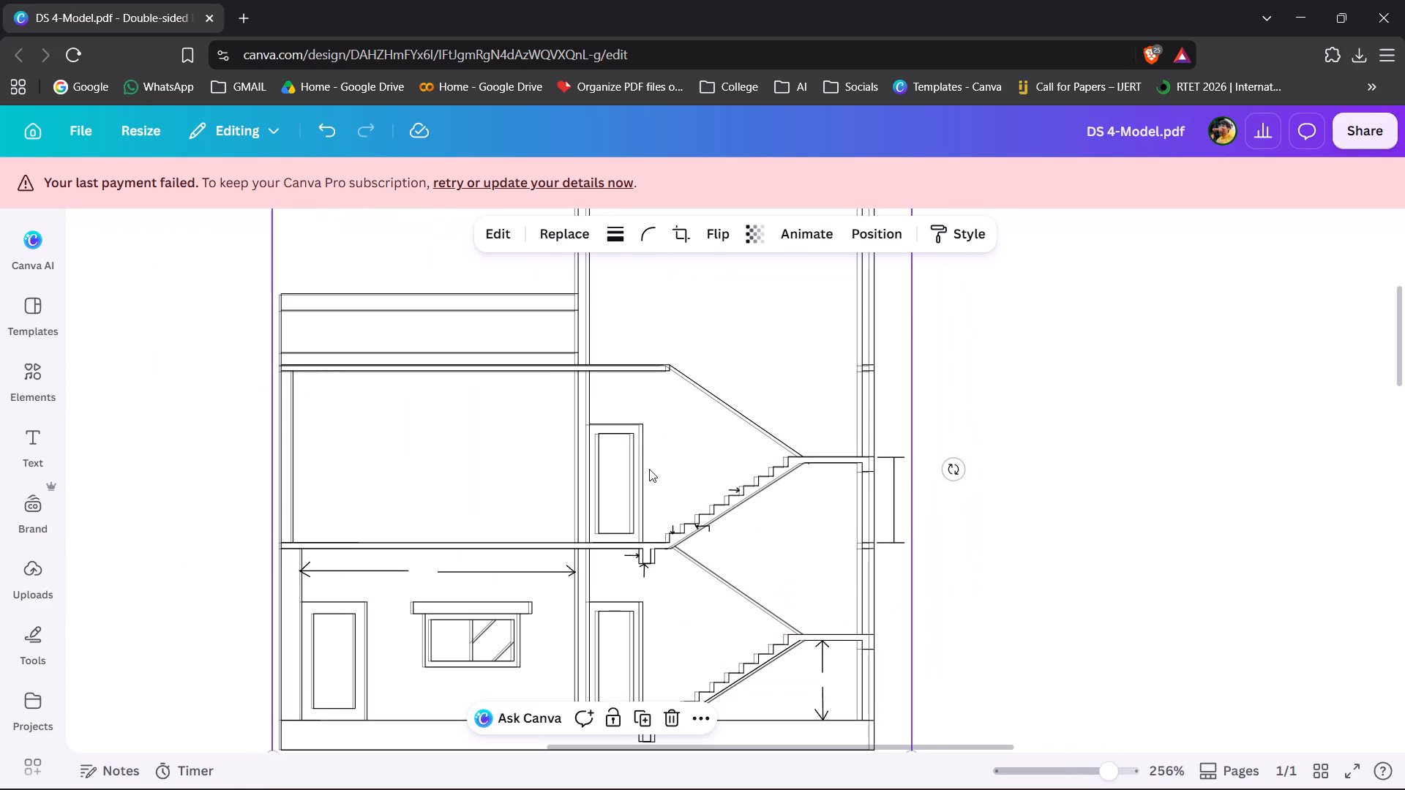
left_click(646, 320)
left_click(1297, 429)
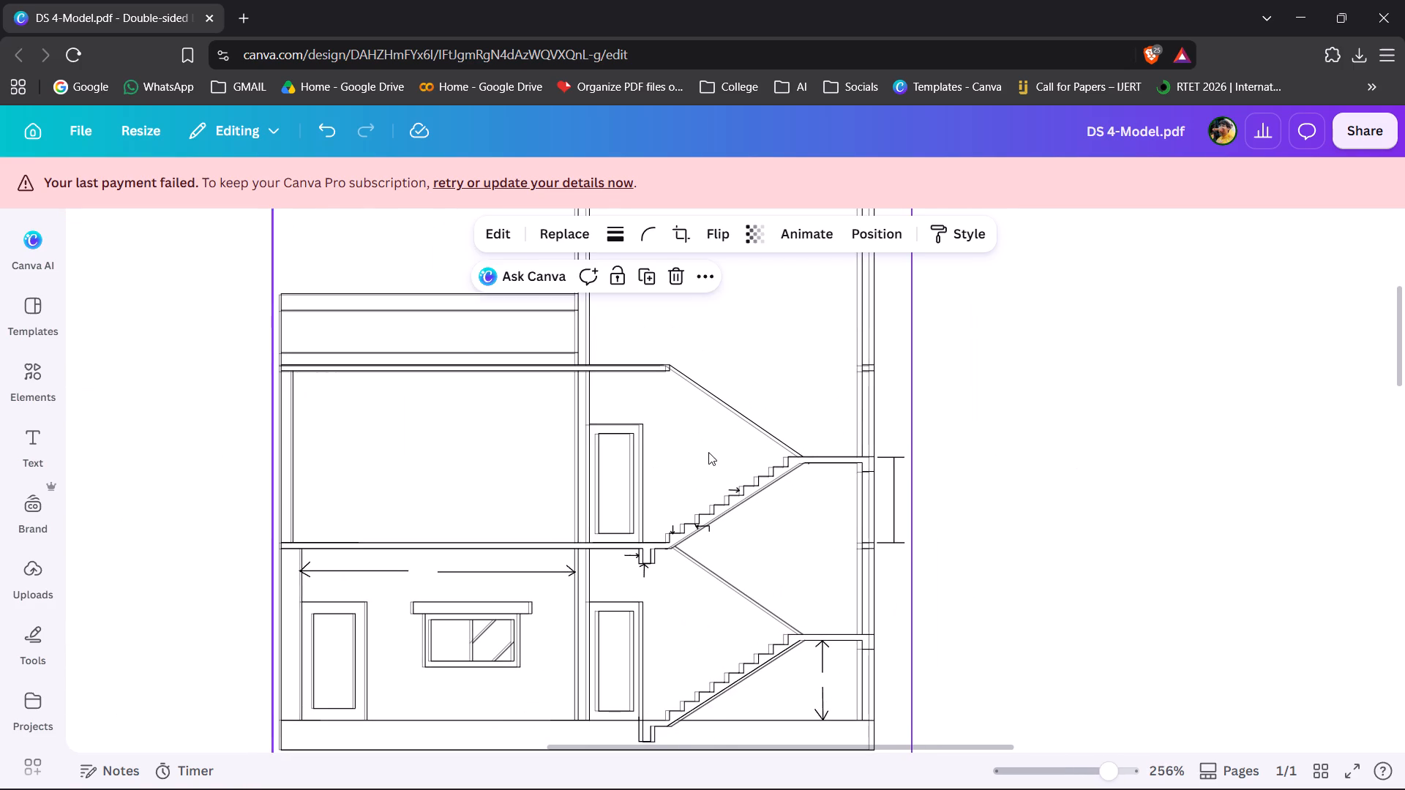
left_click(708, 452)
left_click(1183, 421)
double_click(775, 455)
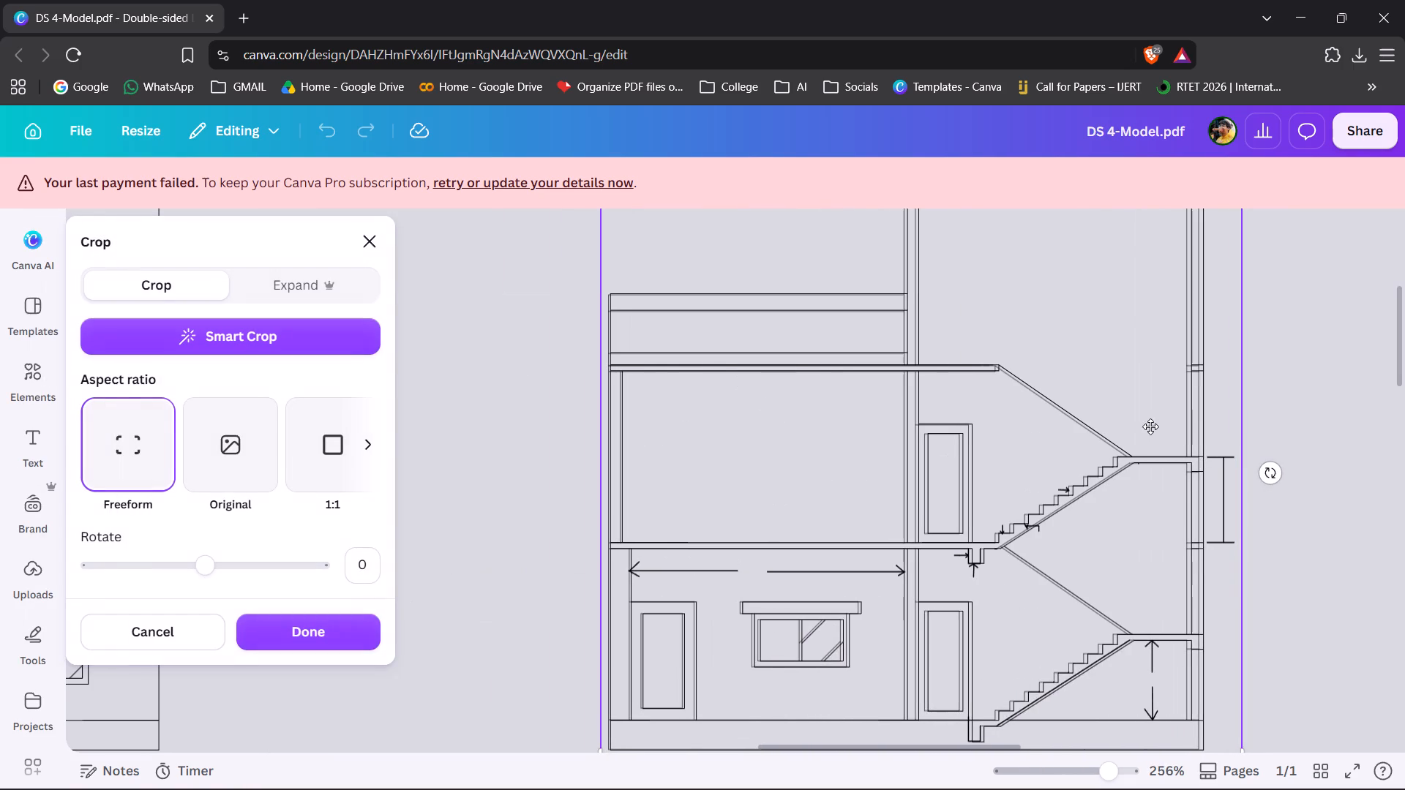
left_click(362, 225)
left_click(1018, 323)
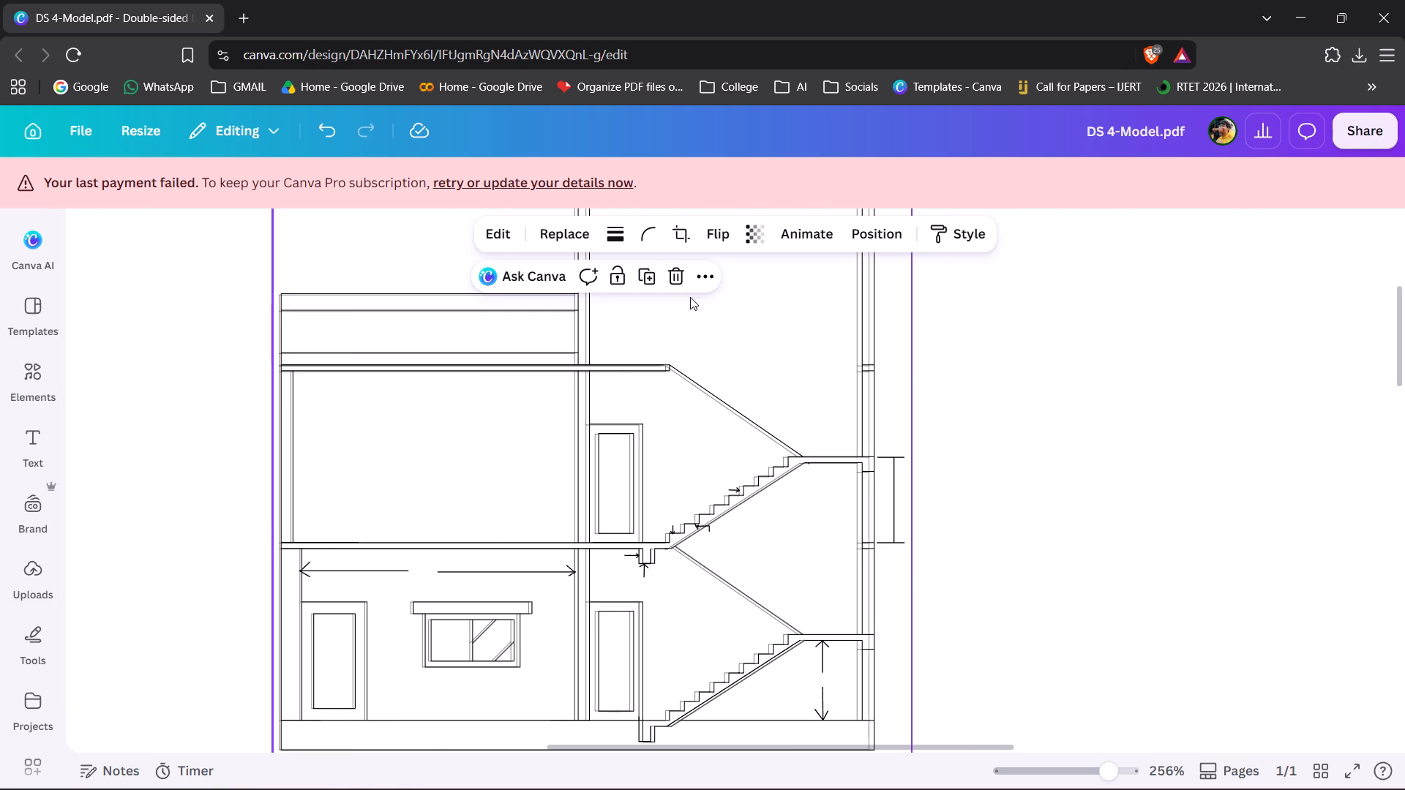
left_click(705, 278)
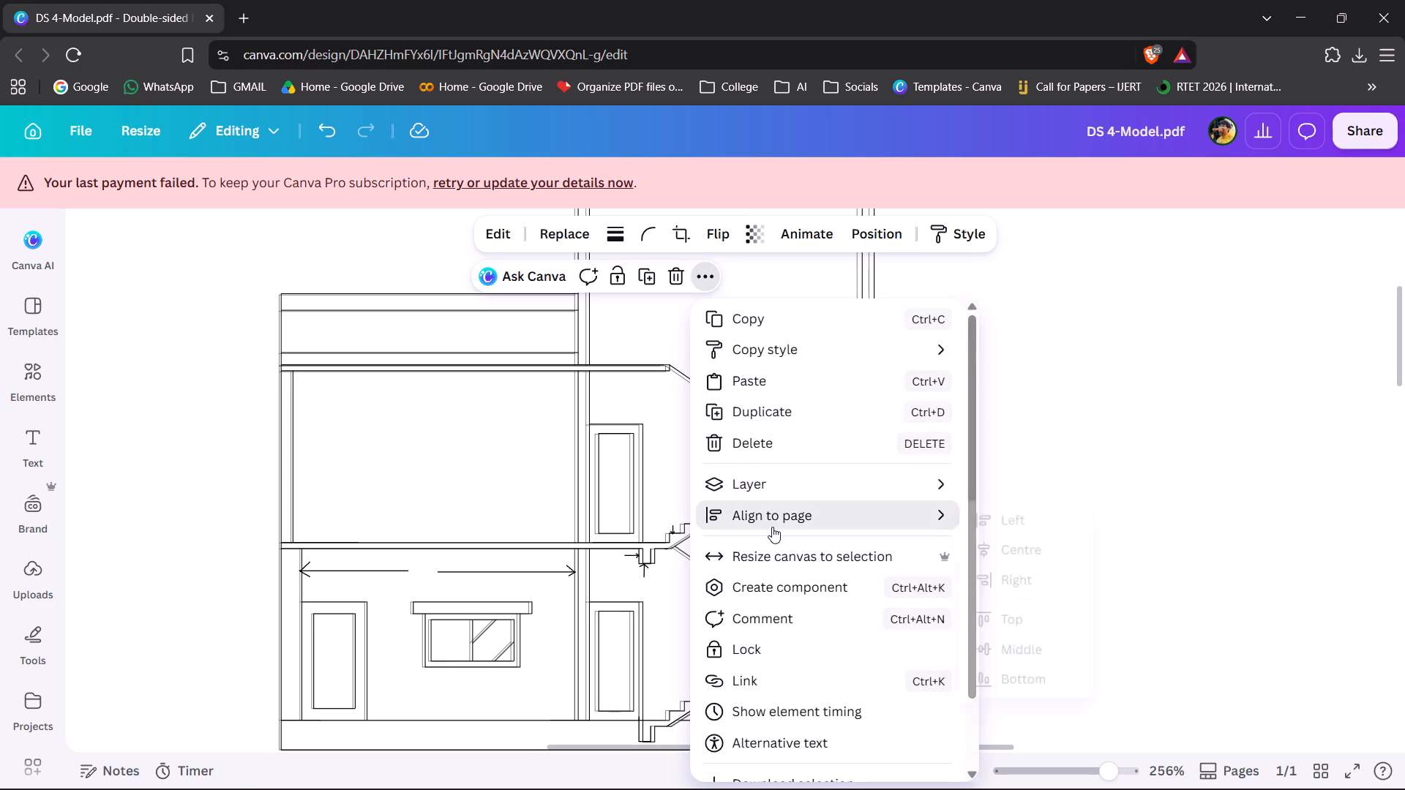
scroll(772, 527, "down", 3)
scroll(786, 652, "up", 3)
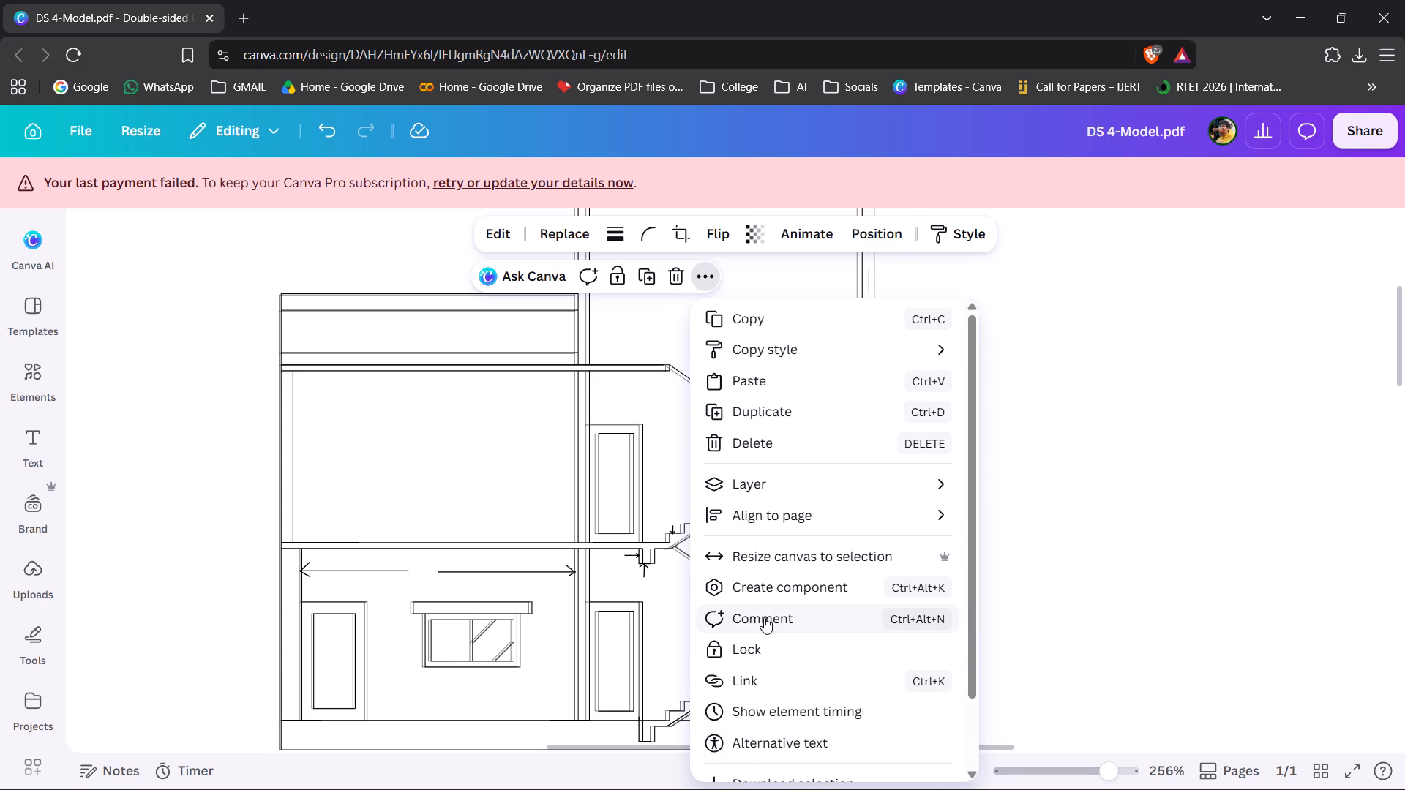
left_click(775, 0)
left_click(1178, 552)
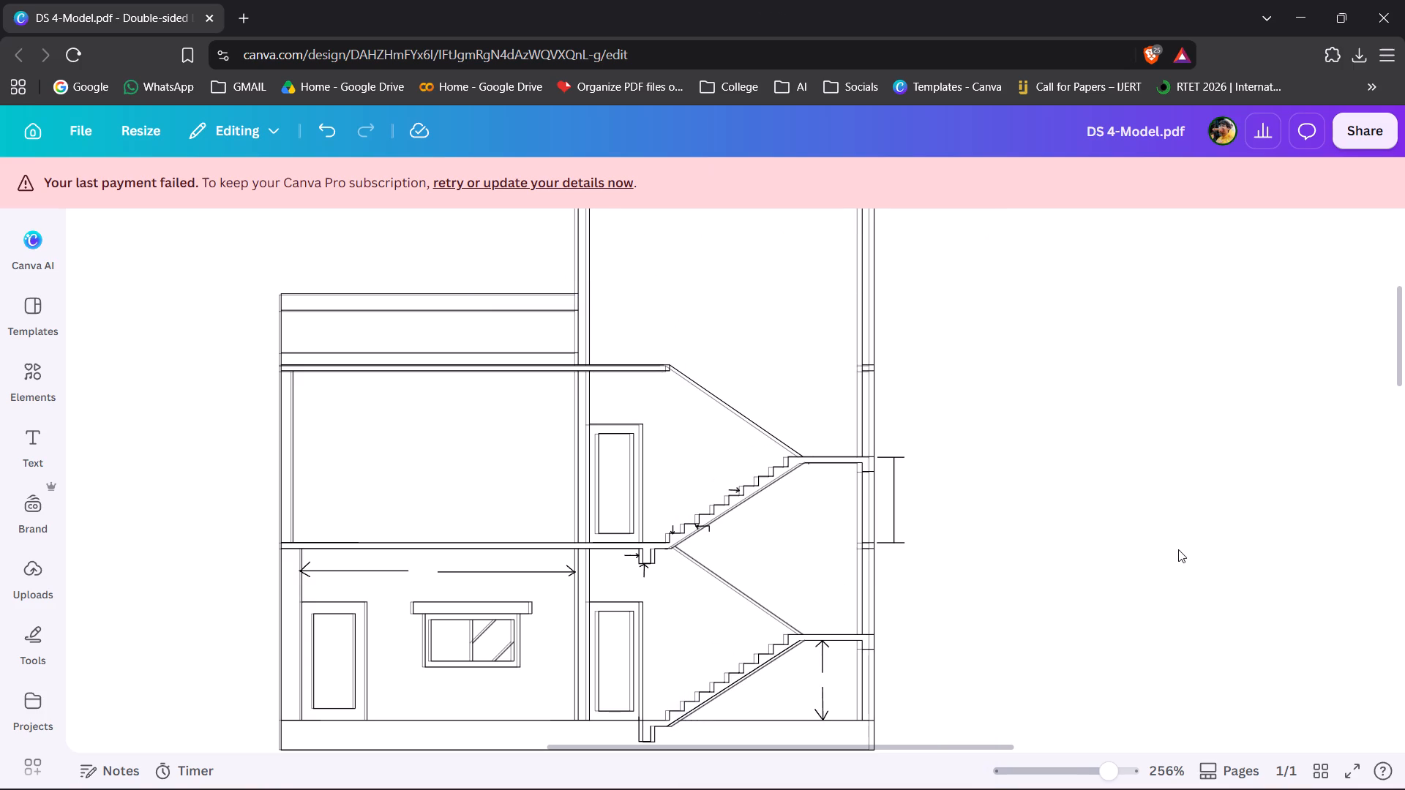
Duplicate the DS 4-Model design into a second browser tab and return to the original tab.
right_click(67, 25)
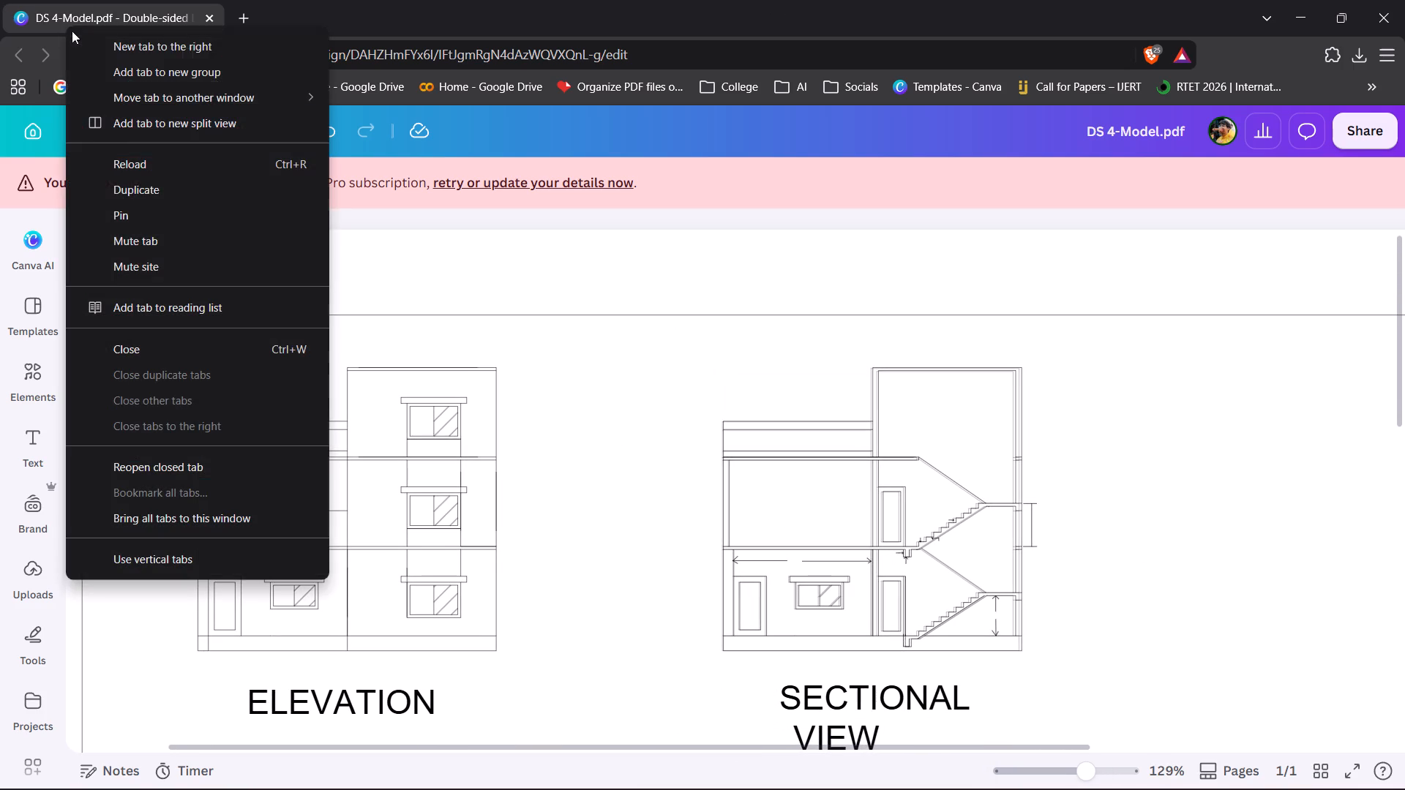
left_click(162, 187)
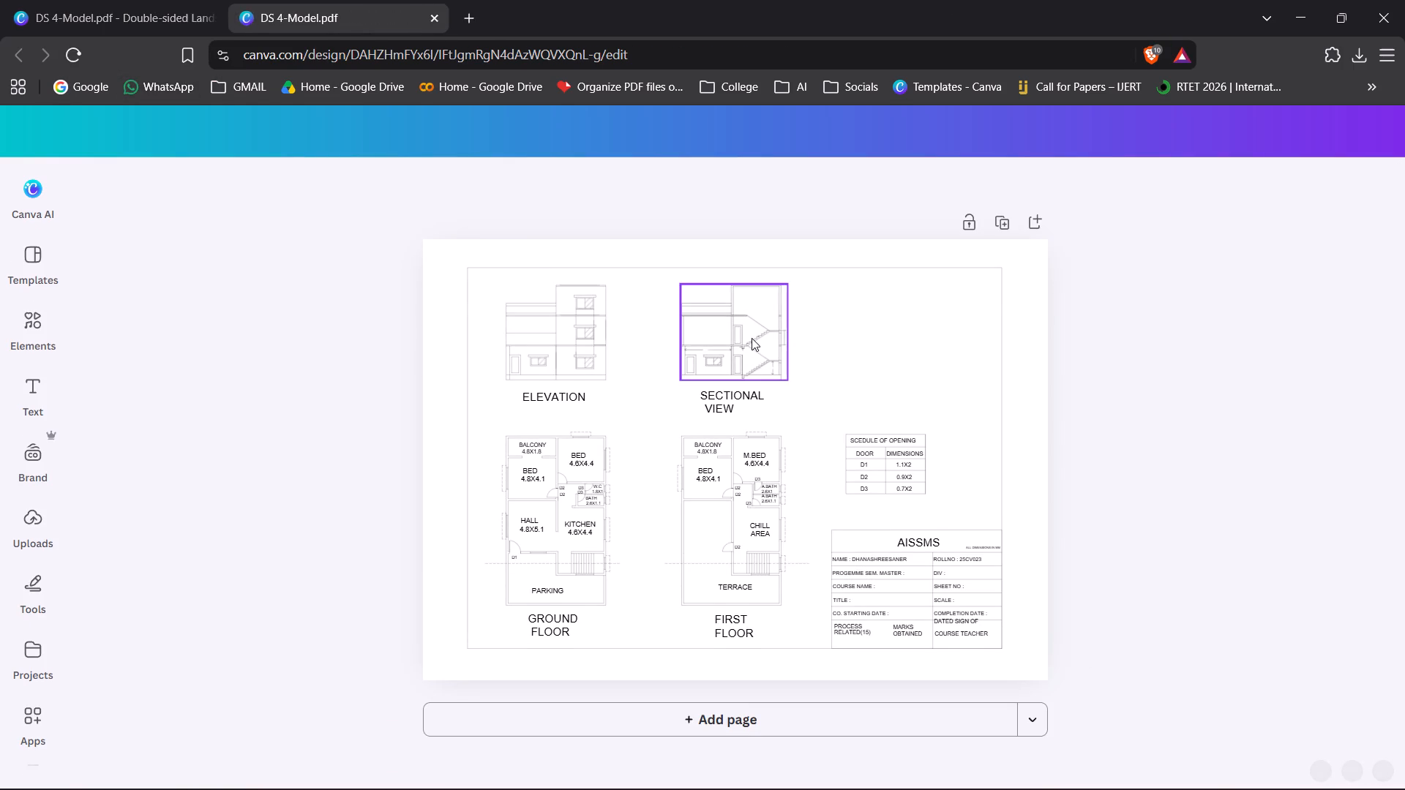
left_click(752, 338)
left_click(1138, 405)
left_click(0, 0)
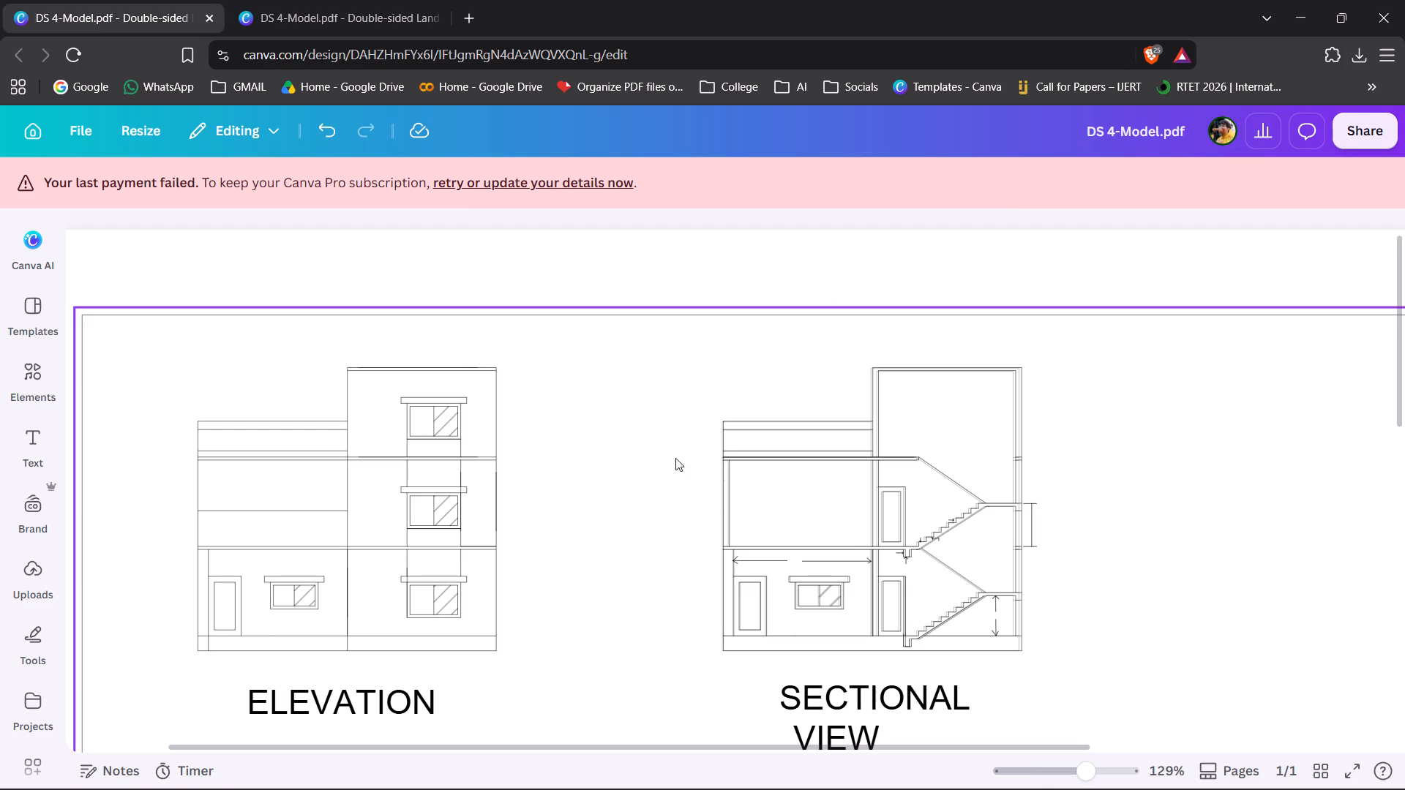
Delete the pasted dimensioned drawing lying over the sectional view.
left_click(848, 525)
key("Delete")
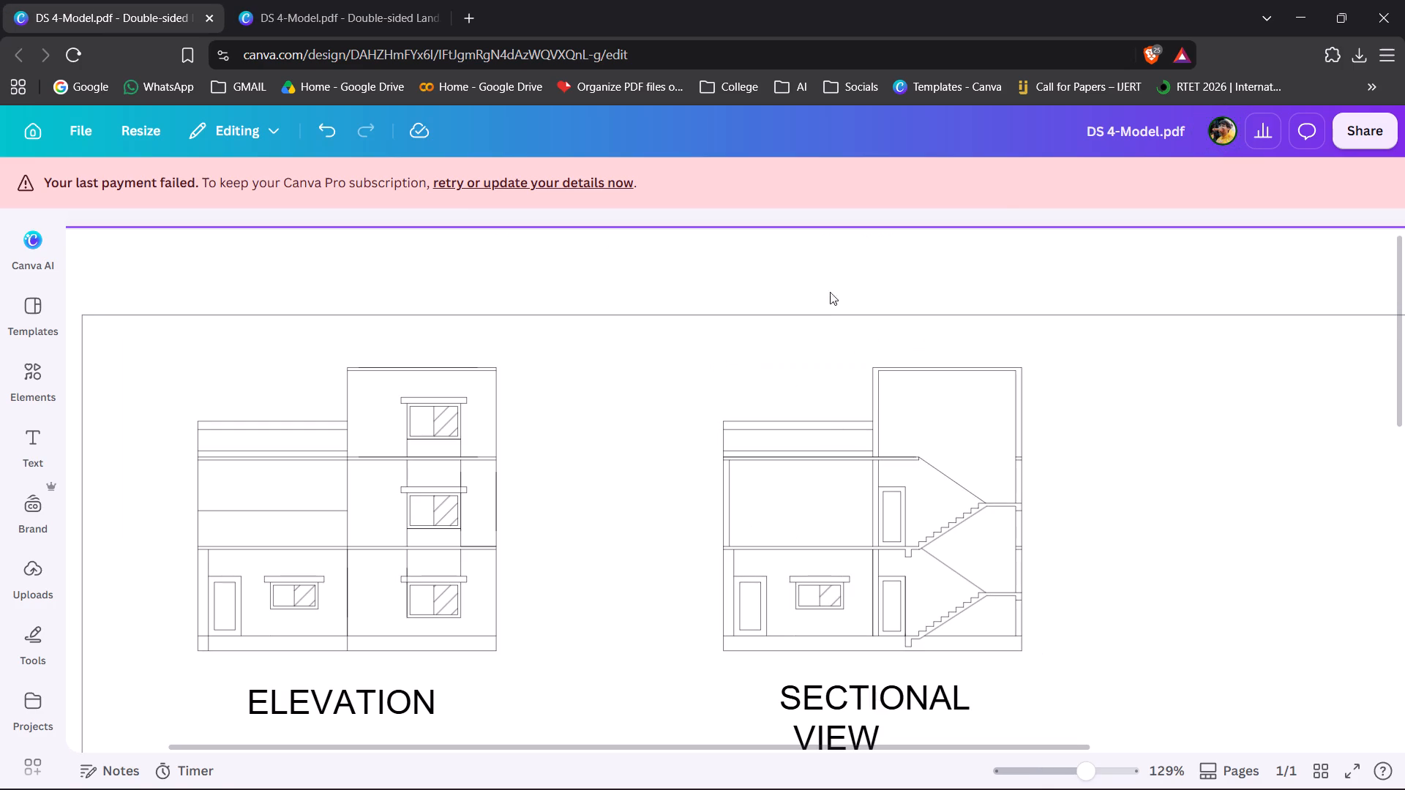
left_click(842, 244)
left_click(1155, 206)
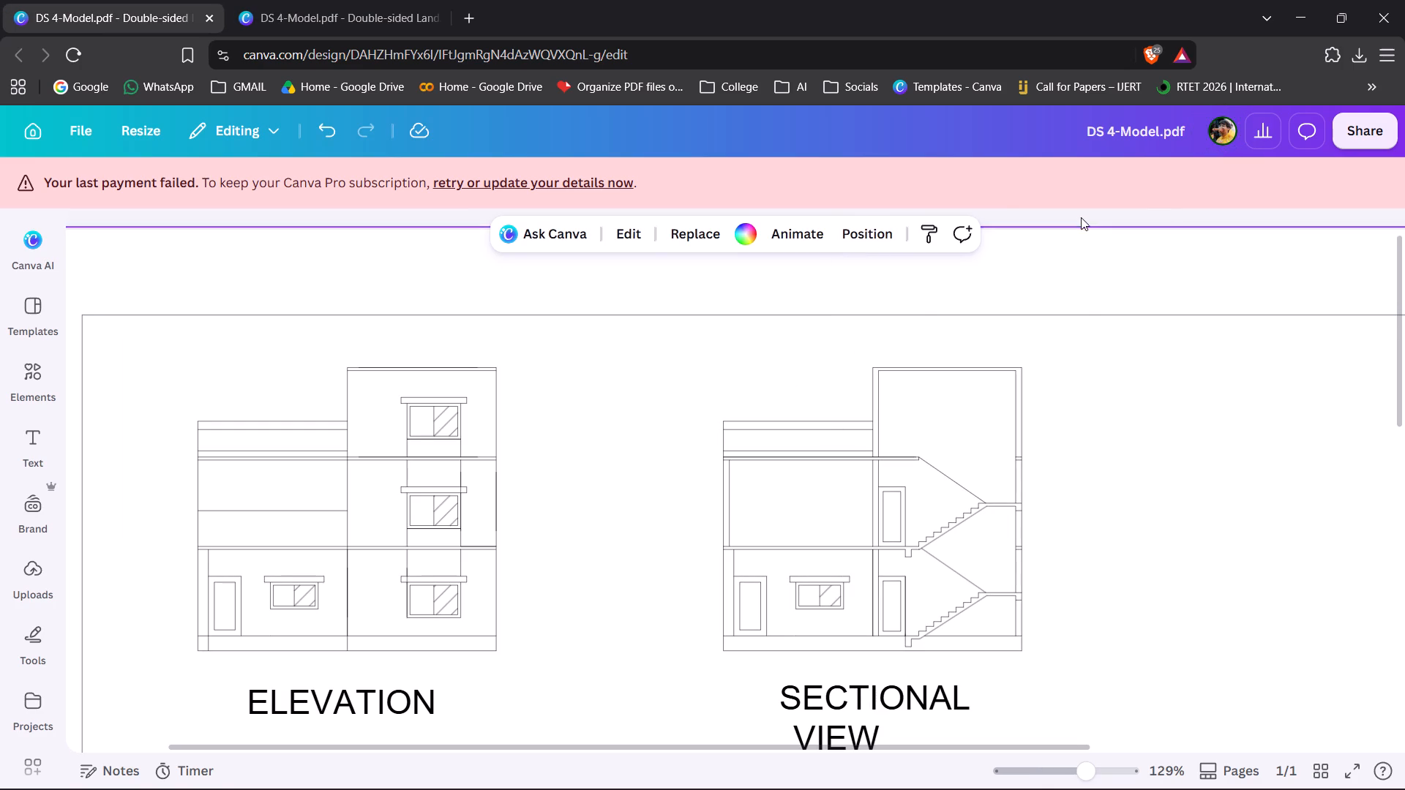
left_click(1082, 216)
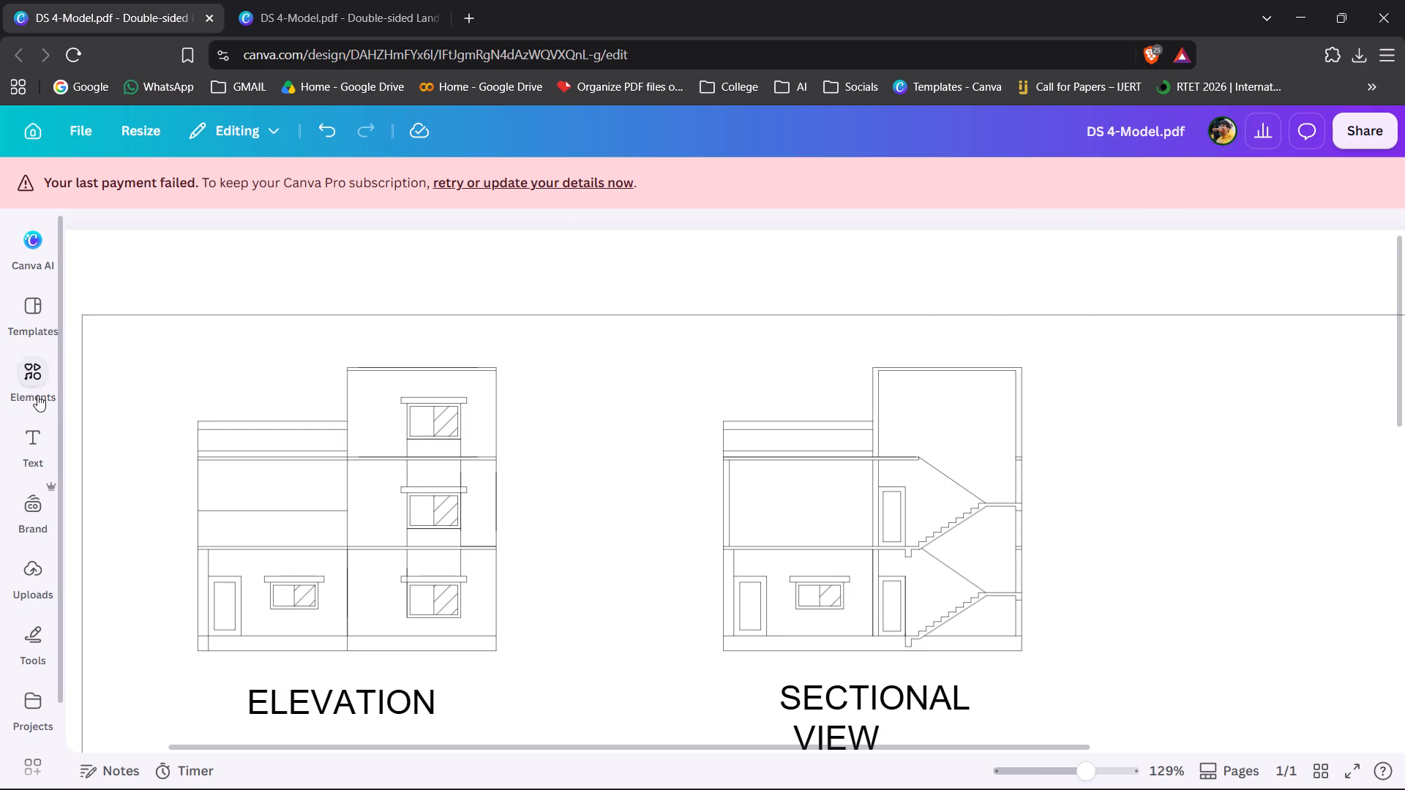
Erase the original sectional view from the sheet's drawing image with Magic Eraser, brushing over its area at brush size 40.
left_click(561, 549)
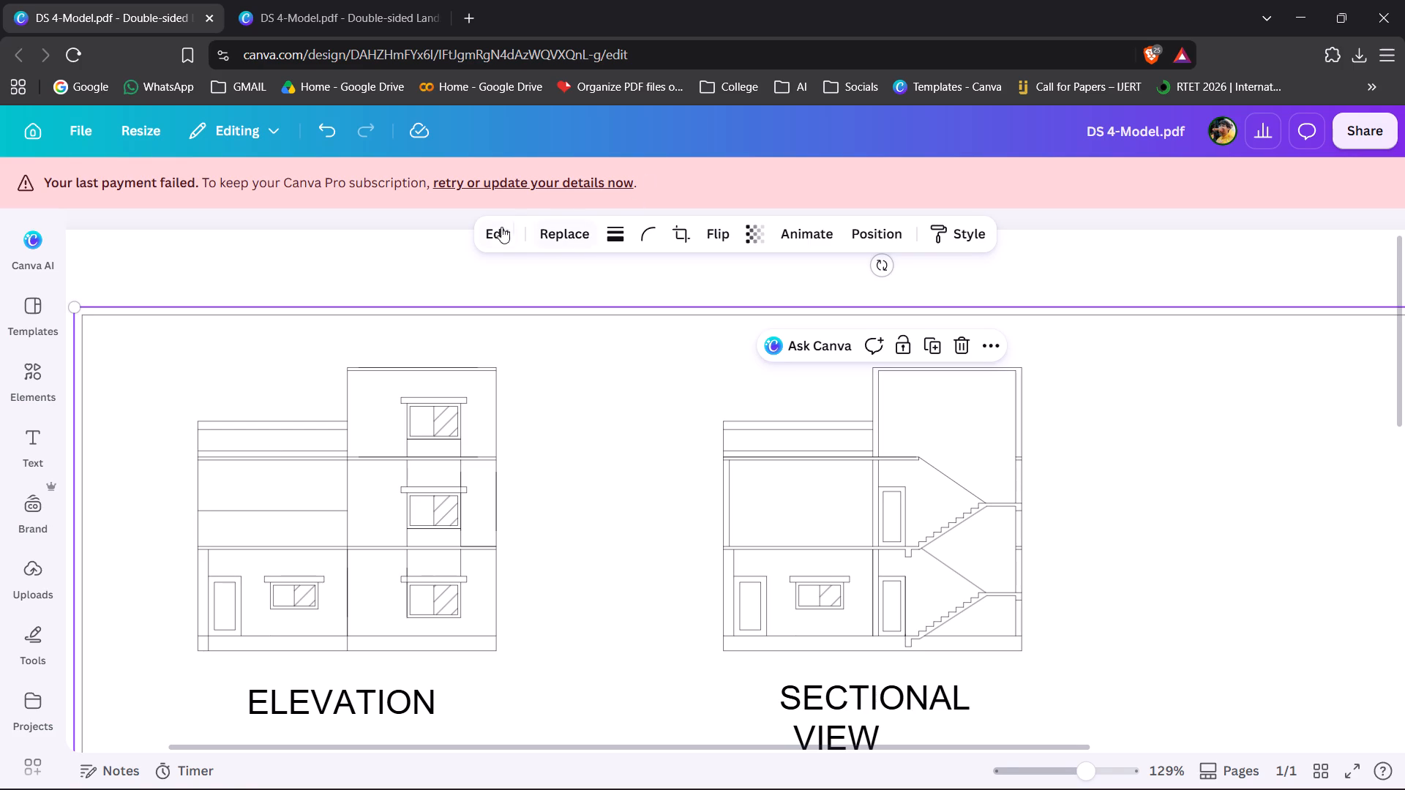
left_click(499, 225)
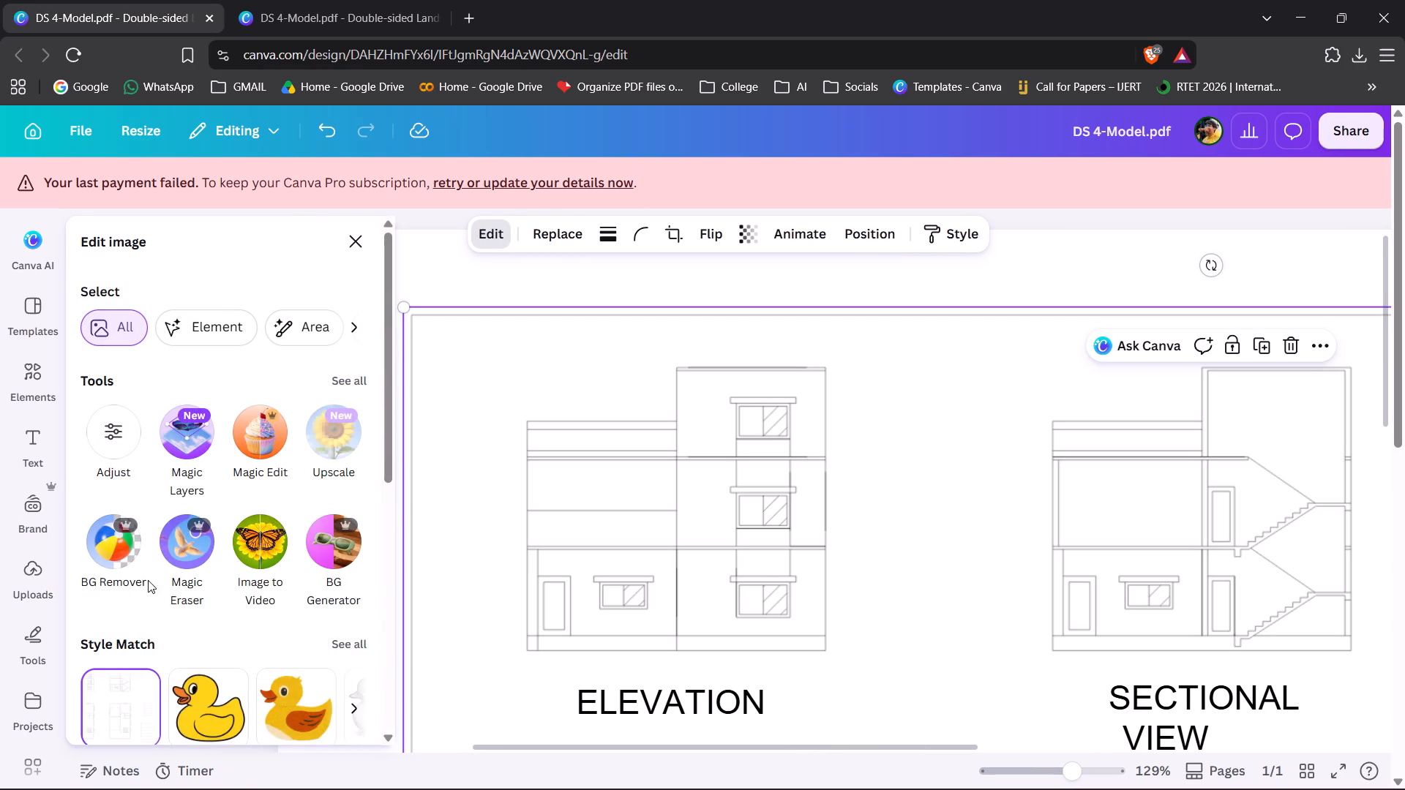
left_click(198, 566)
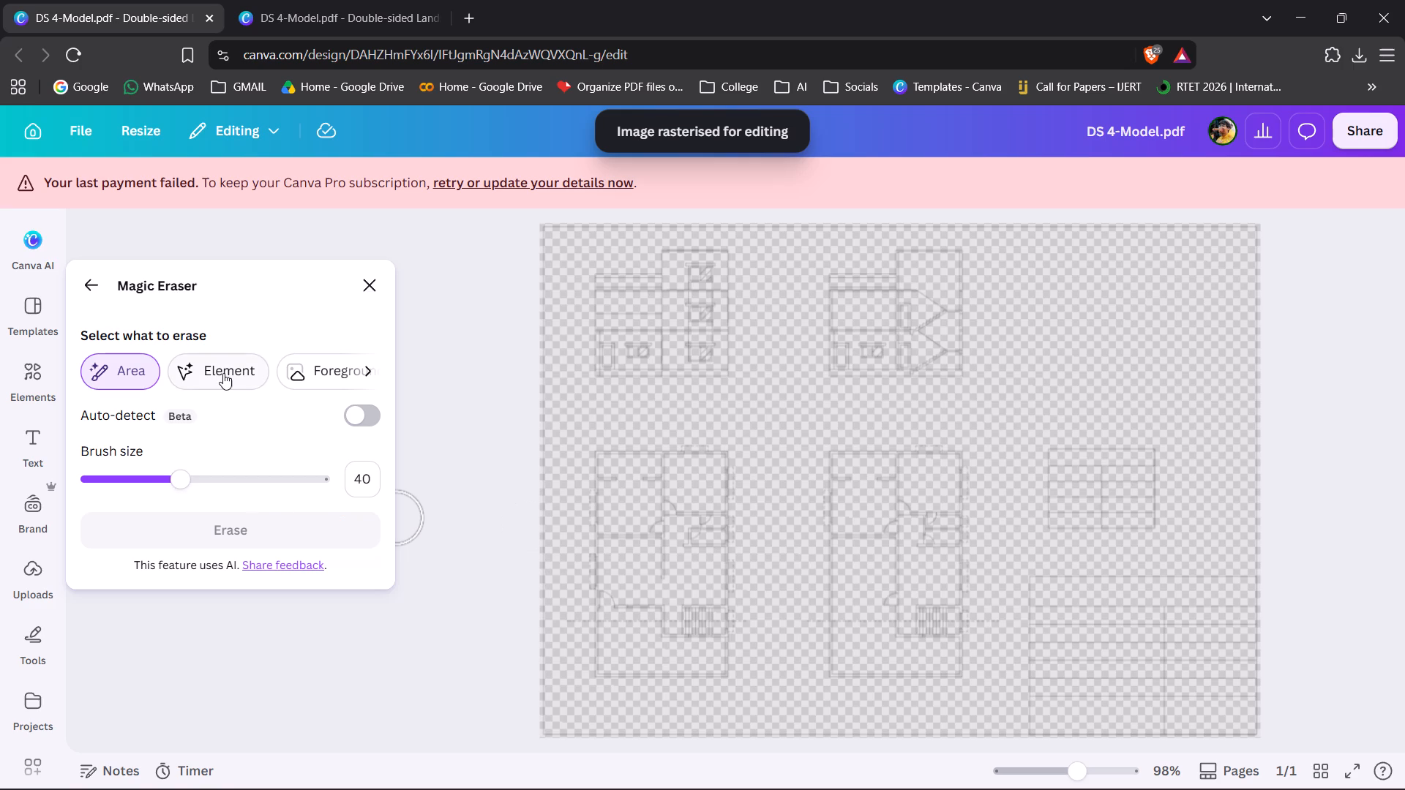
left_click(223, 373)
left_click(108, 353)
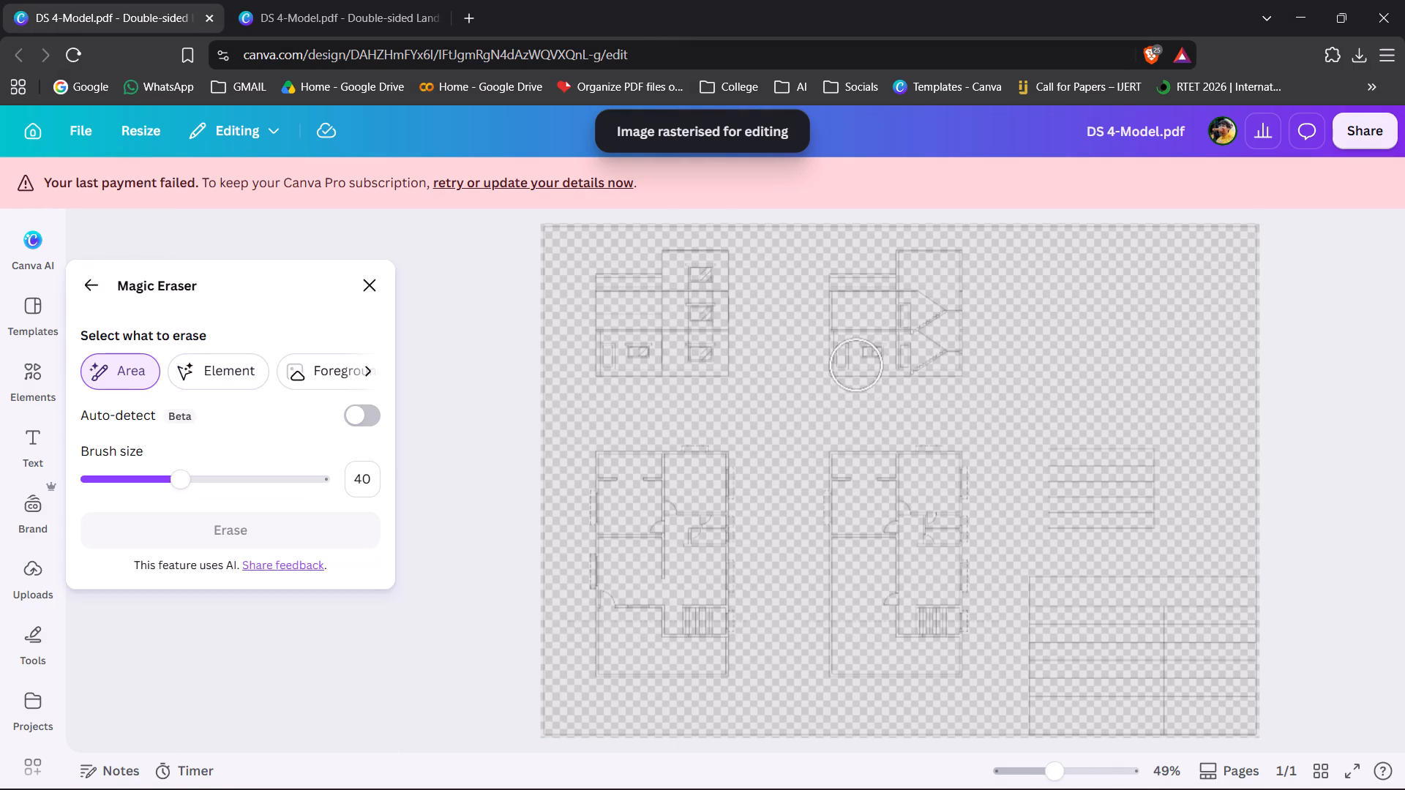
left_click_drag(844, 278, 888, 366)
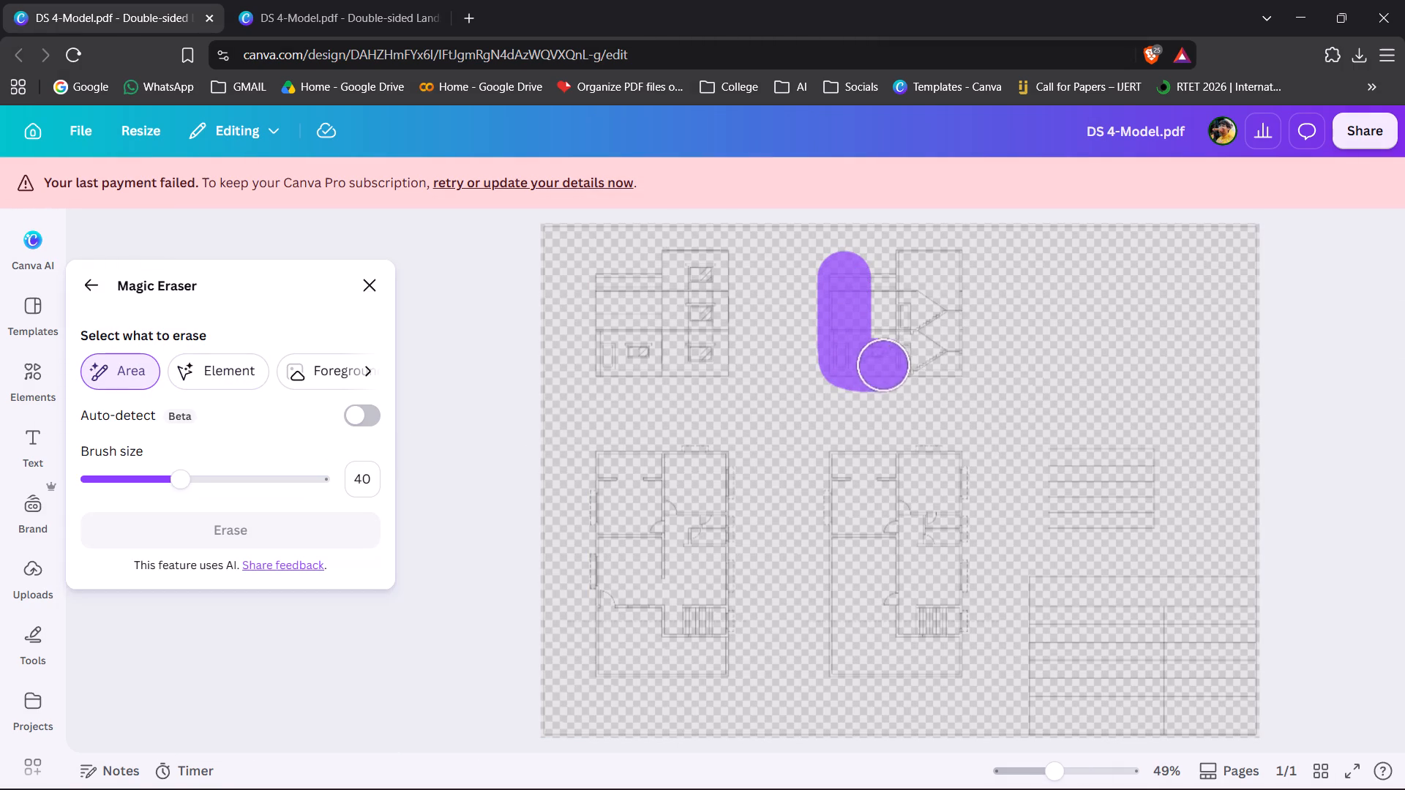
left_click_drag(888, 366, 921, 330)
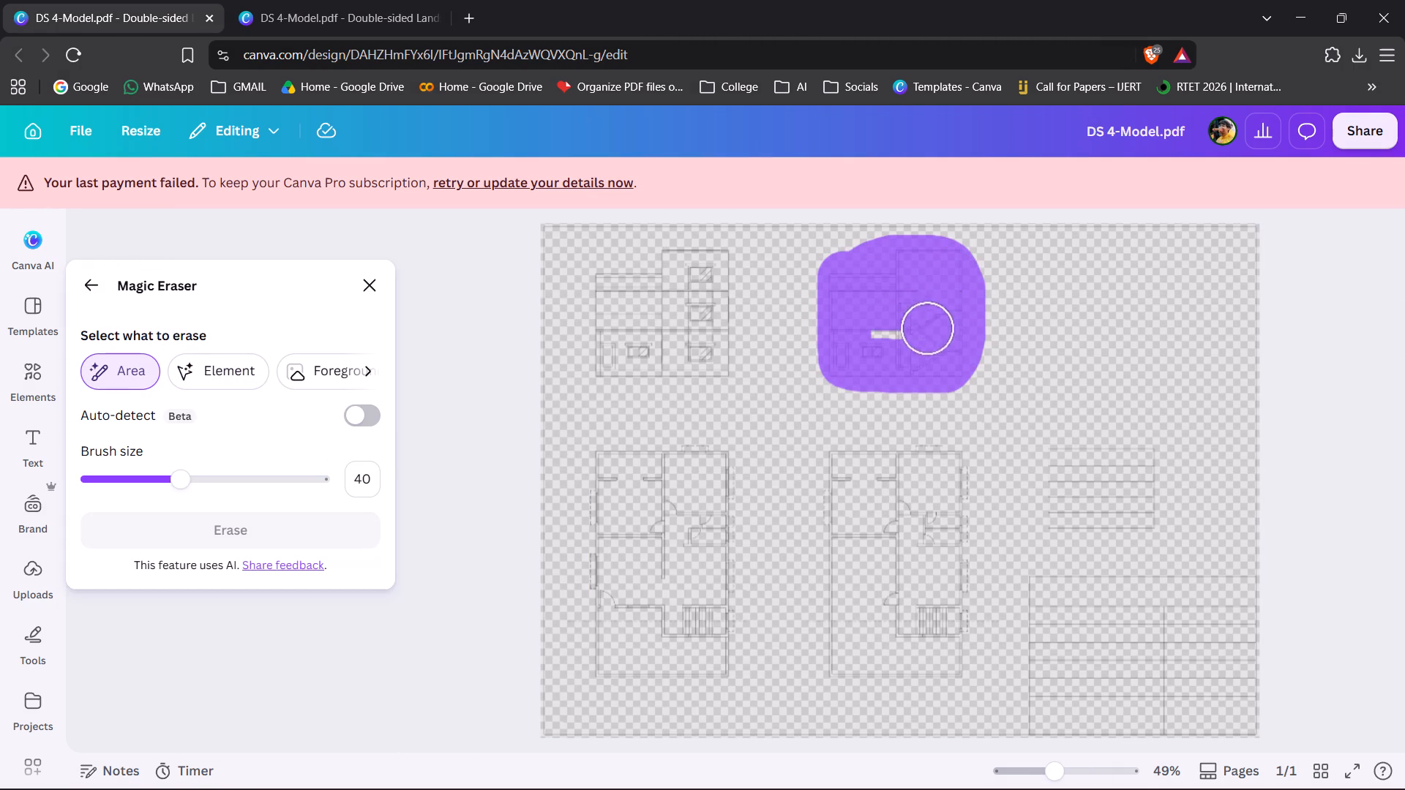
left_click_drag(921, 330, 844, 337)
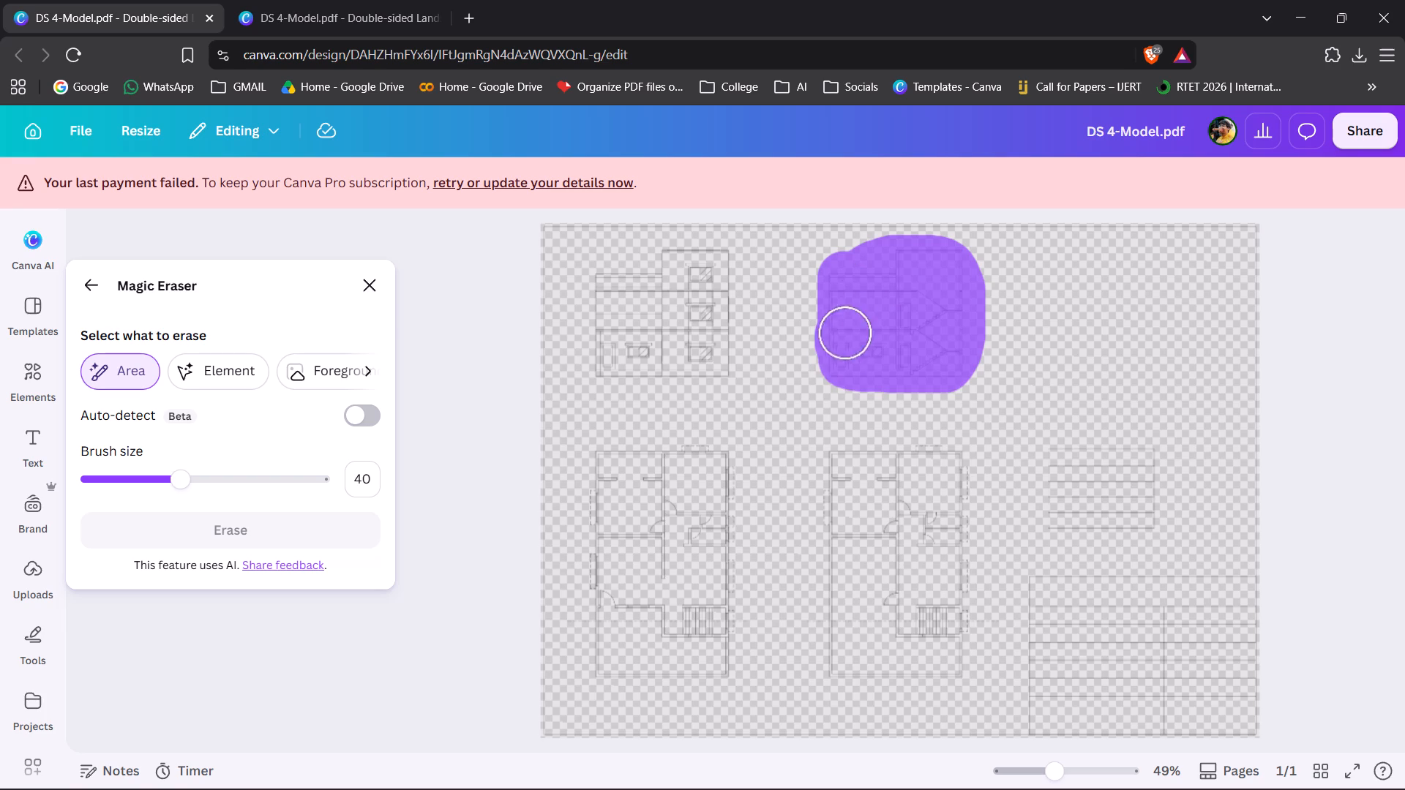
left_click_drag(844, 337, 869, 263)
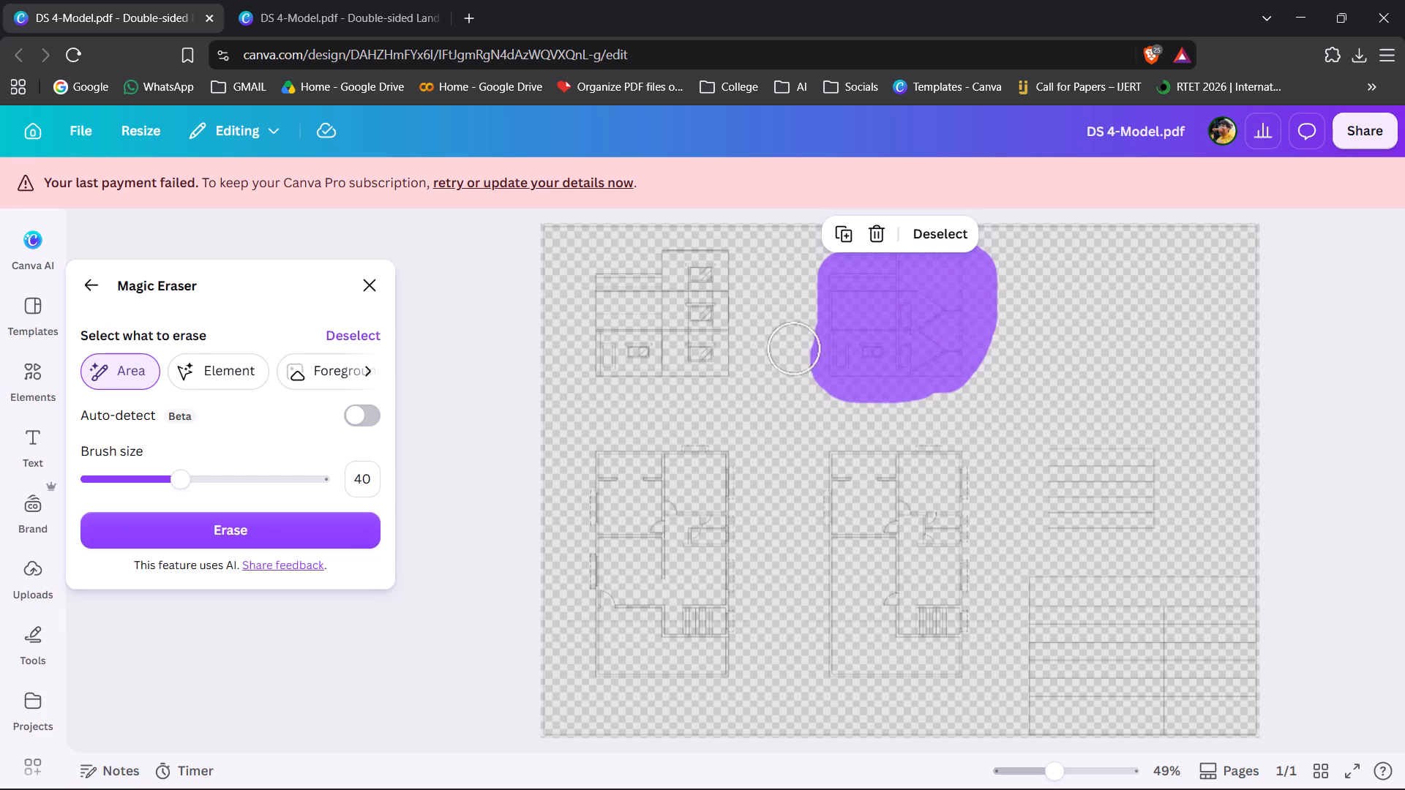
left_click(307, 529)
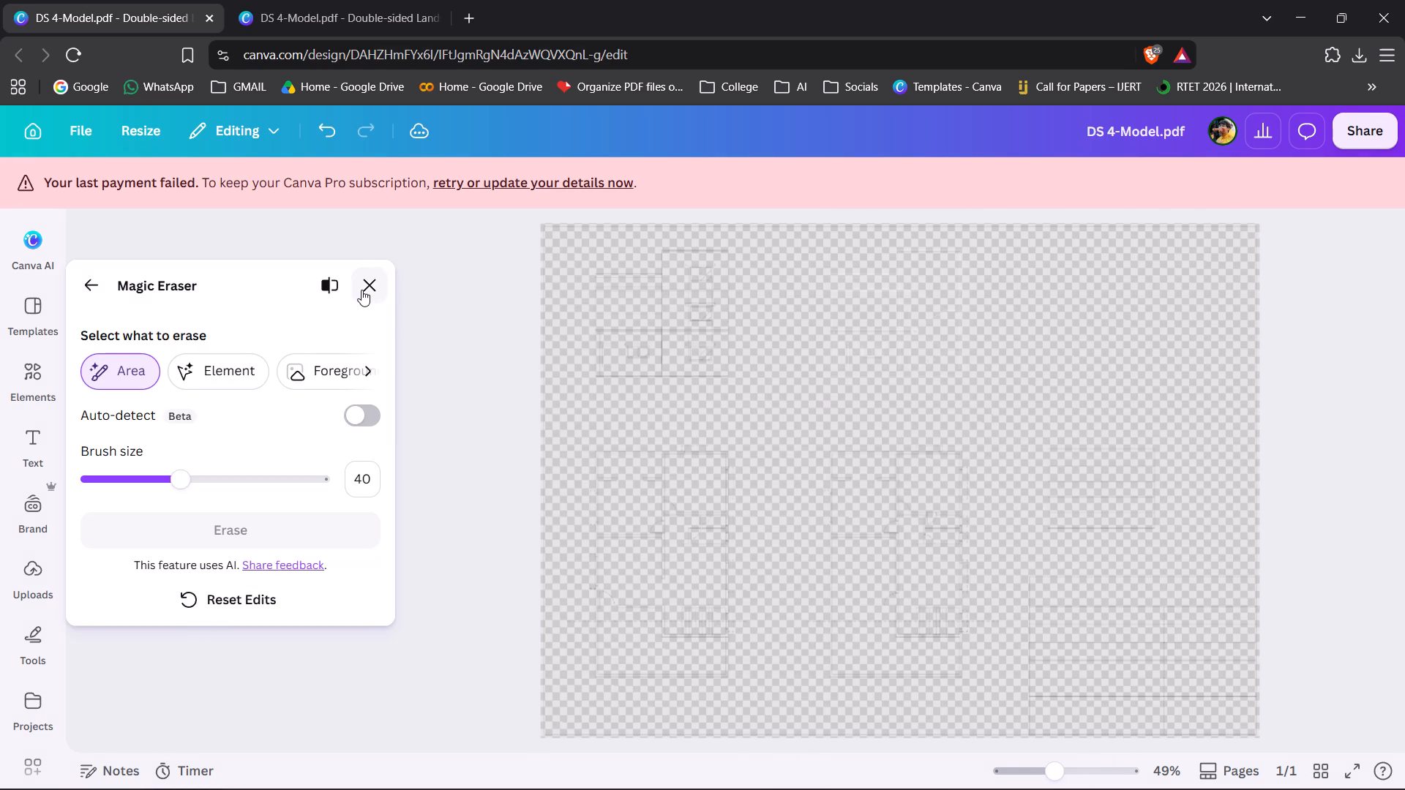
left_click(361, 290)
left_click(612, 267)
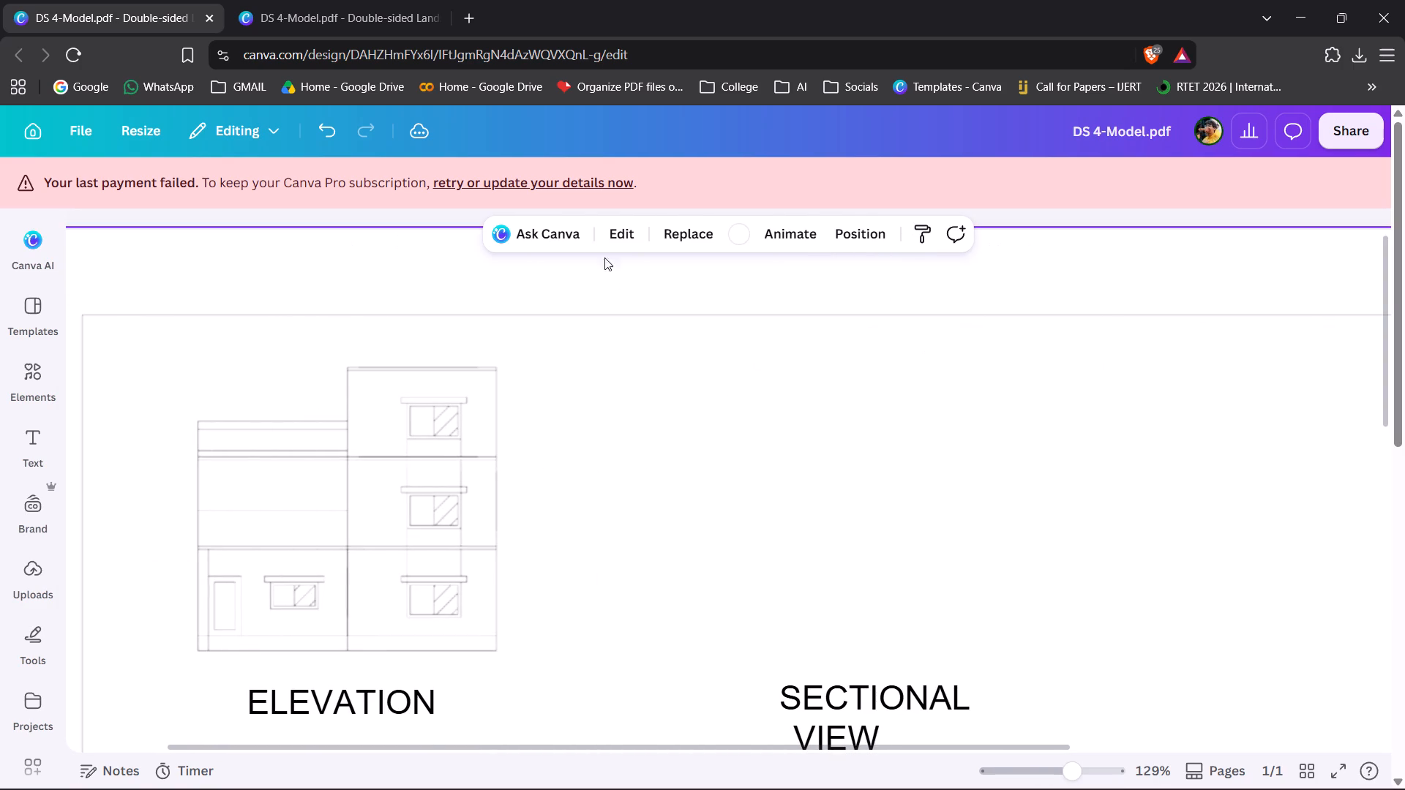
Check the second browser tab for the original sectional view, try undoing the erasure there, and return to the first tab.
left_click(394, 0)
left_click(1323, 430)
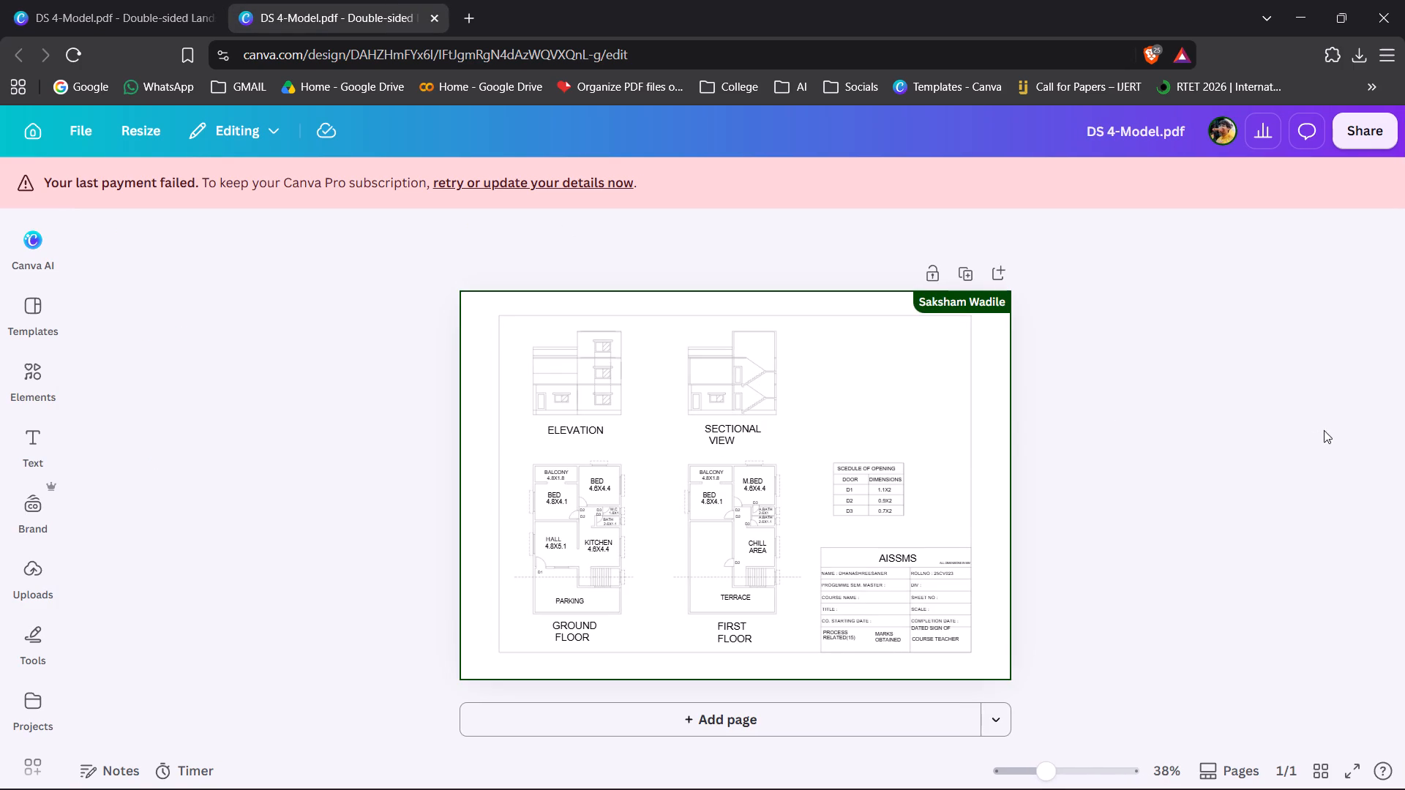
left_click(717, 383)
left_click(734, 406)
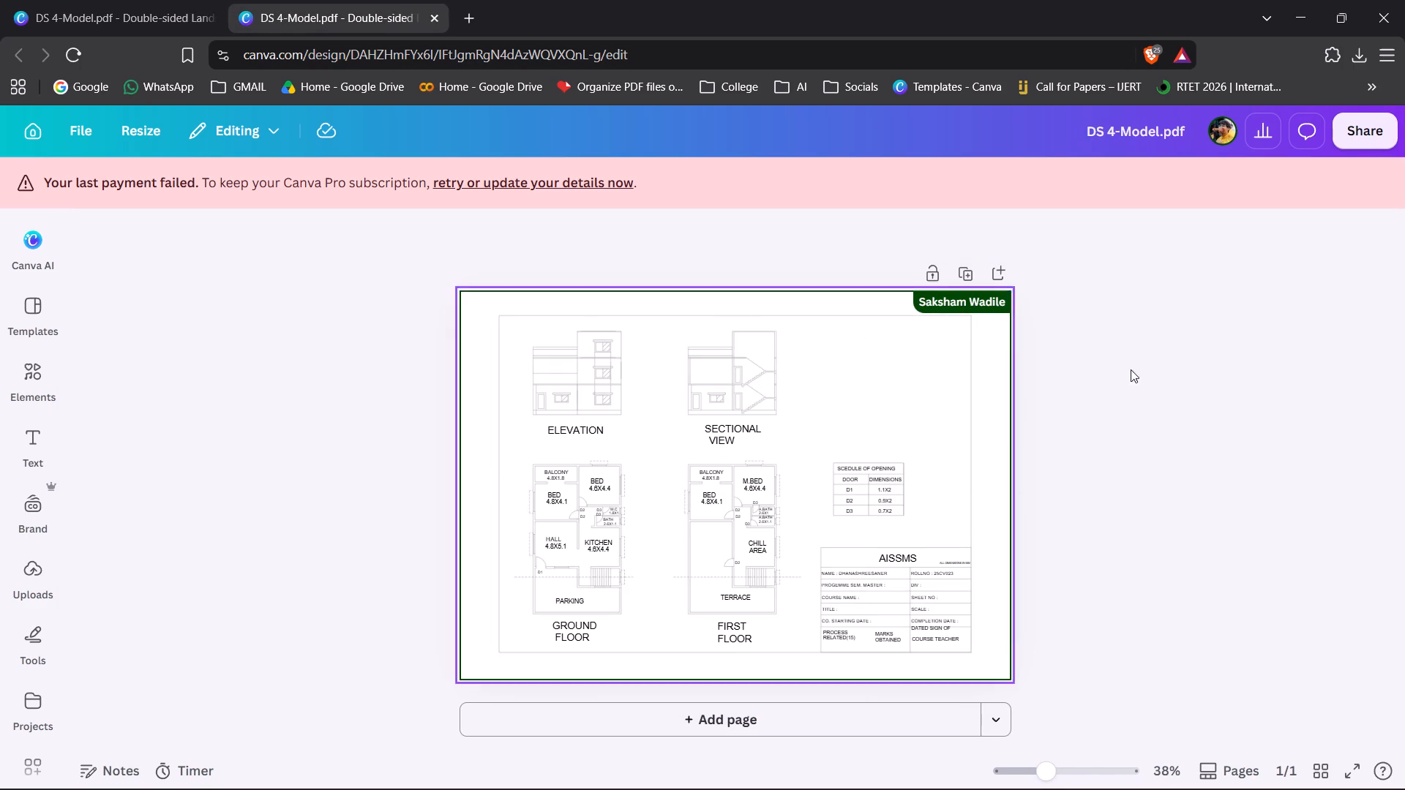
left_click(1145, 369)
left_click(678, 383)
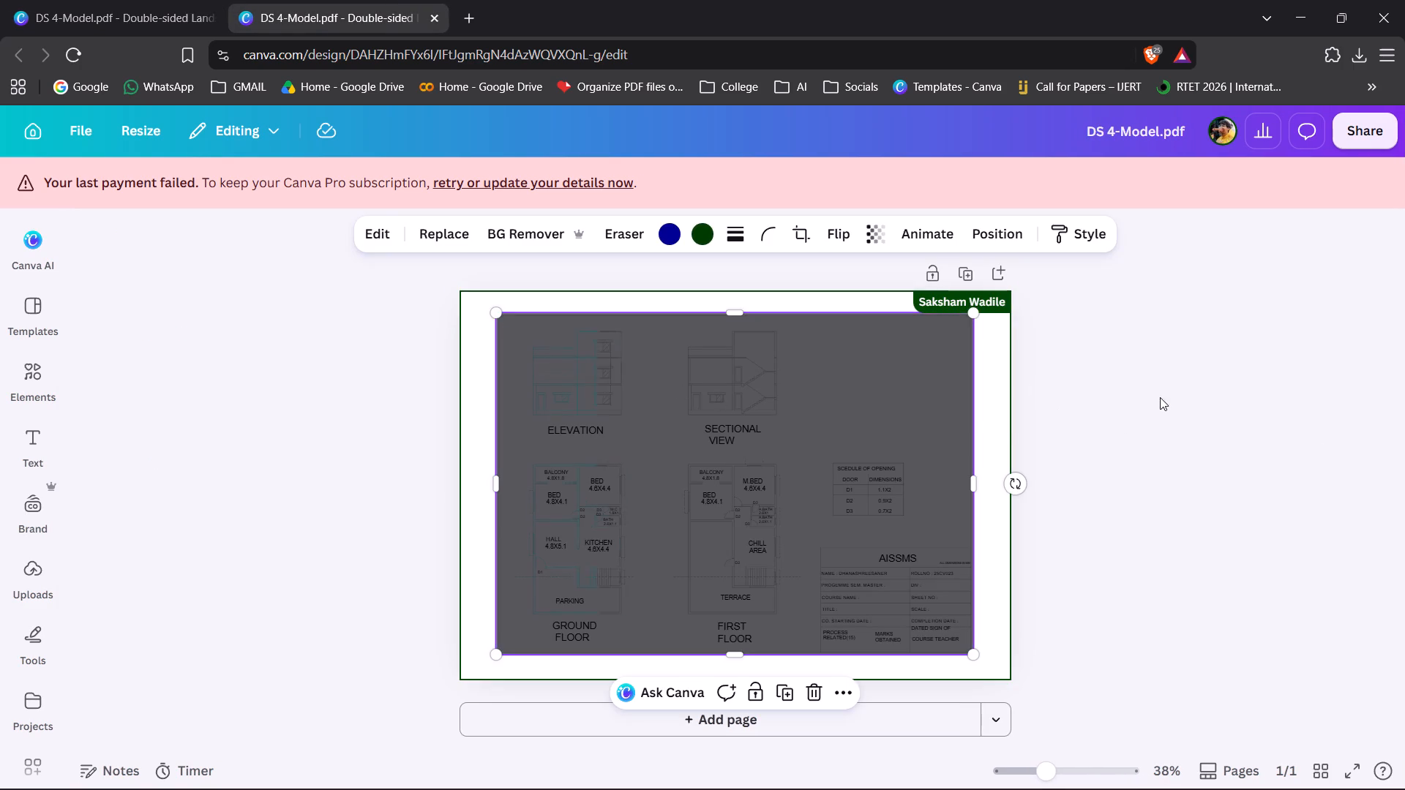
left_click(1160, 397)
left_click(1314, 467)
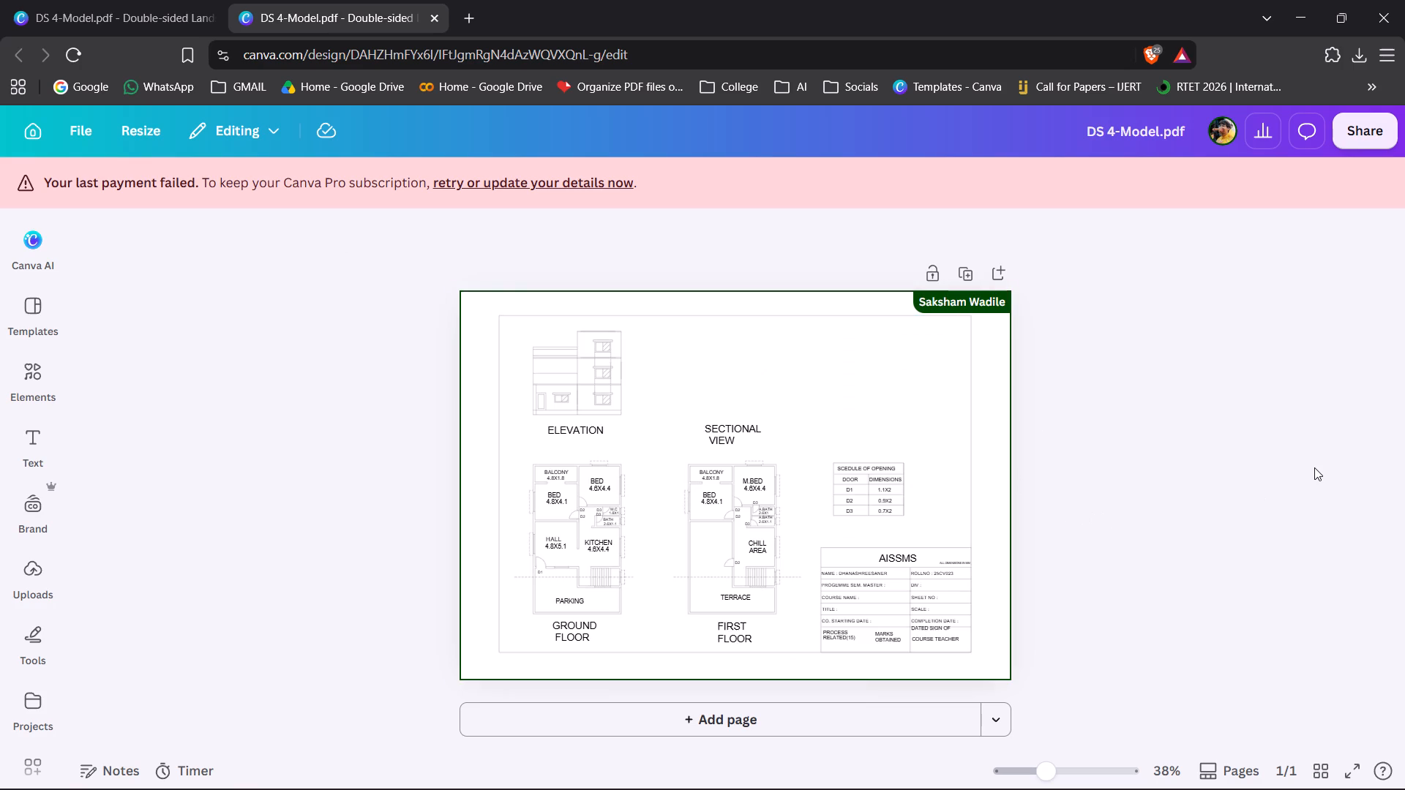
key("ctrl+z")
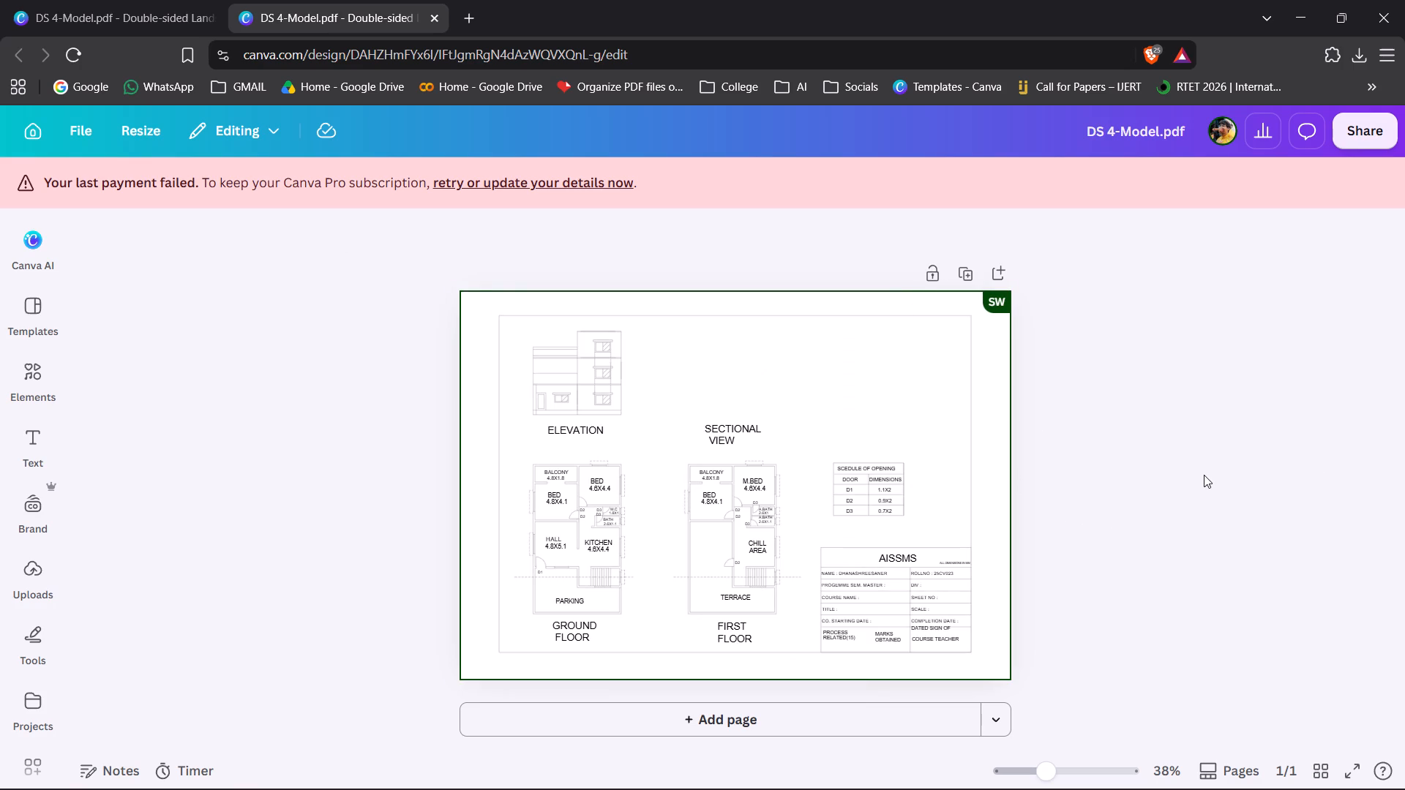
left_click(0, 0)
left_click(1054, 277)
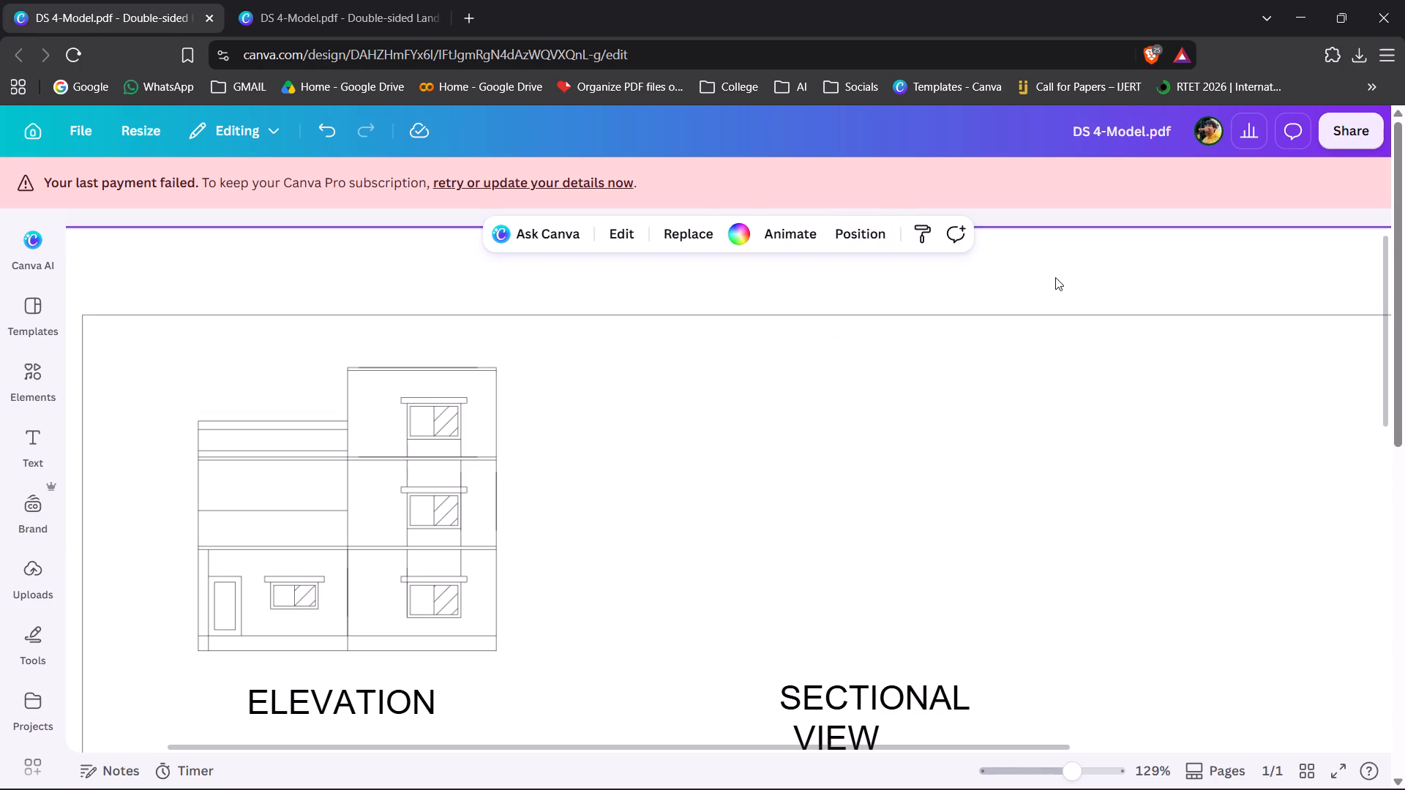
Undo the Magic Eraser edit and the deletion of the dimensioned sectional drawing.
left_click(1133, 206)
key("ctrl+z")
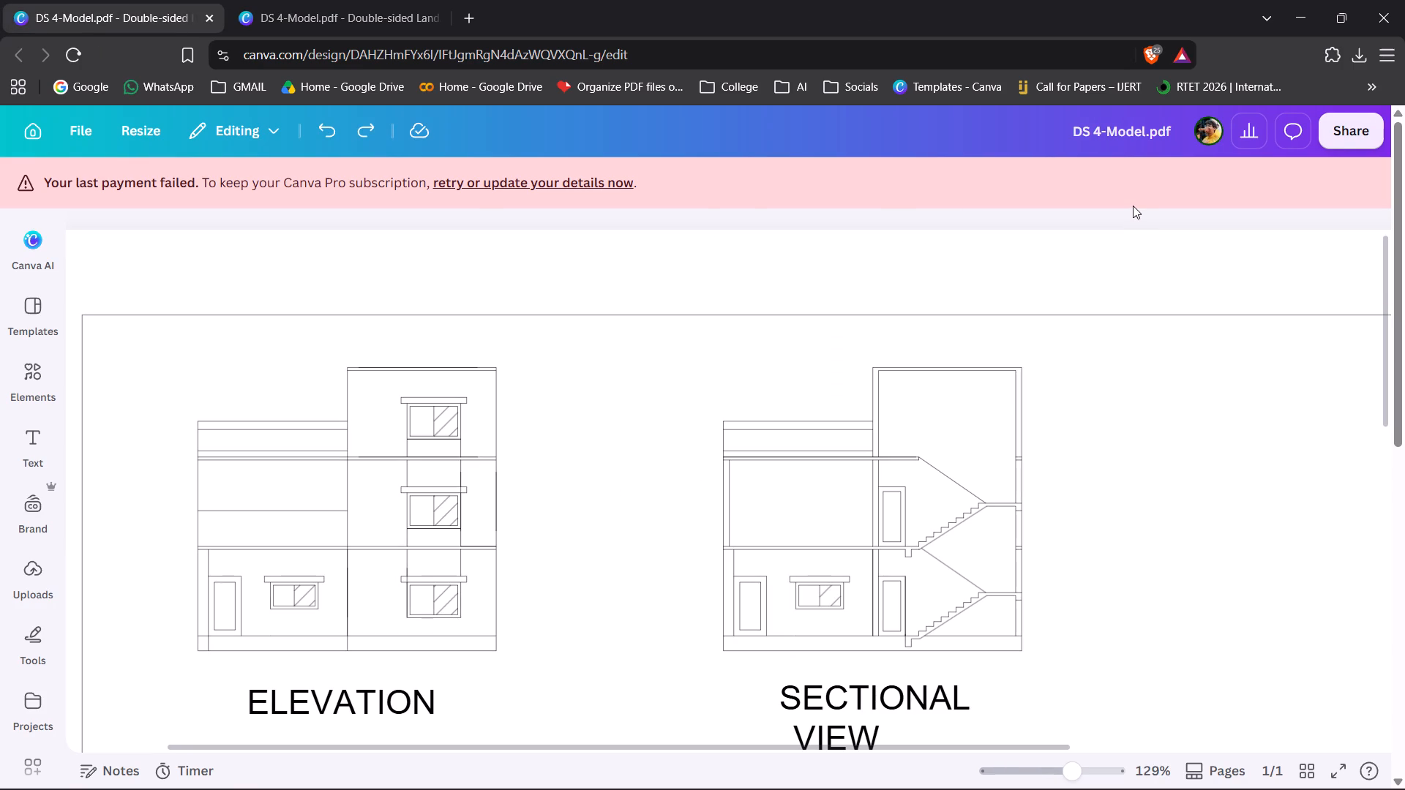
key("ctrl+z")
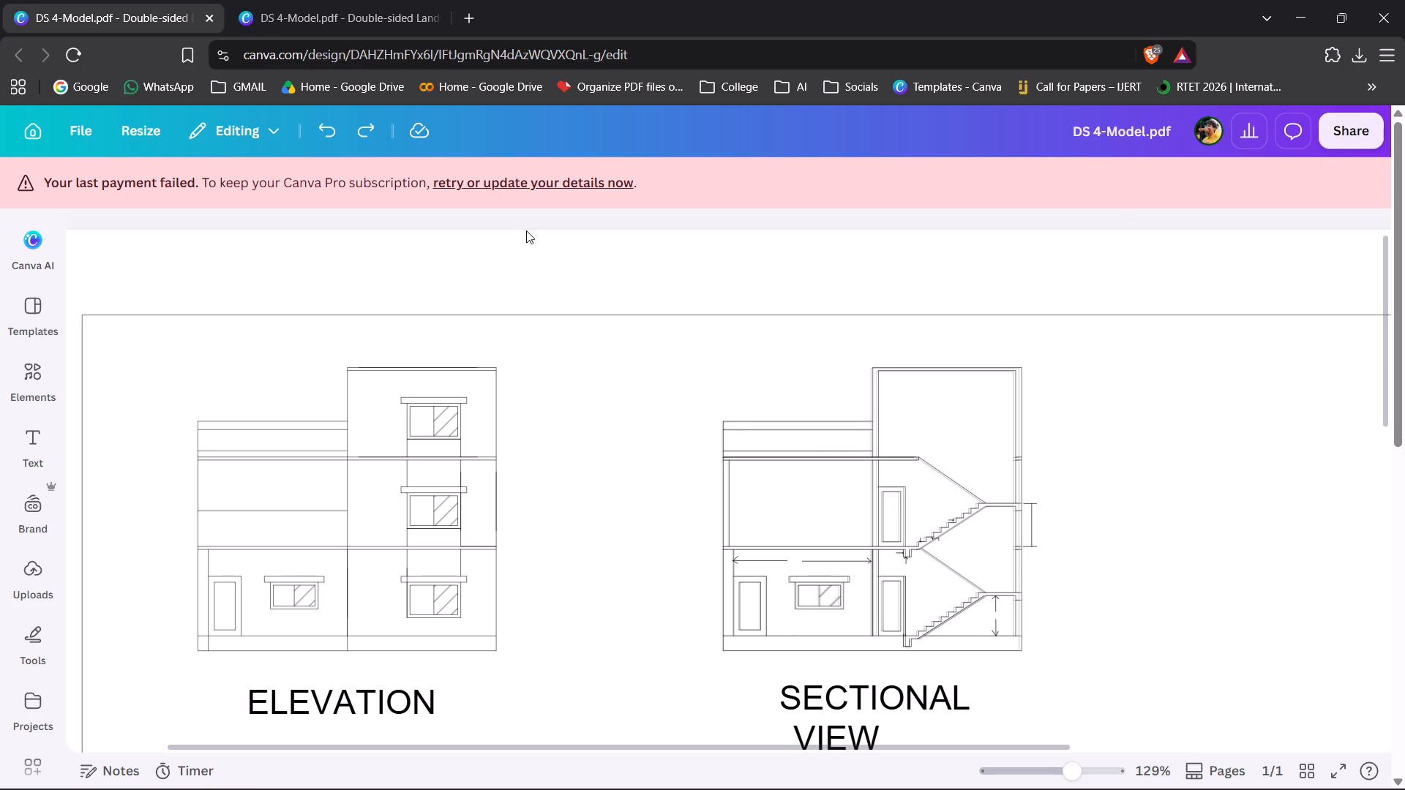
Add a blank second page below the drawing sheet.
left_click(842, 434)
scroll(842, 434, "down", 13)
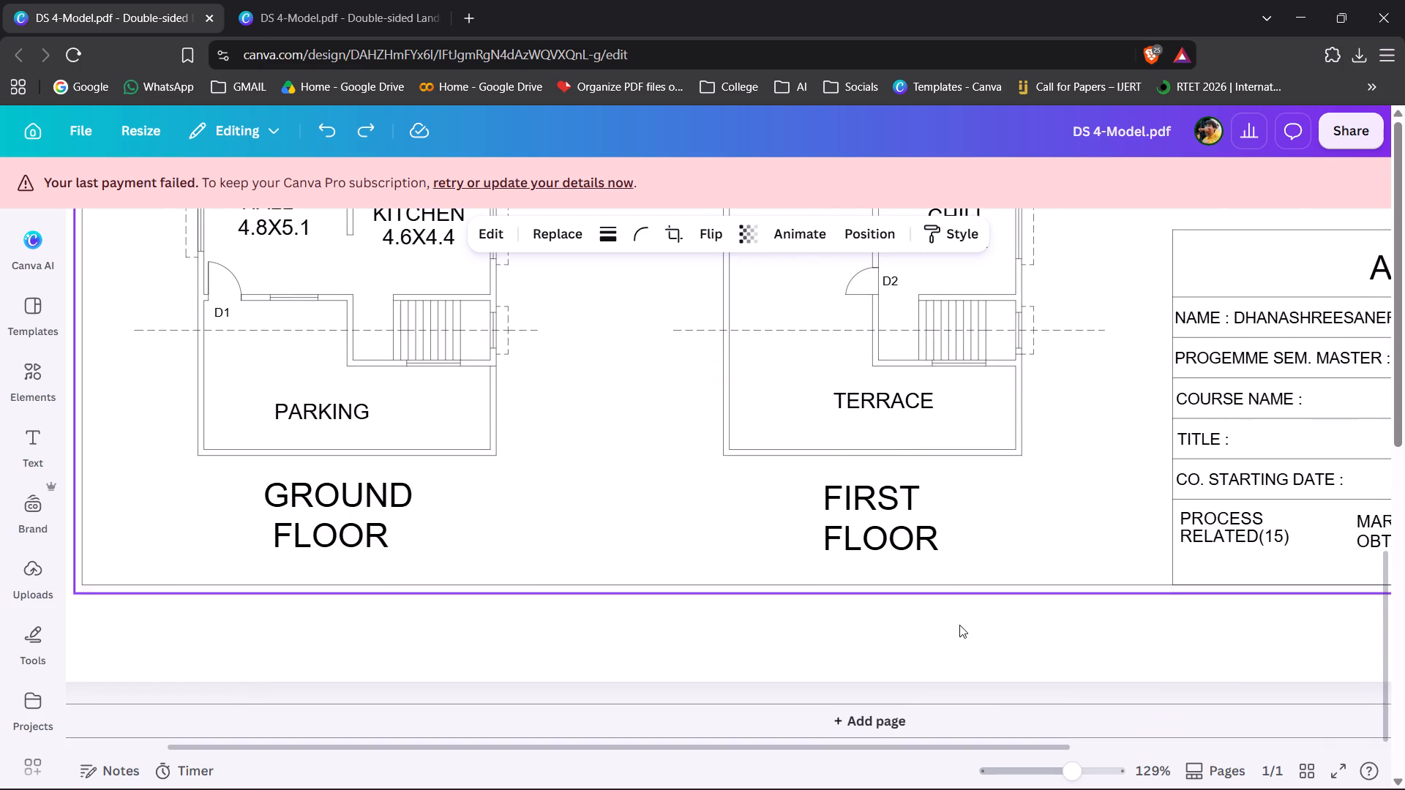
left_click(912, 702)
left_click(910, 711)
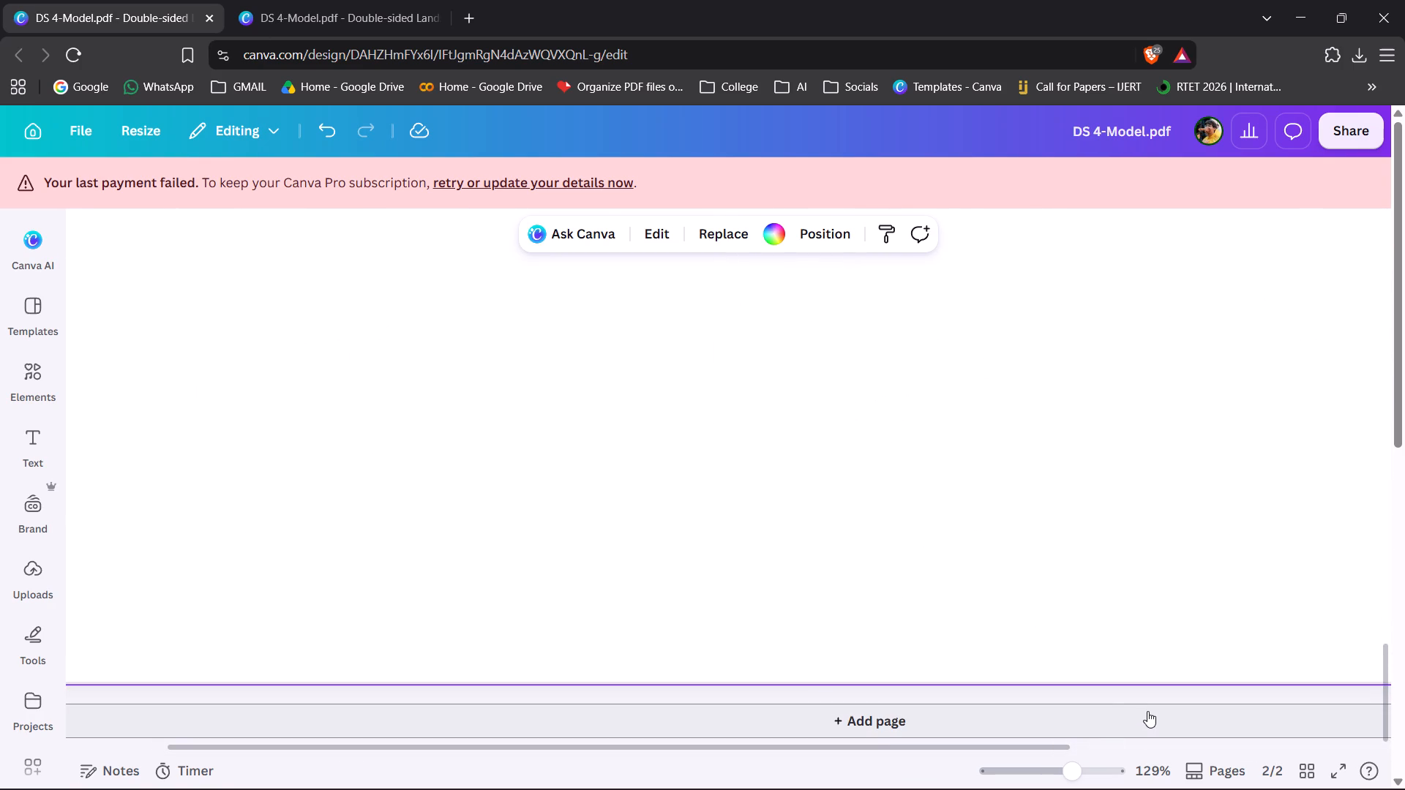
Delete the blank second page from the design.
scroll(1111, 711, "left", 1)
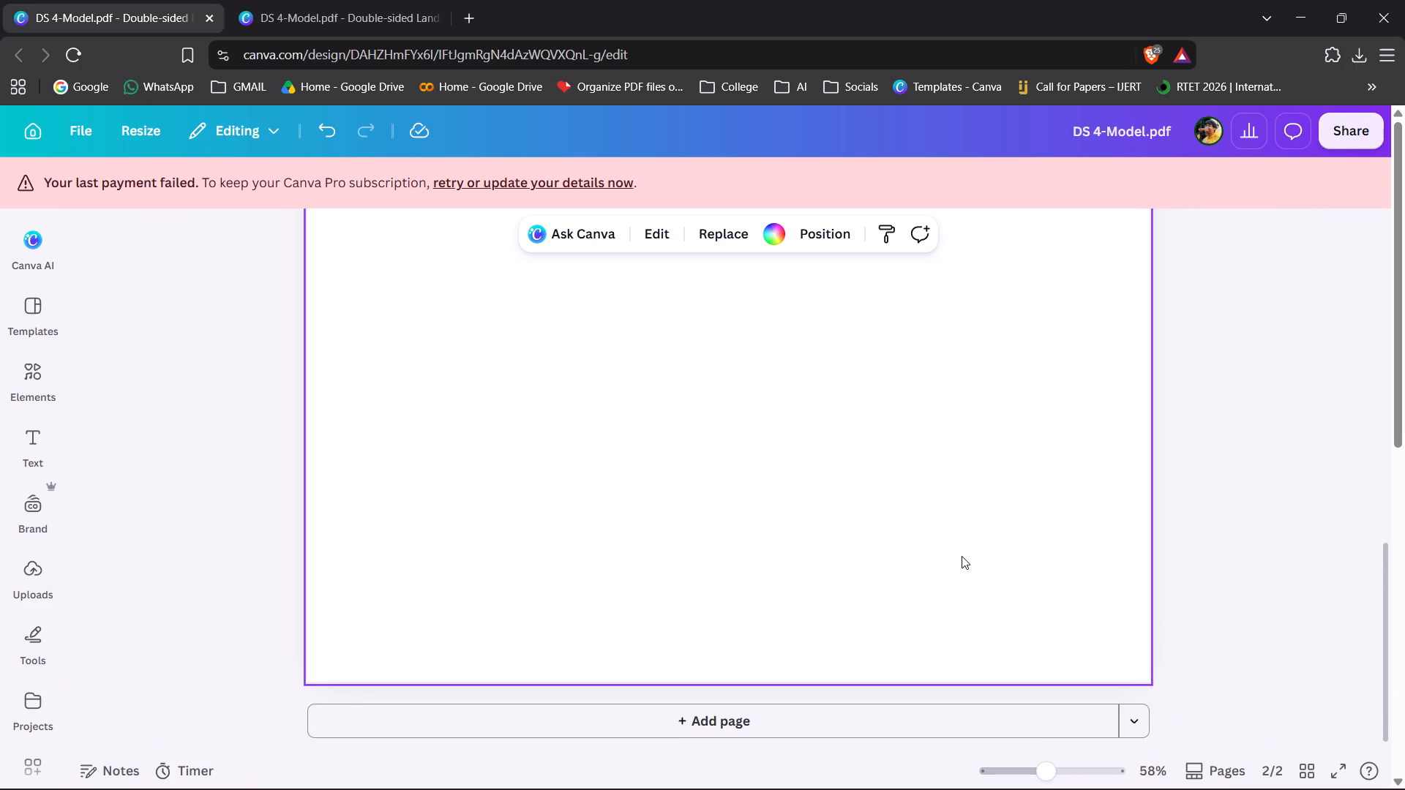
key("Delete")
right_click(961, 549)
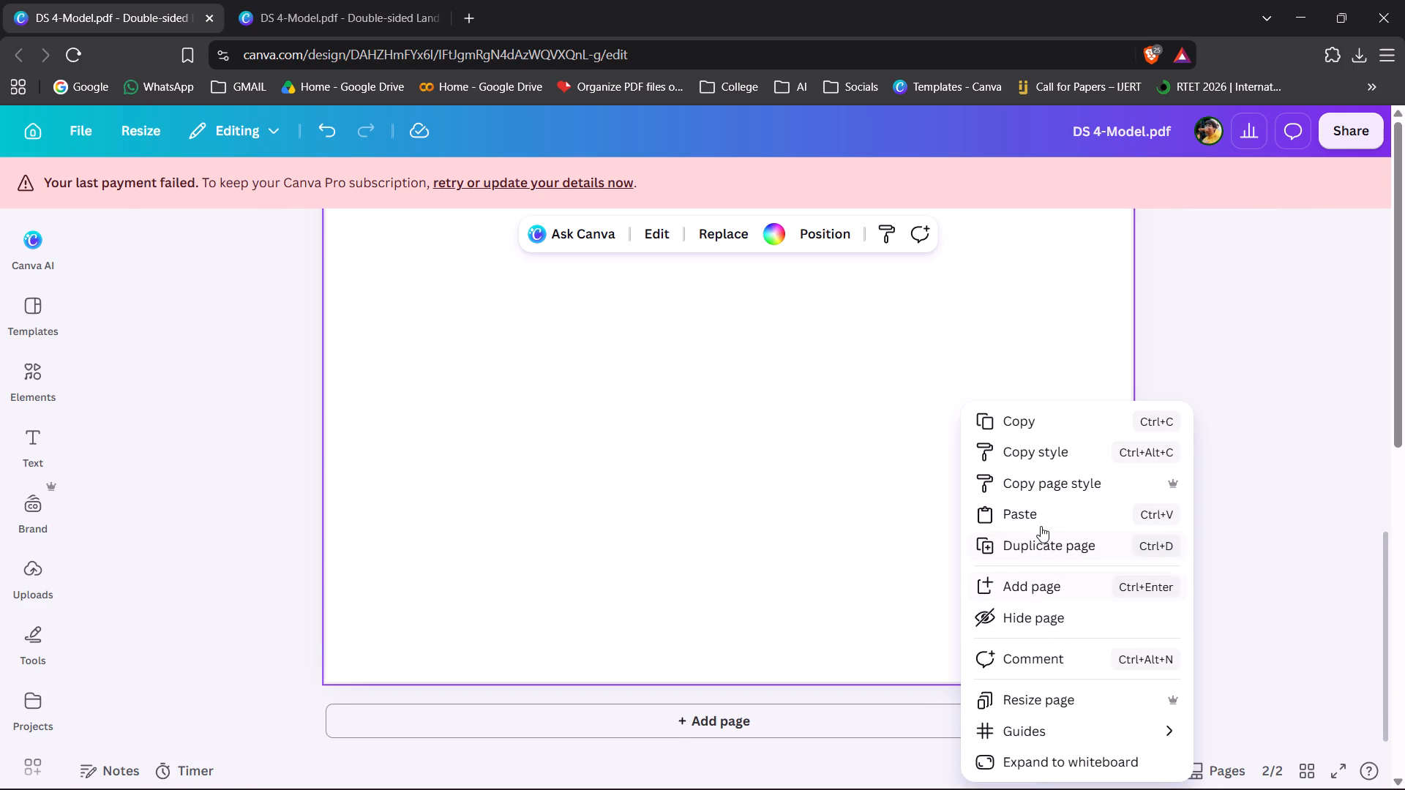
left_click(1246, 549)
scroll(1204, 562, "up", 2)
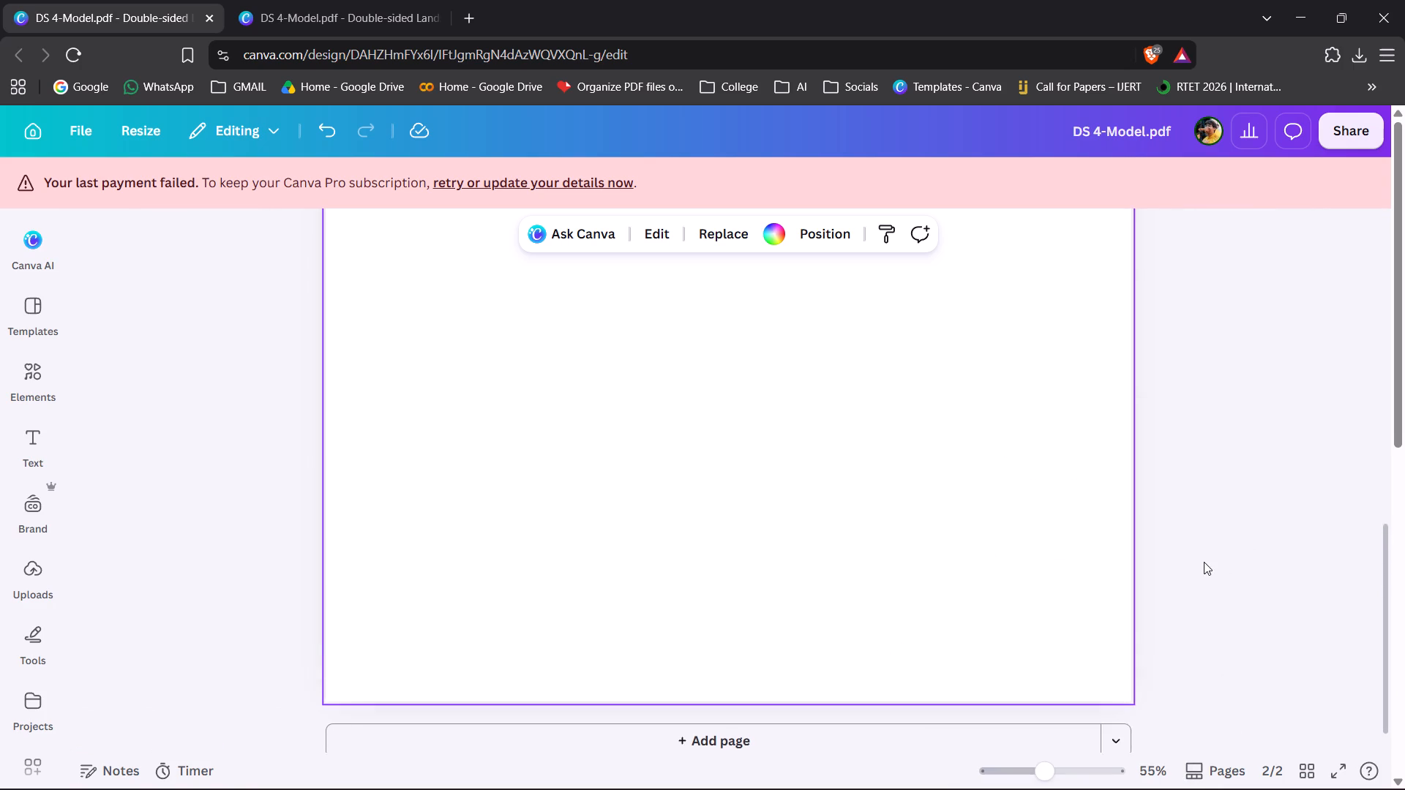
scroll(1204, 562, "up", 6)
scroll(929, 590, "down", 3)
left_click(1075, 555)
Duplicate the drawing sheet page, including the overlaid dimensioned sectional drawing.
scroll(1075, 555, "up", 2)
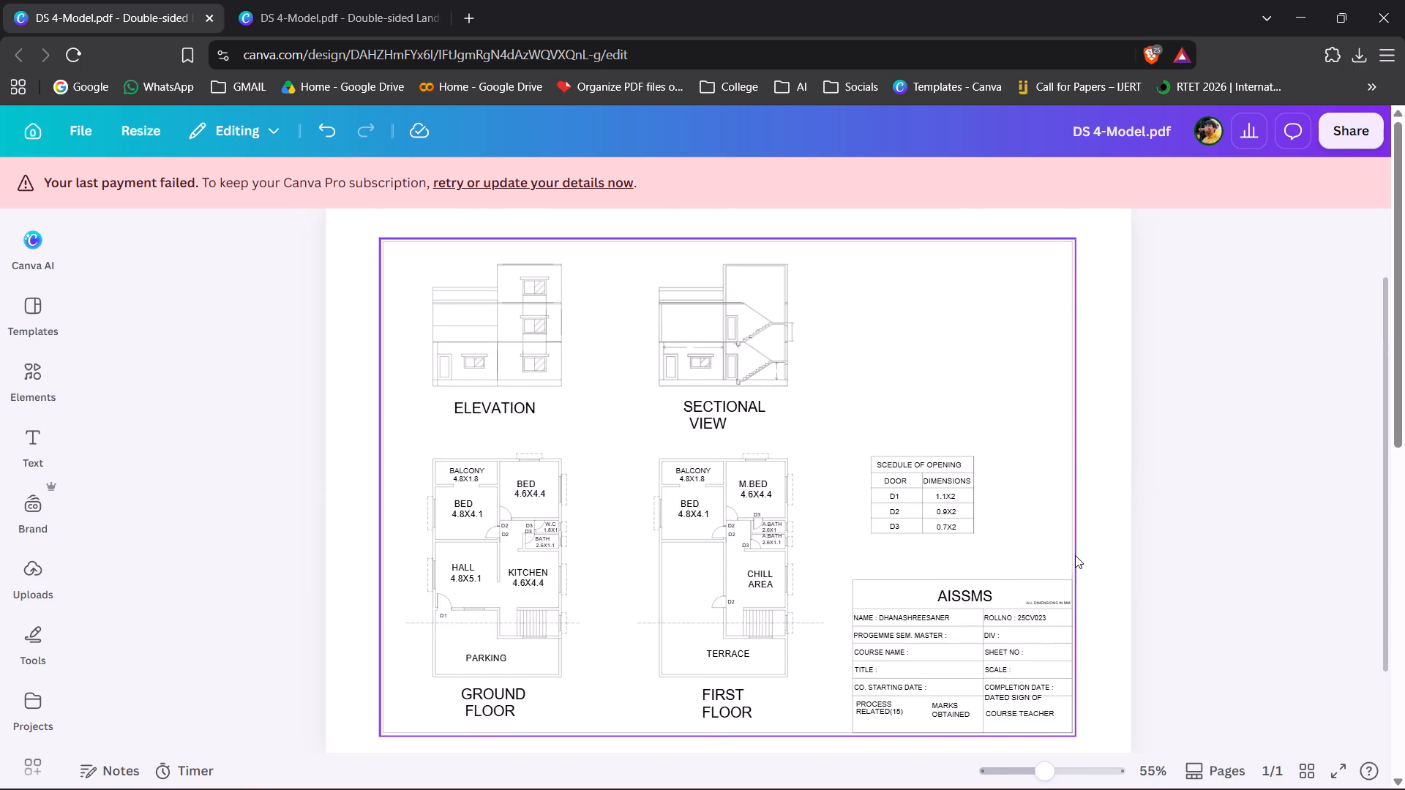
scroll(1075, 555, "up", 1)
left_click(1094, 272)
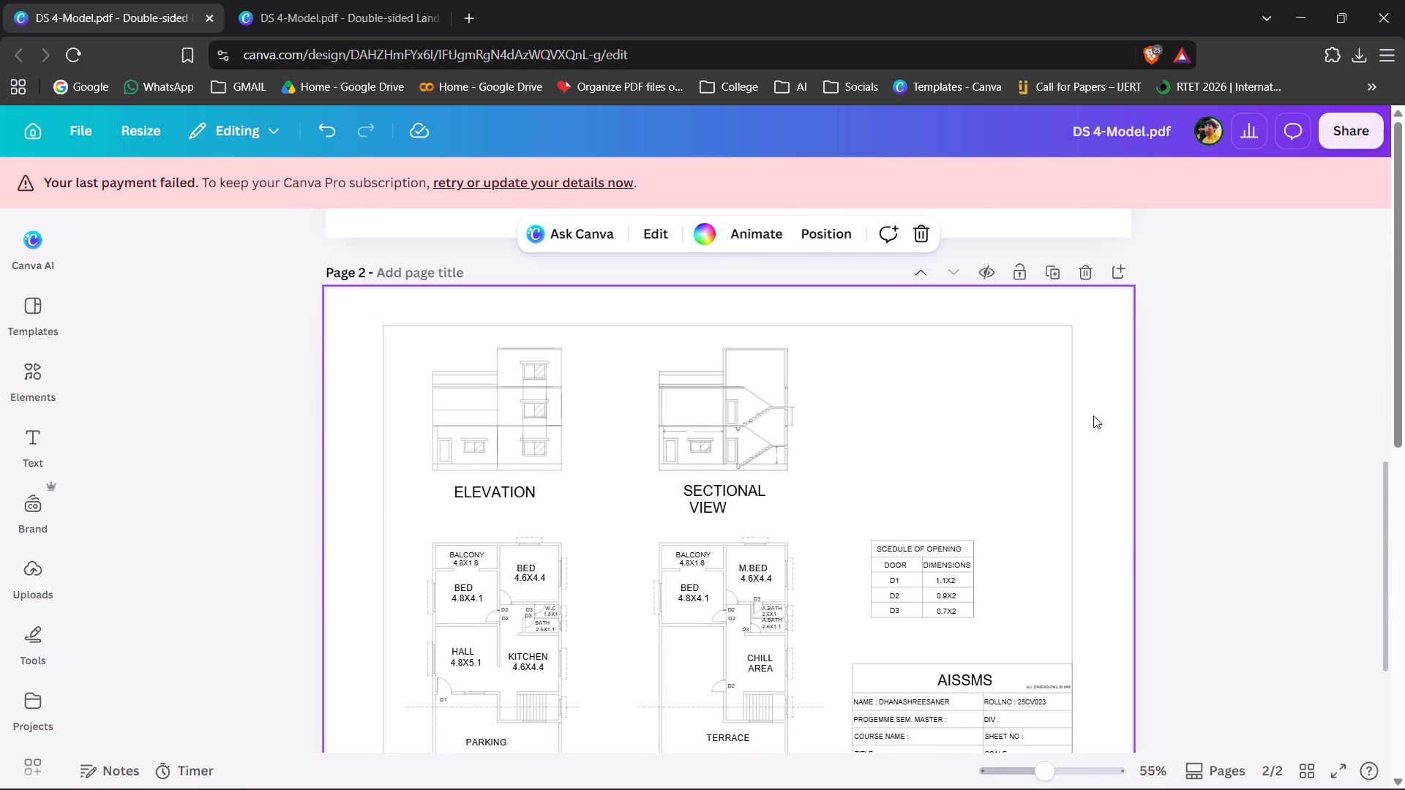
Delete the overlaid dimensioned sectional drawing from page 1.
scroll(1093, 415, "up", 3)
scroll(741, 306, "up", 5)
left_click(745, 384)
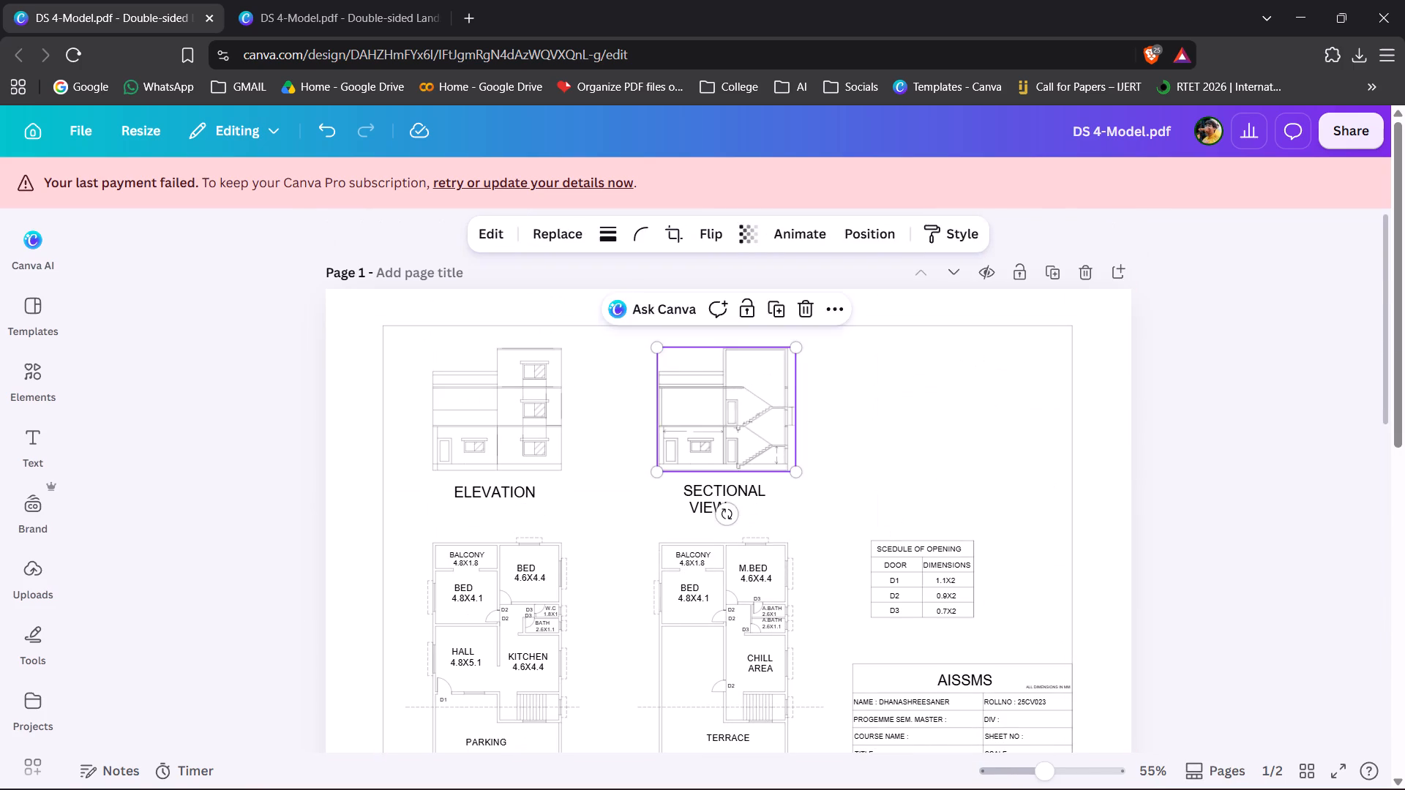
key("Delete")
Erase the original sectional view from page 1's drawing image with Magic Eraser, brushing over the whole view at brush size 40.
left_click(692, 399)
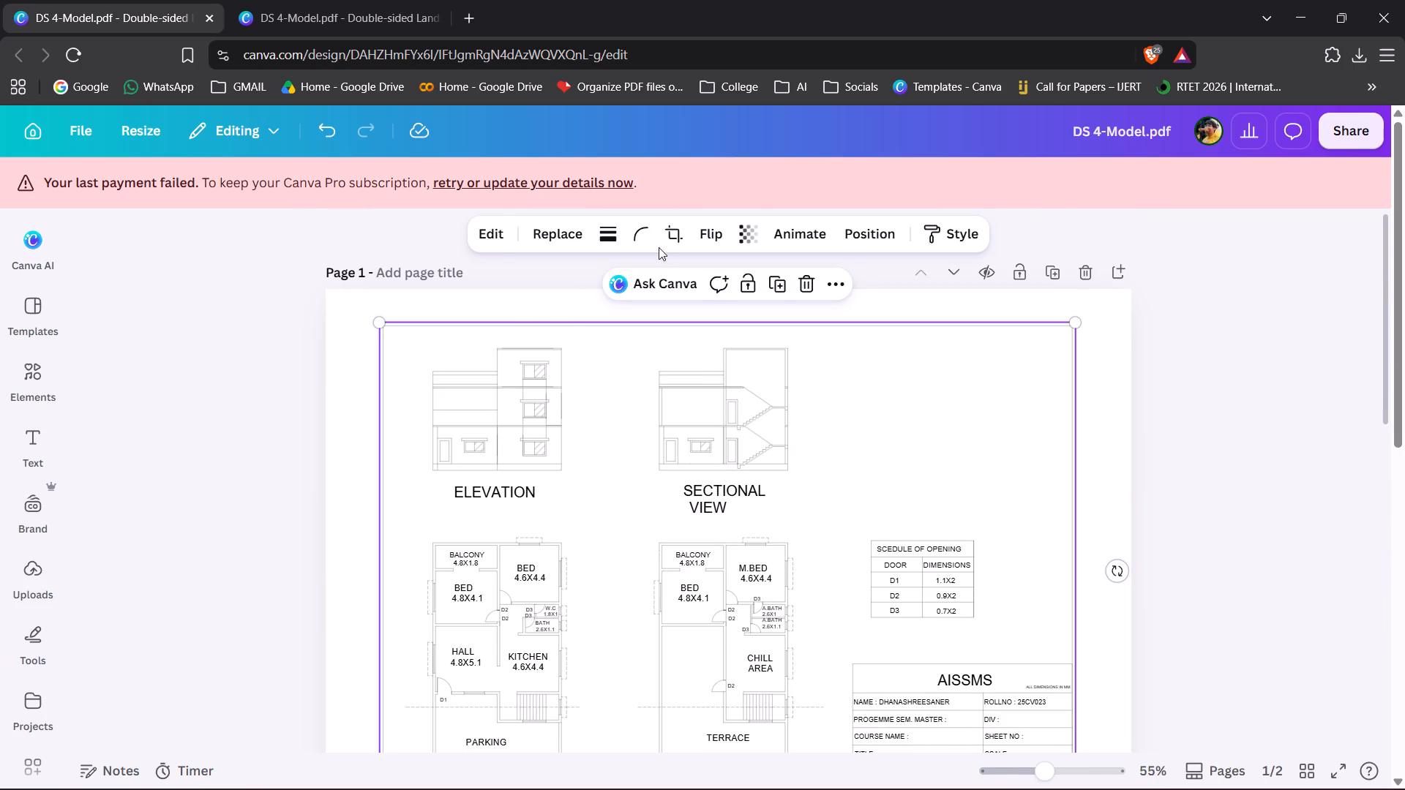
left_click(480, 226)
left_click(186, 531)
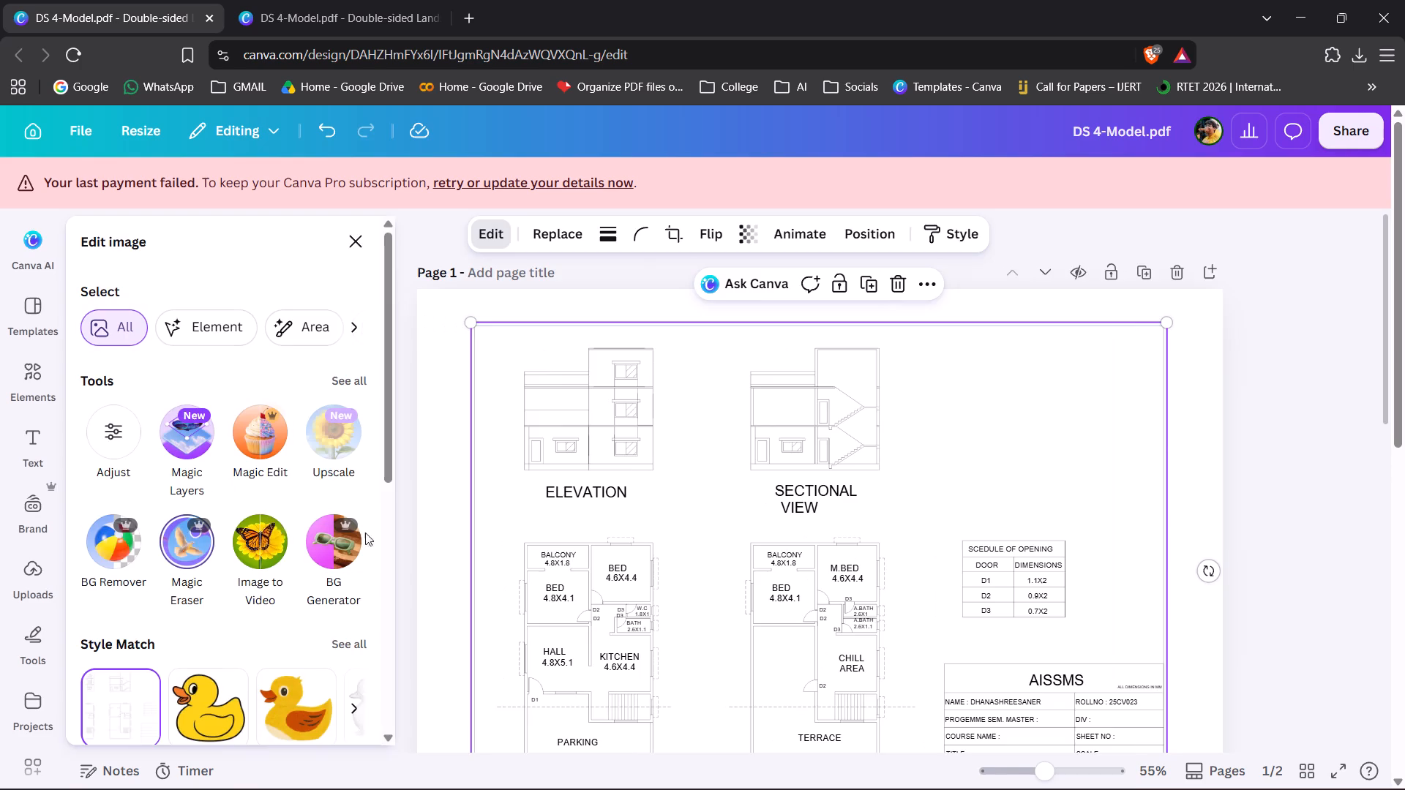
left_click_drag(836, 279, 915, 252)
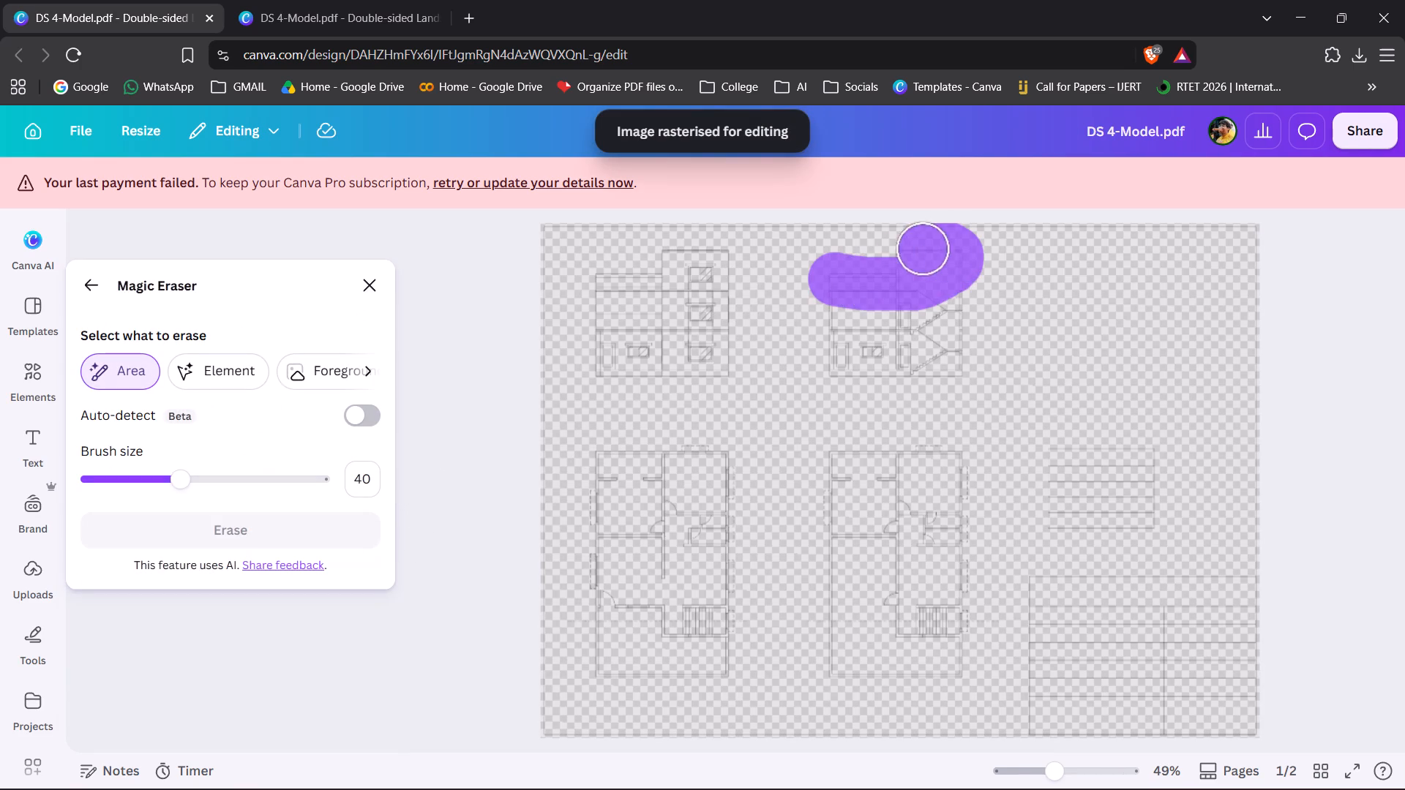
left_click_drag(915, 252, 932, 389)
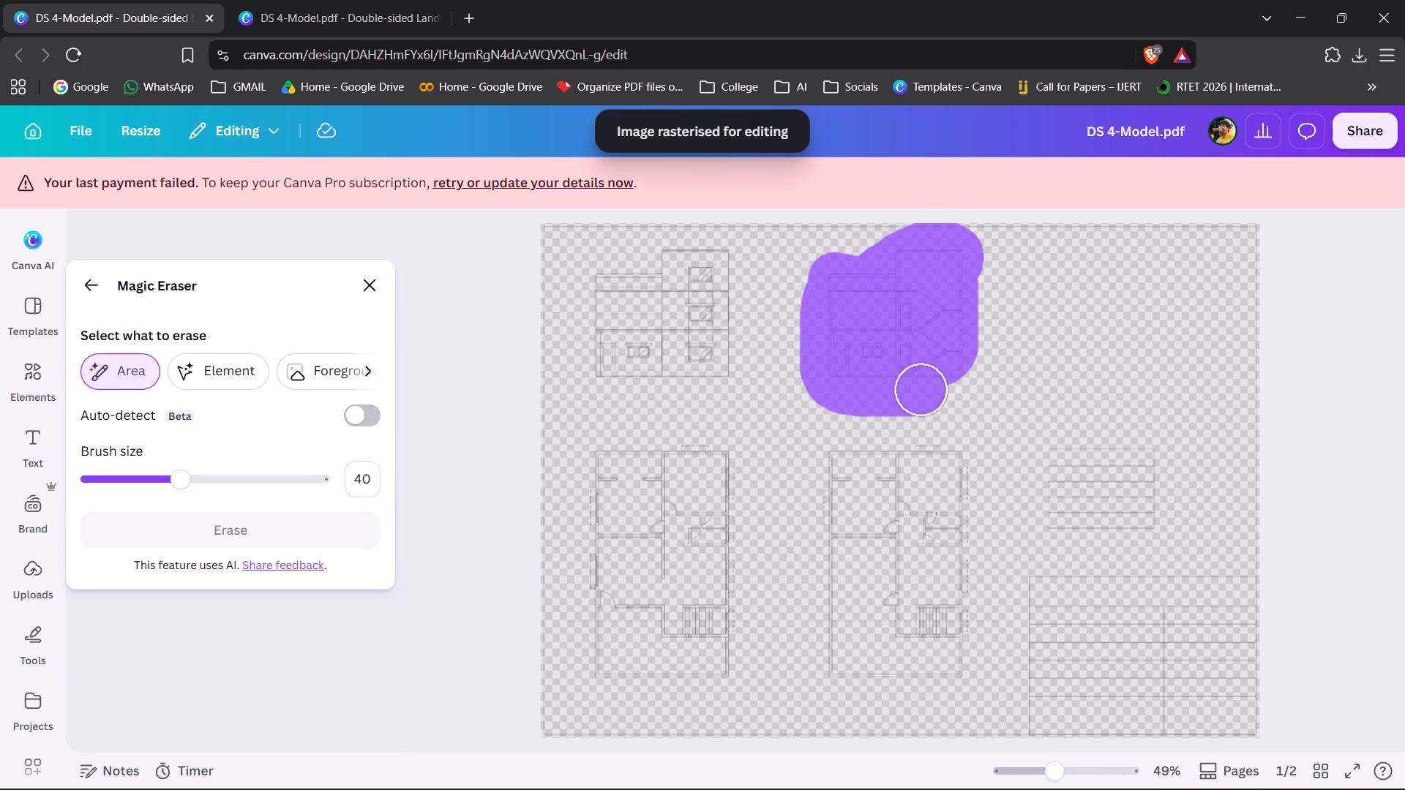
left_click_drag(932, 389, 914, 258)
left_click(318, 542)
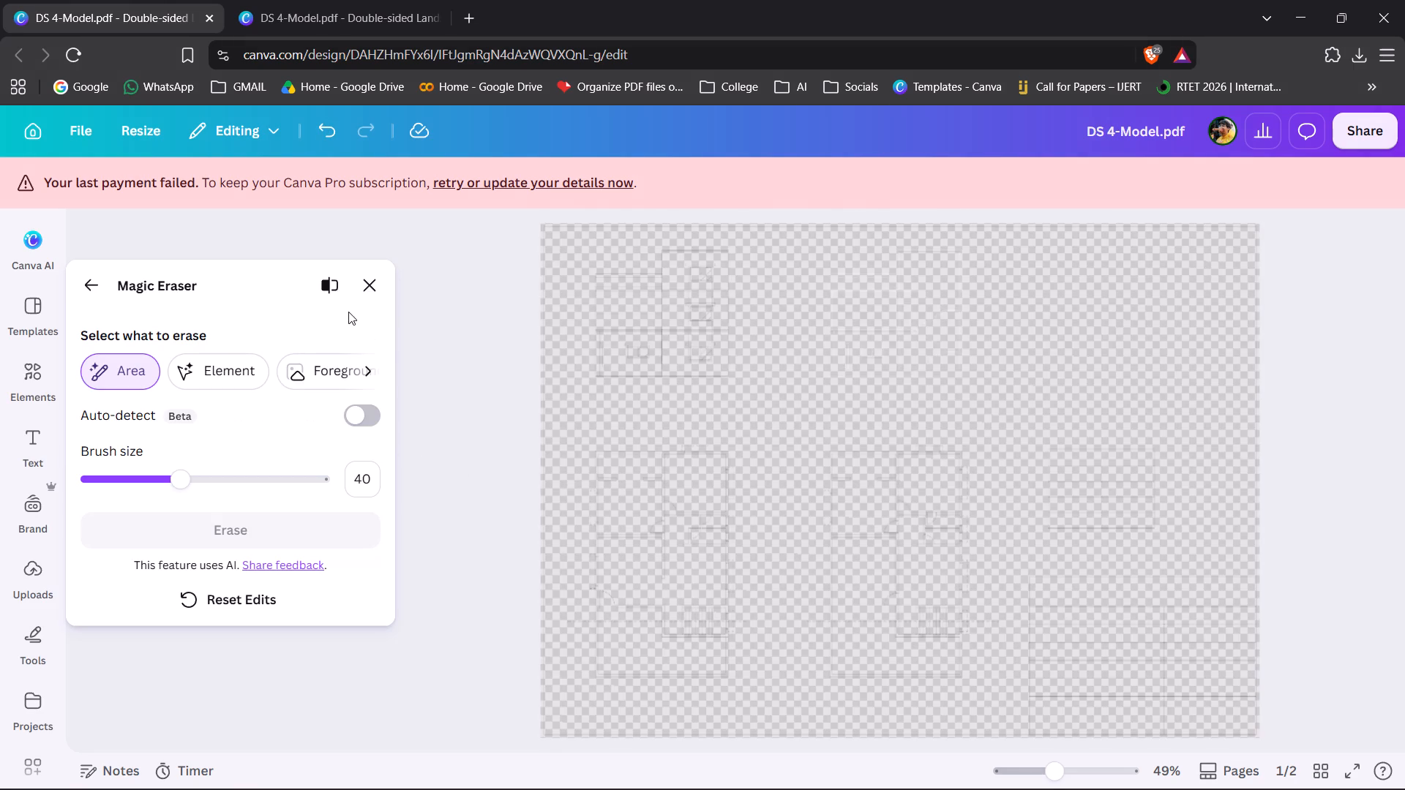
left_click(360, 285)
Copy the dimensioned sectional drawing from page 2 and paste it above the SECTIONAL VIEW label on page 1.
left_click(1183, 371)
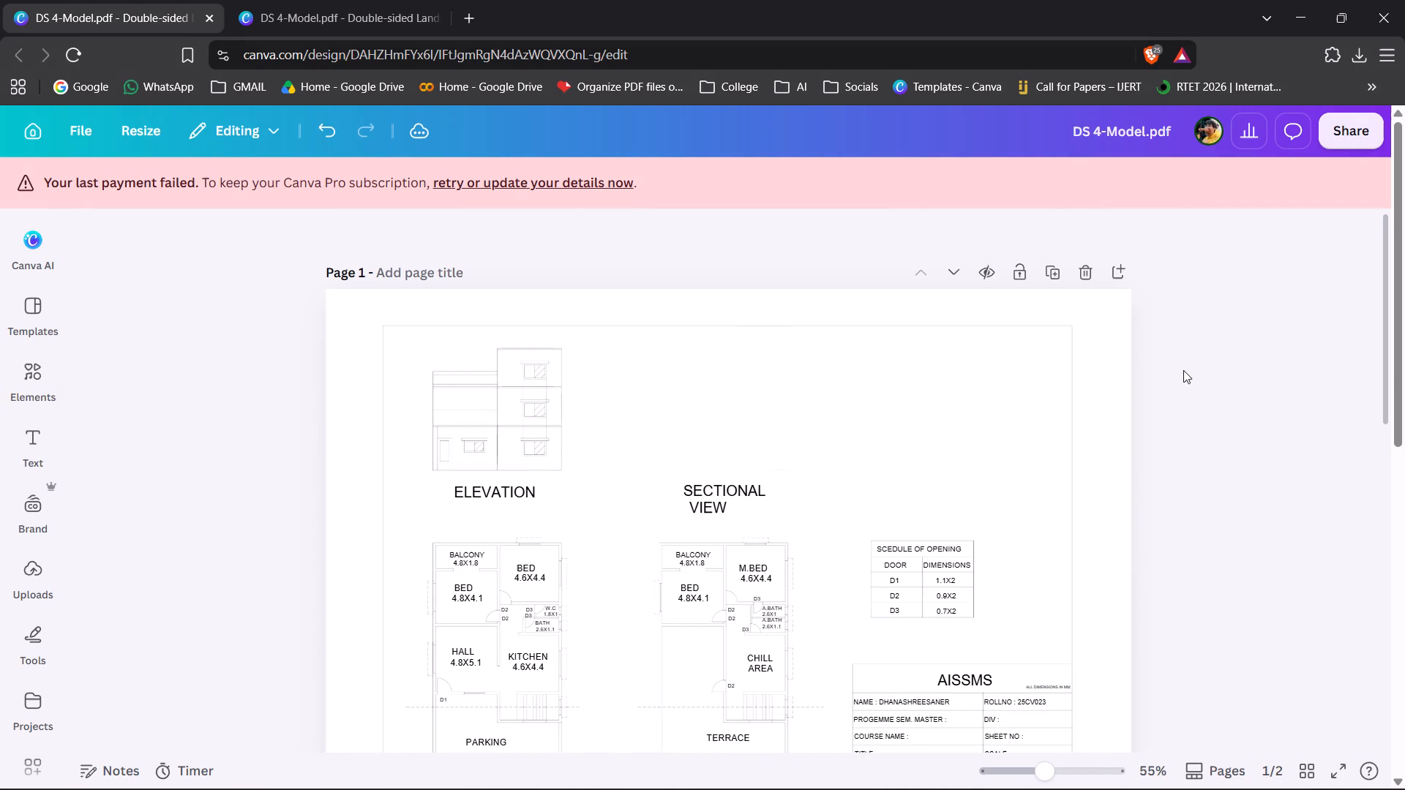
scroll(1183, 370, "down", 8)
left_click(752, 322)
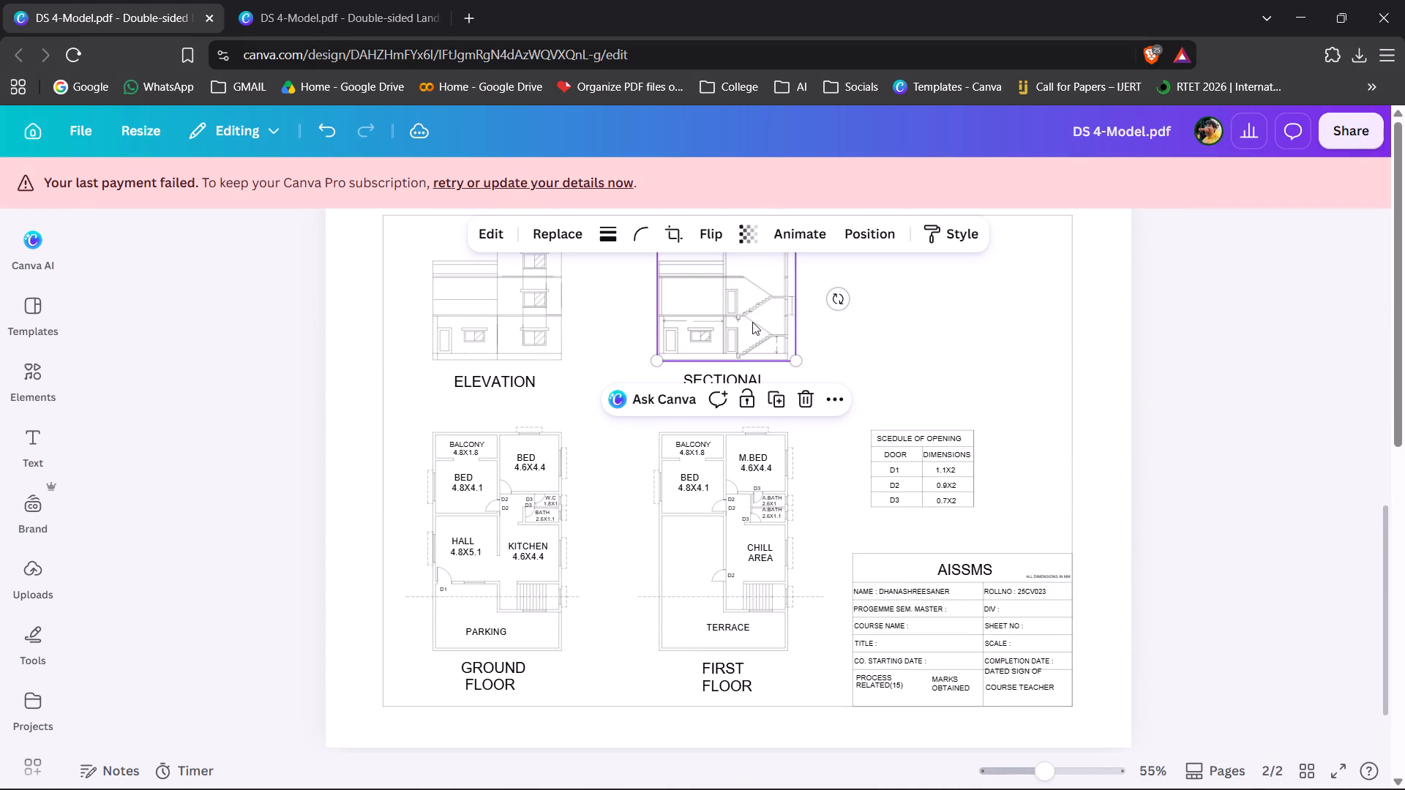
key("ctrl+c")
scroll(752, 322, "up", 9)
key("ctrl+v")
left_click(1220, 392)
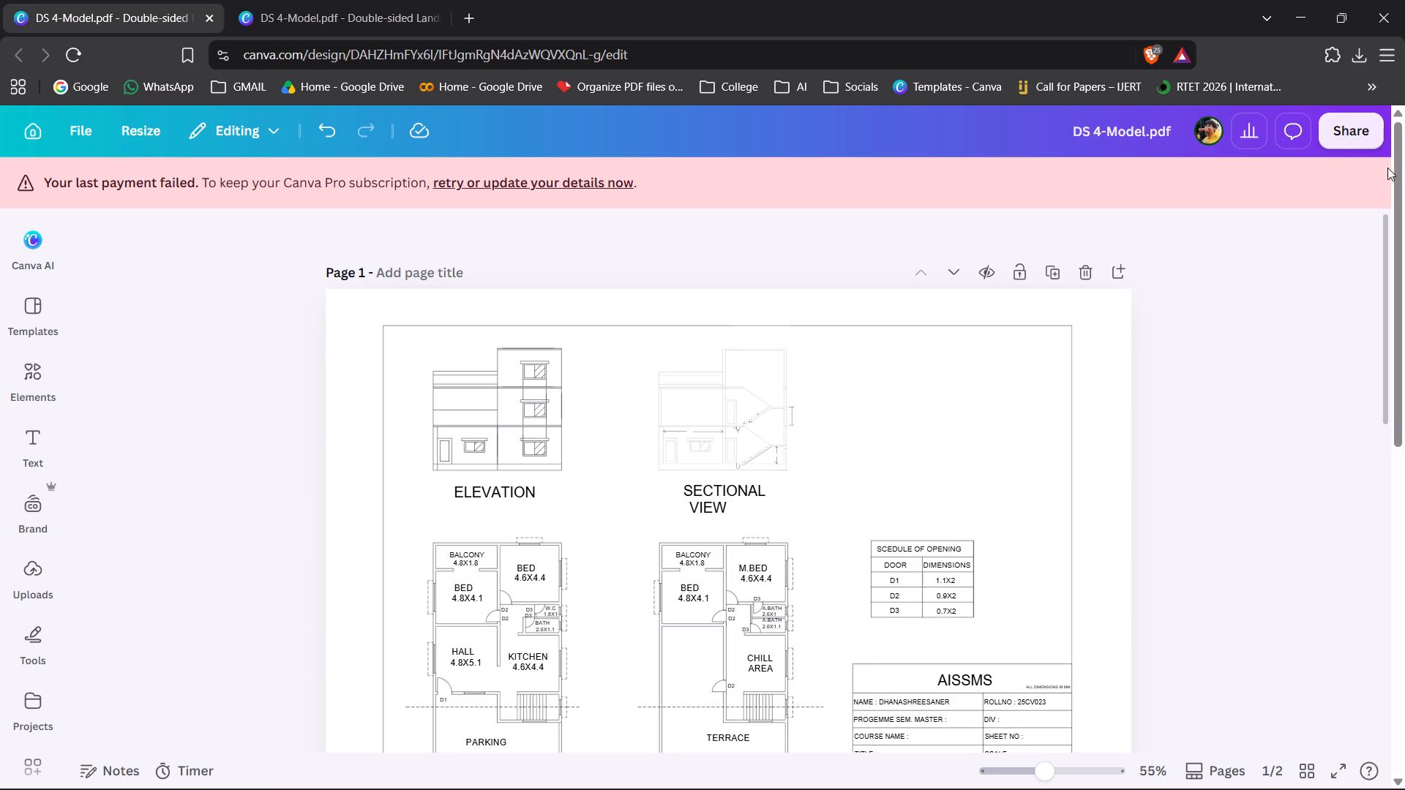
Download only page 1 as a PDF with the Print preset and CMYK colour profile, saving it in the Downloads folder.
left_click(1350, 144)
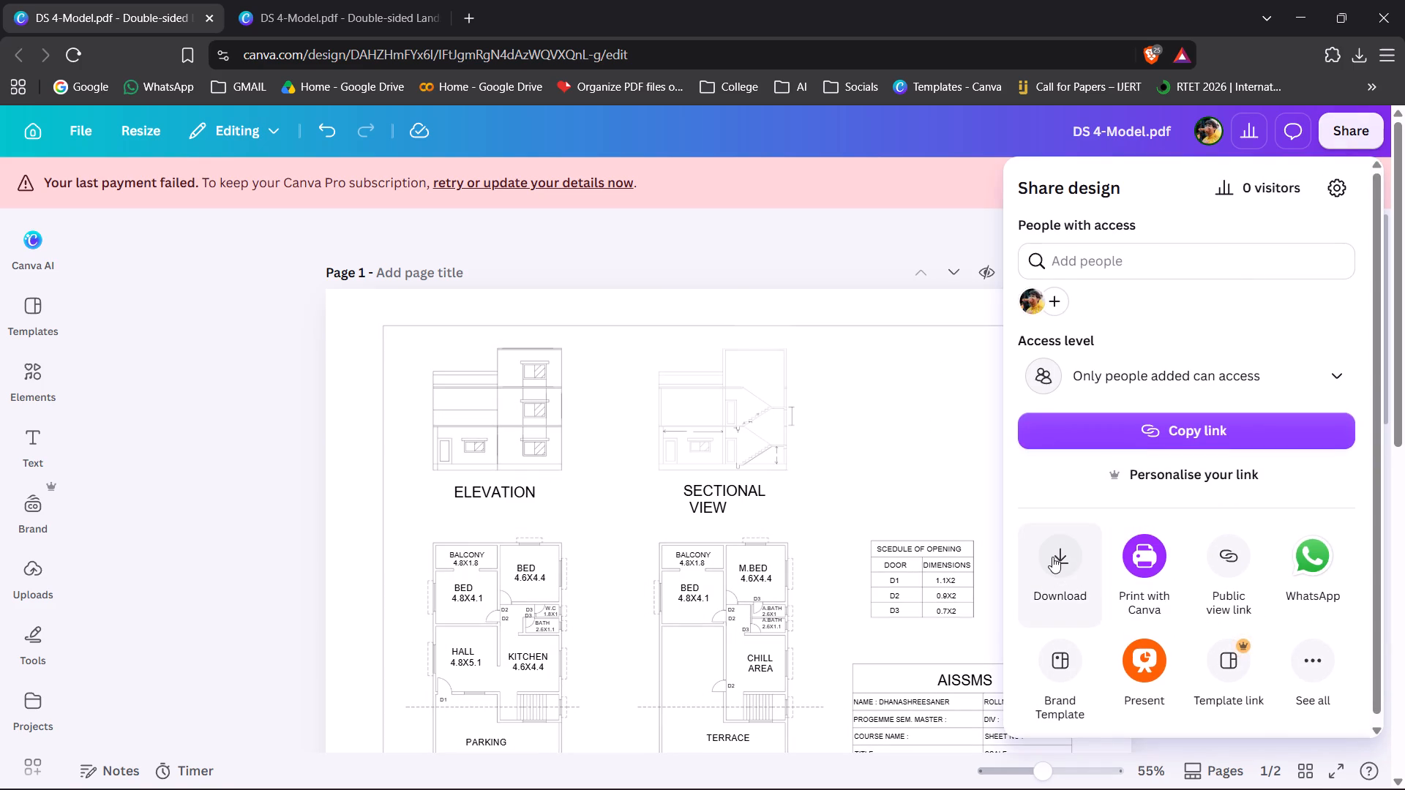
left_click(1052, 557)
left_click_drag(1103, 334, 1352, 332)
left_click_drag(1158, 326, 1346, 326)
left_click(1255, 276)
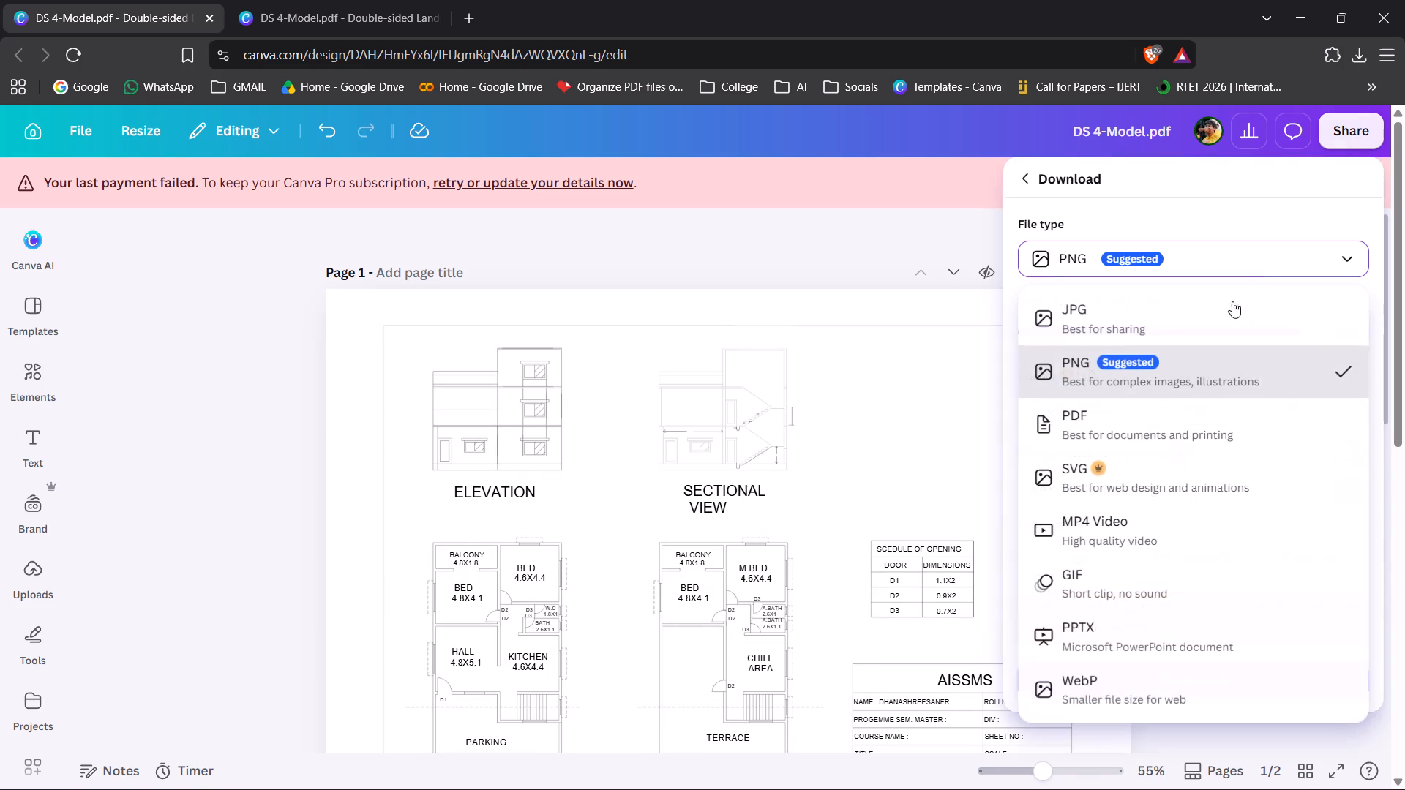
left_click(1147, 436)
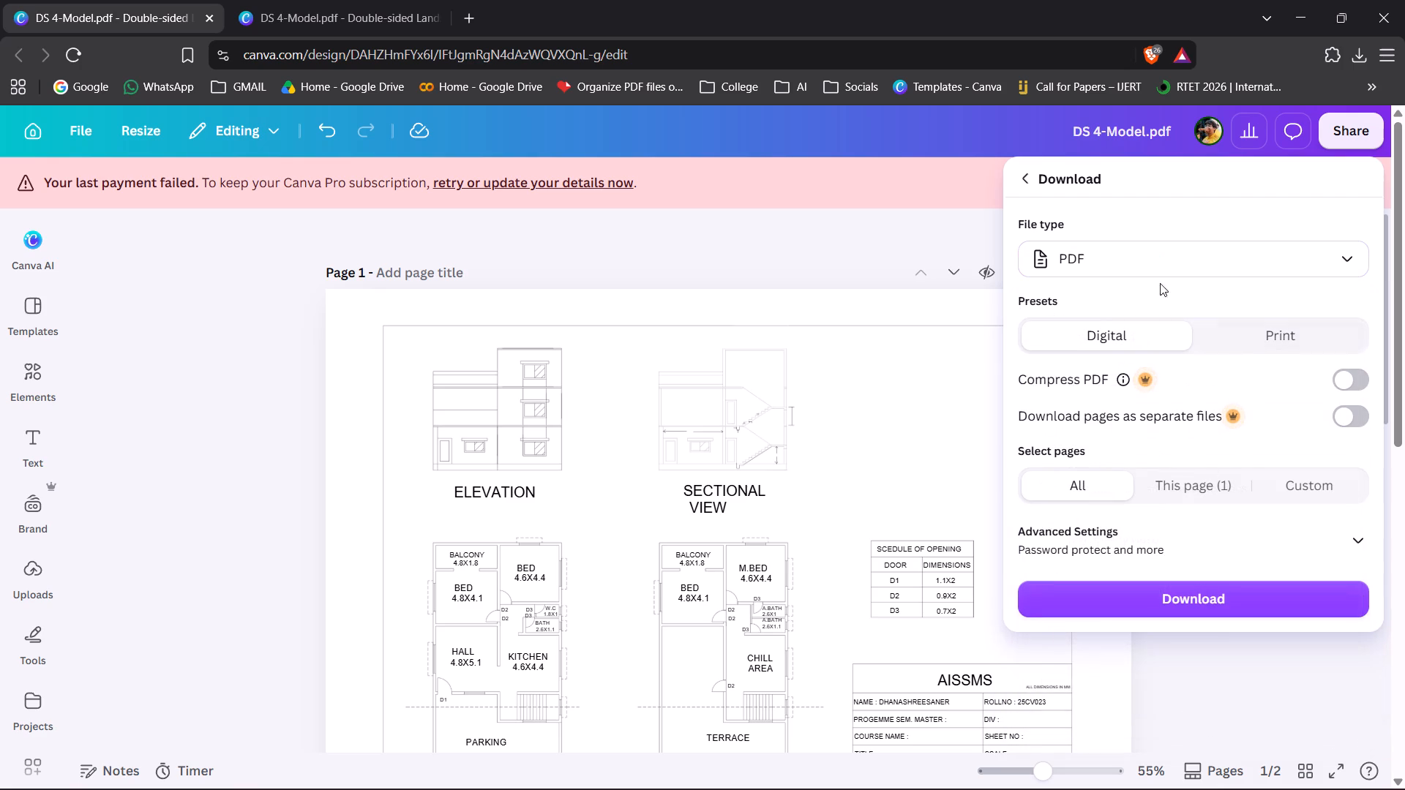
left_click(1272, 339)
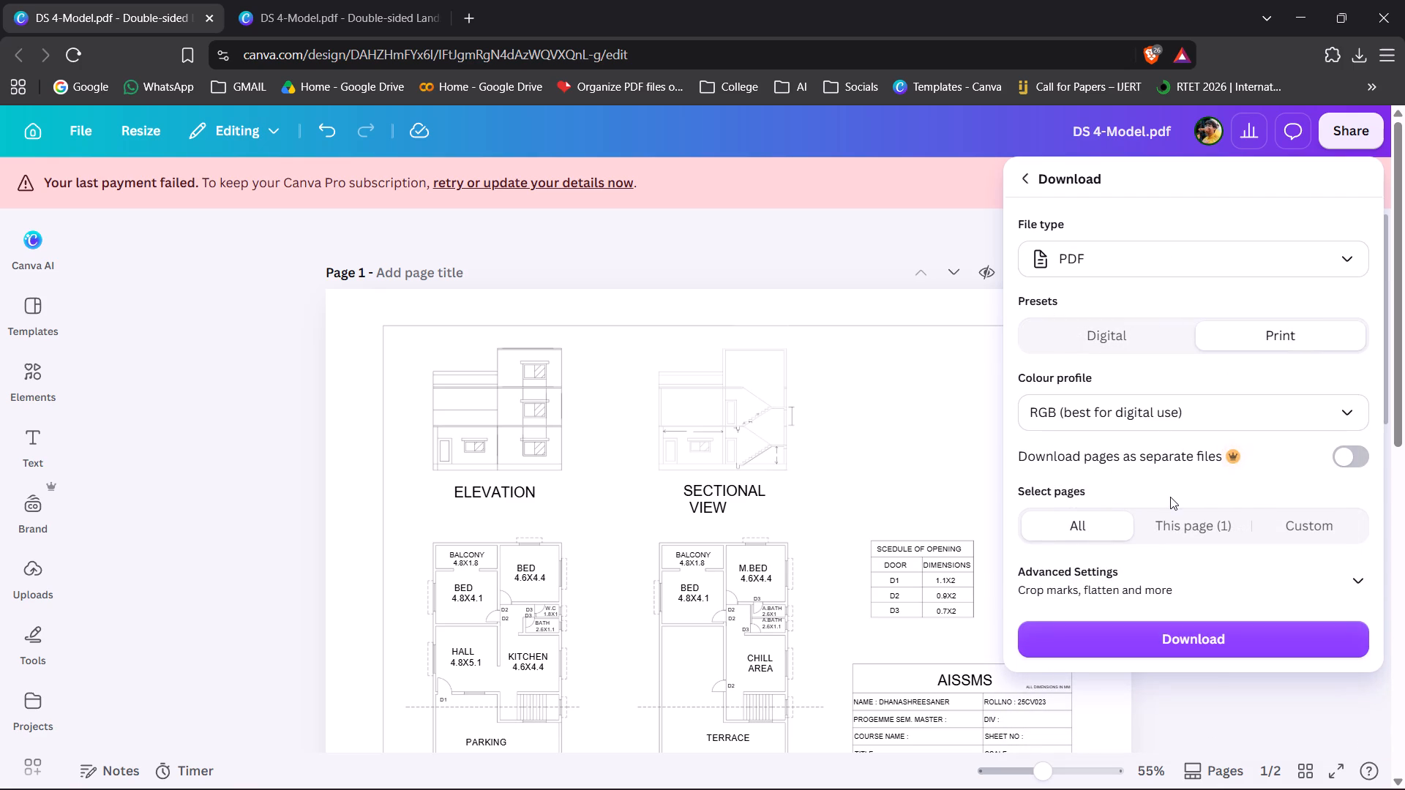
left_click(1154, 417)
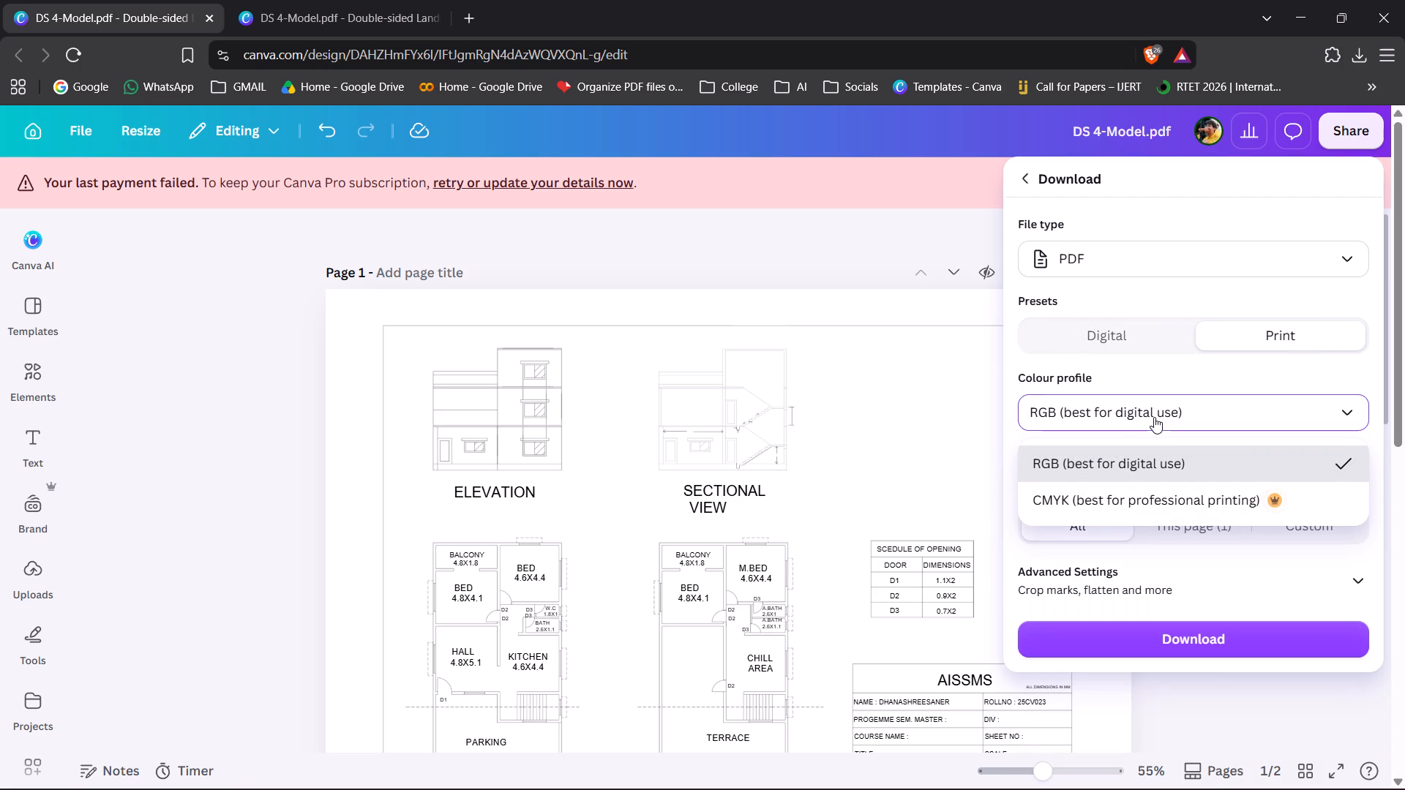
left_click(1172, 498)
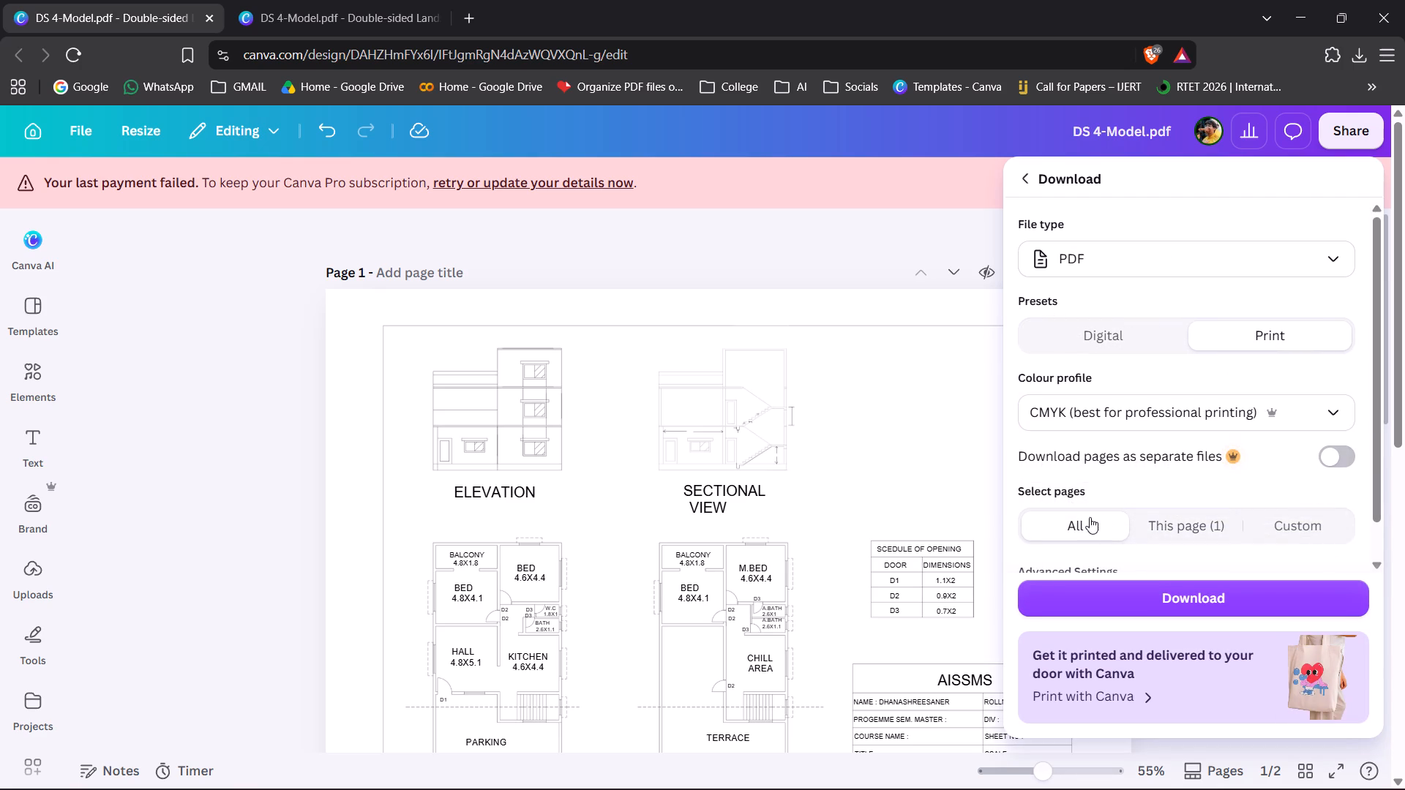
scroll(1129, 543, "down", 4)
left_click(1182, 480)
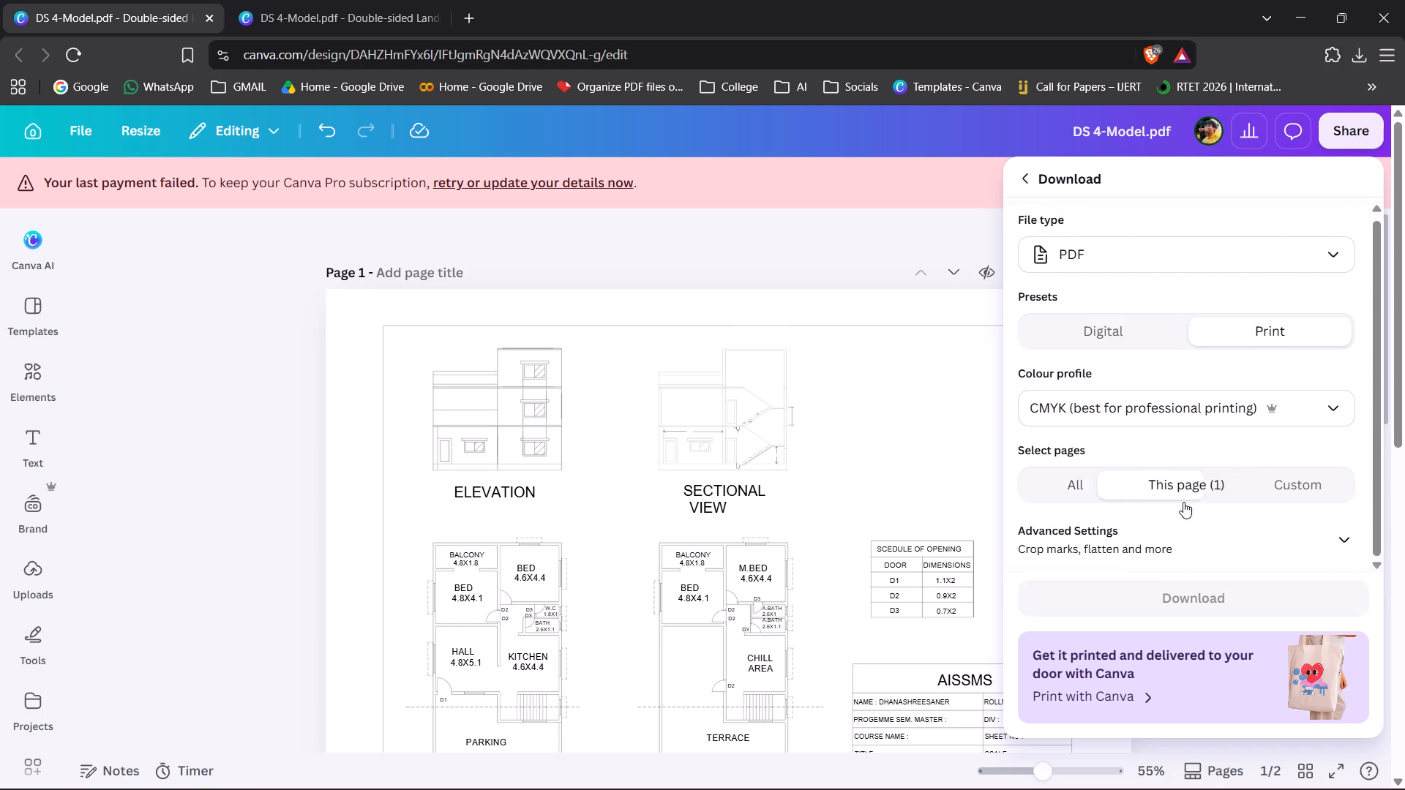
left_click(1150, 601)
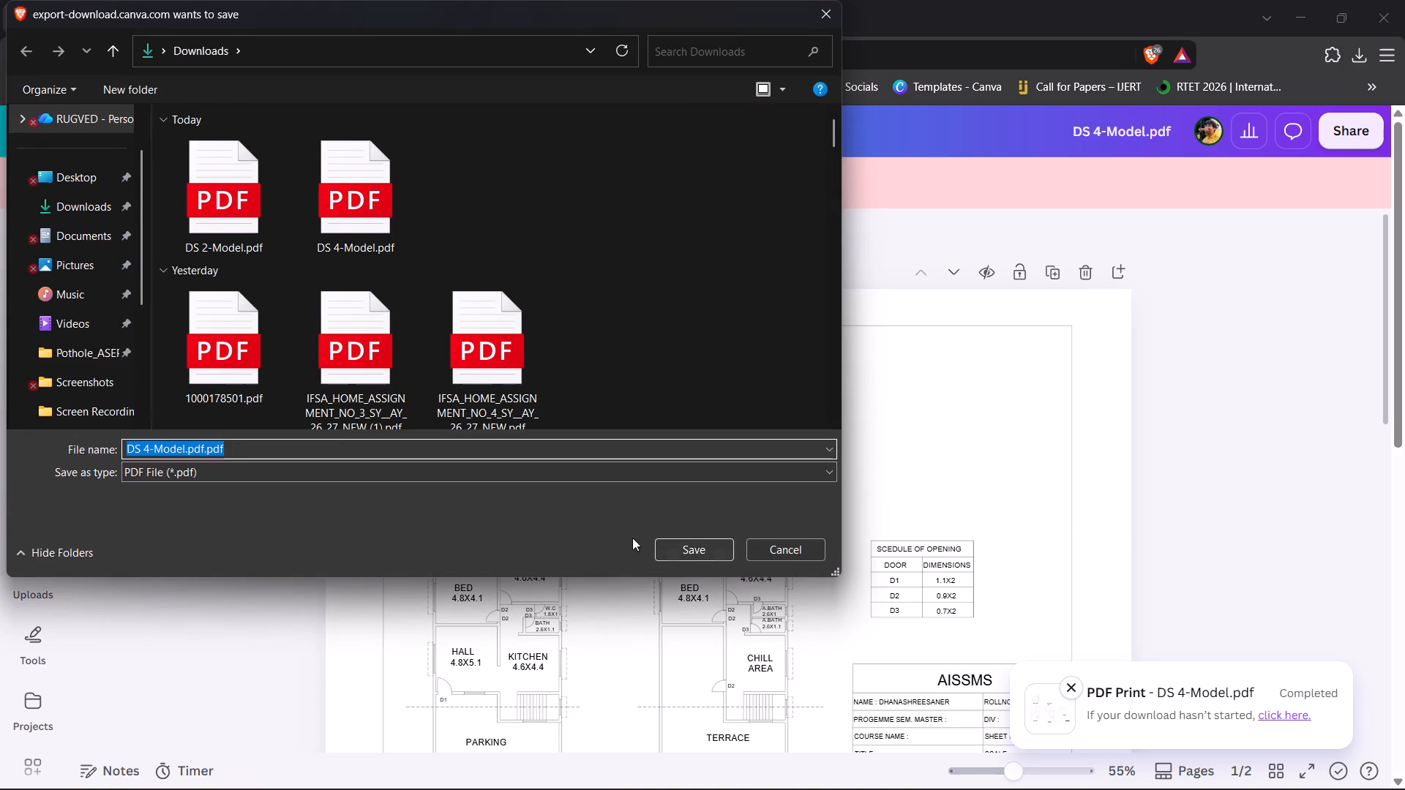
left_click(698, 549)
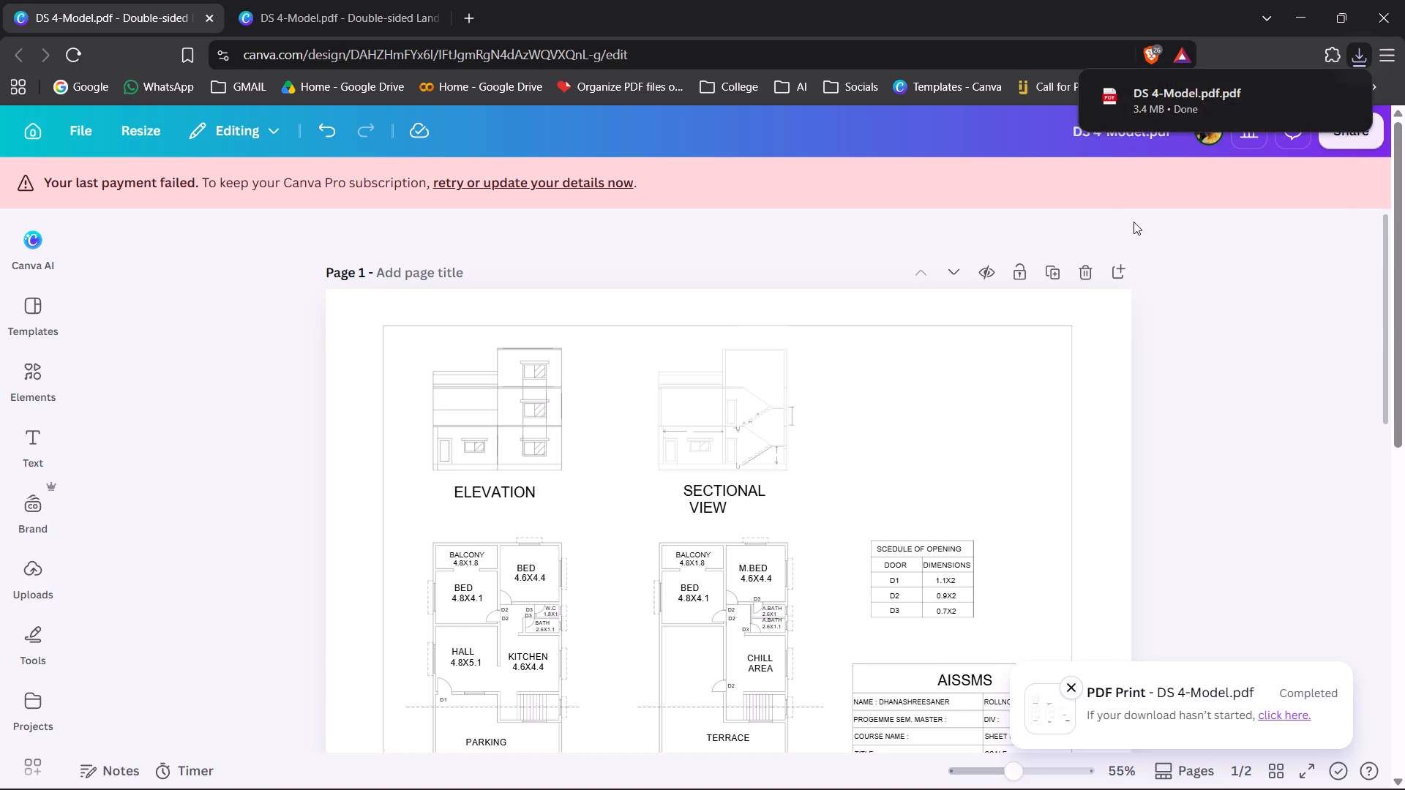
Open the downloaded PDF and examine the sectional view up close and the overall sheet layout.
left_click(1162, 102)
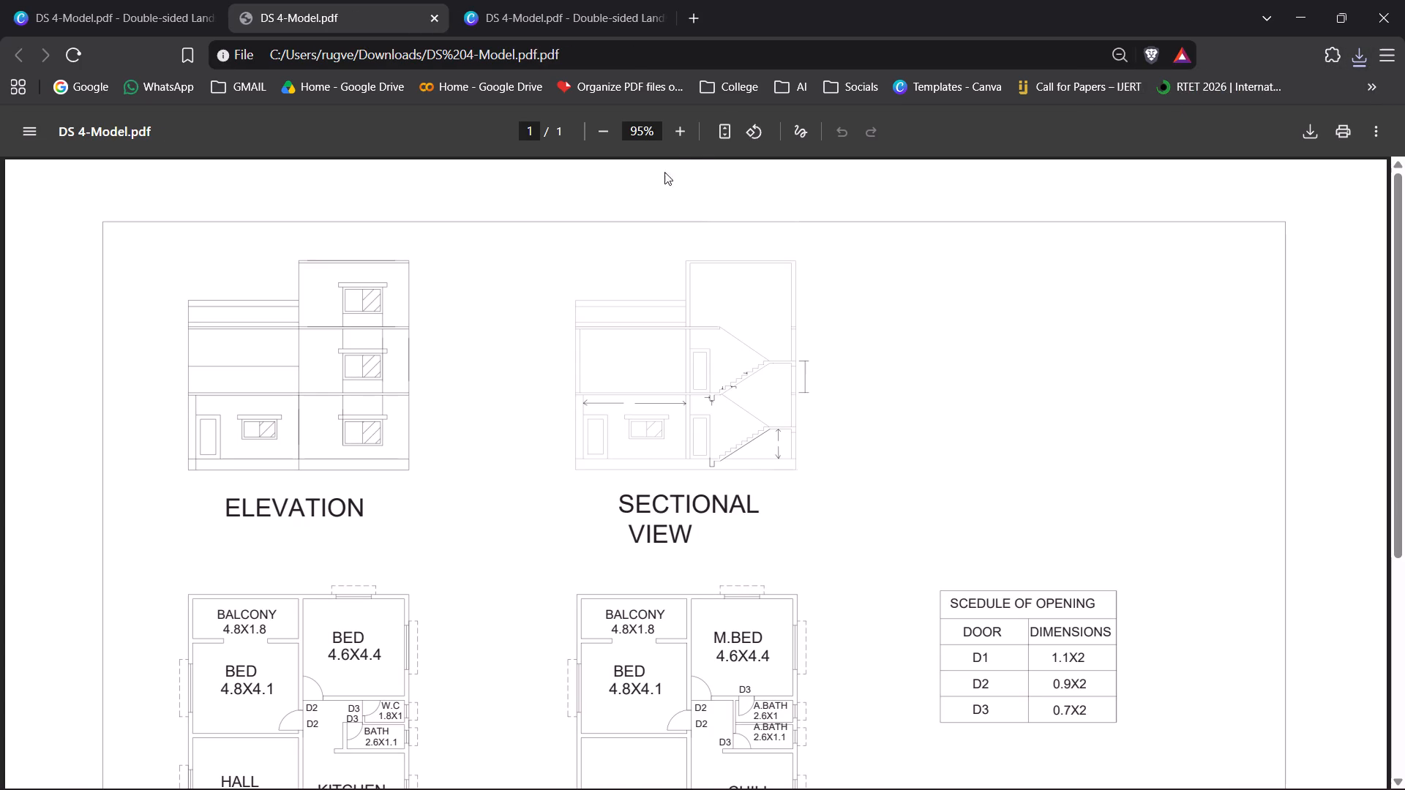
triple_click(700, 124)
left_click(700, 124)
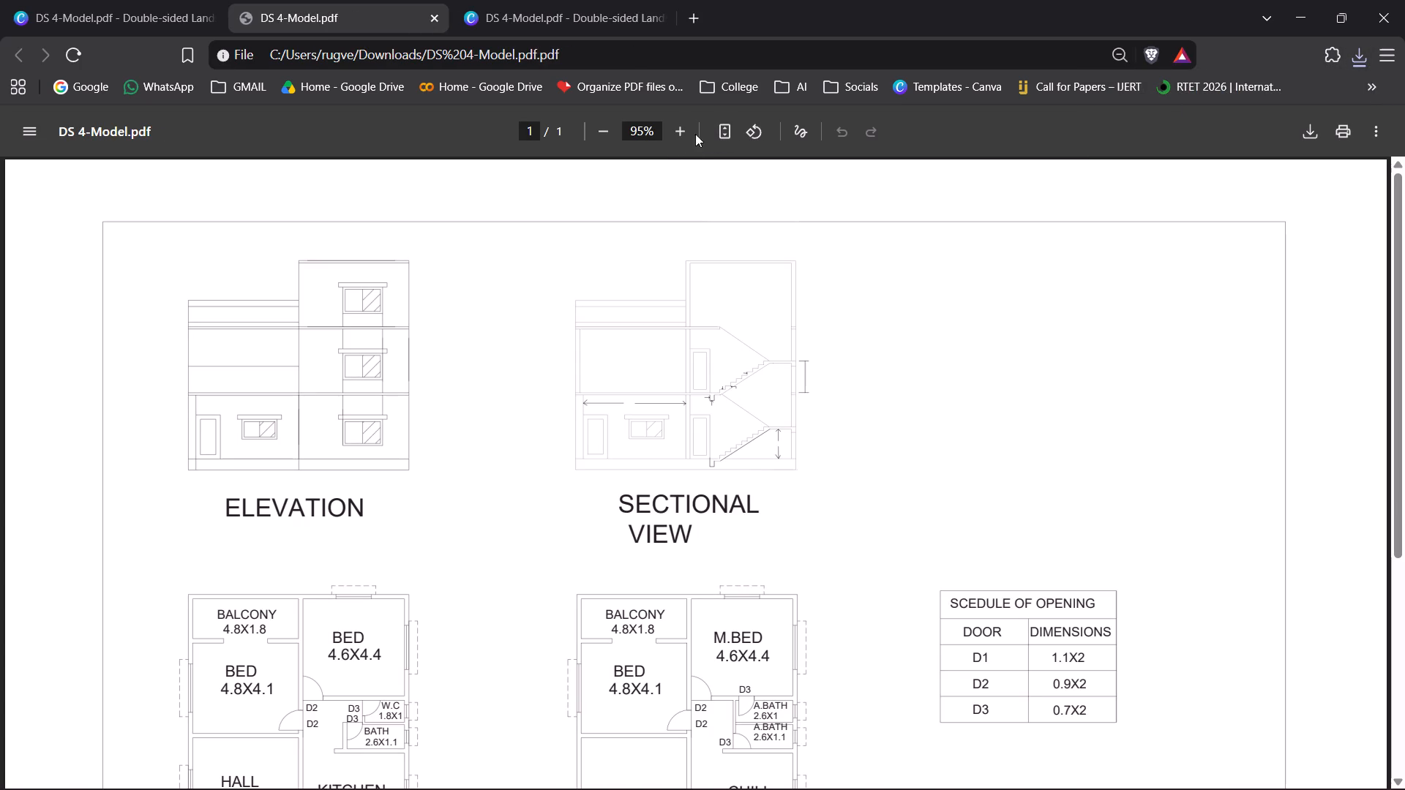
triple_click(686, 125)
double_click(686, 125)
triple_click(686, 125)
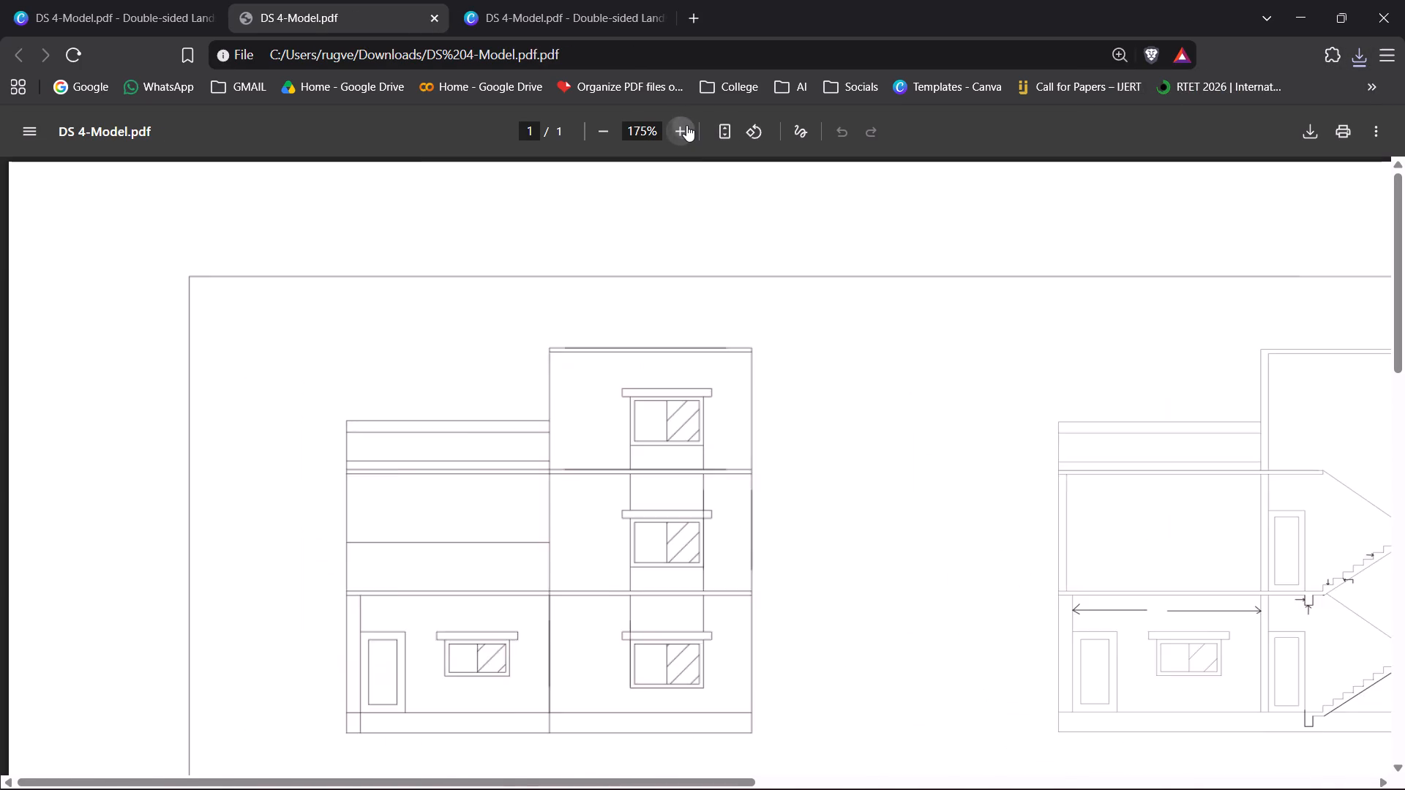
scroll(1035, 505, "down", 3)
scroll(1073, 462, "left", 7)
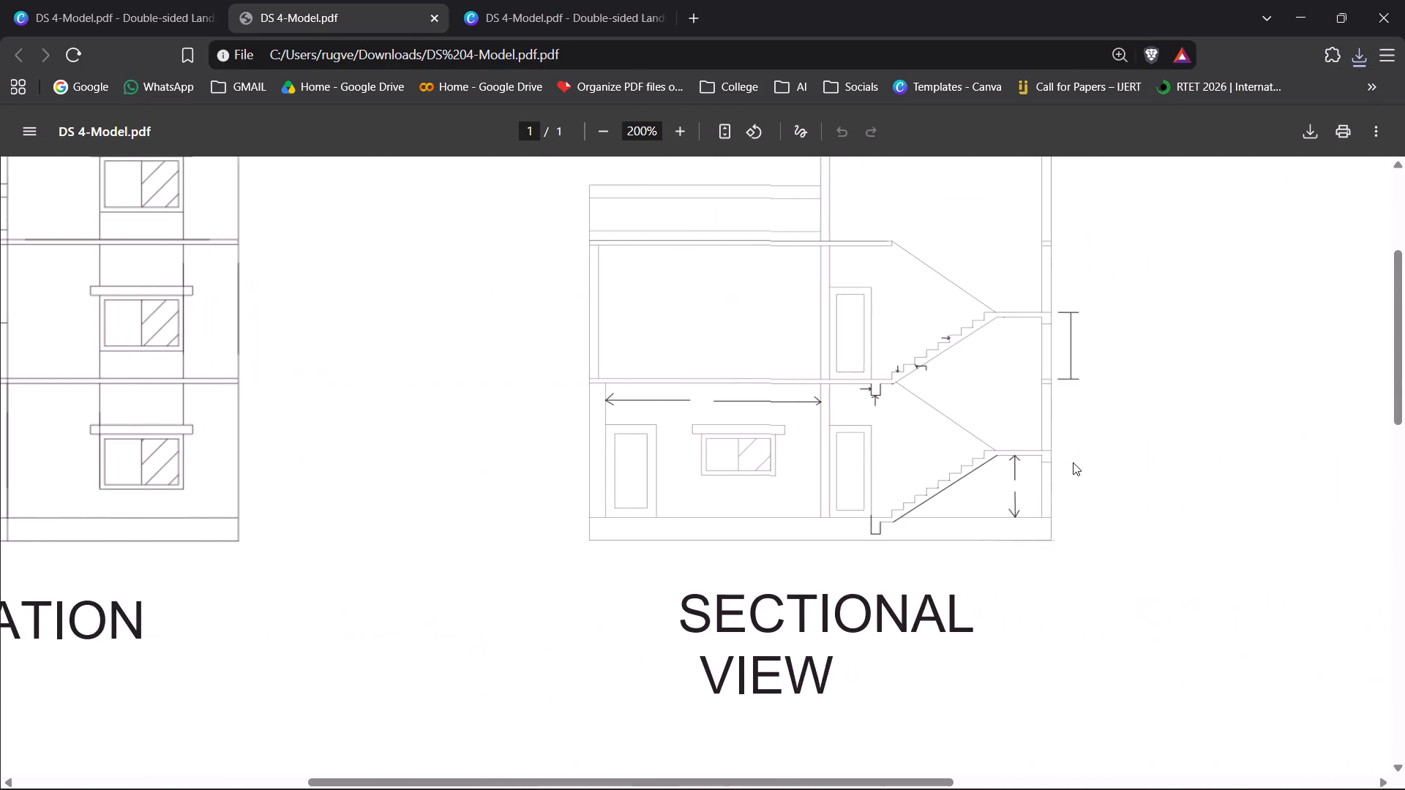
scroll(1073, 462, "left", 1)
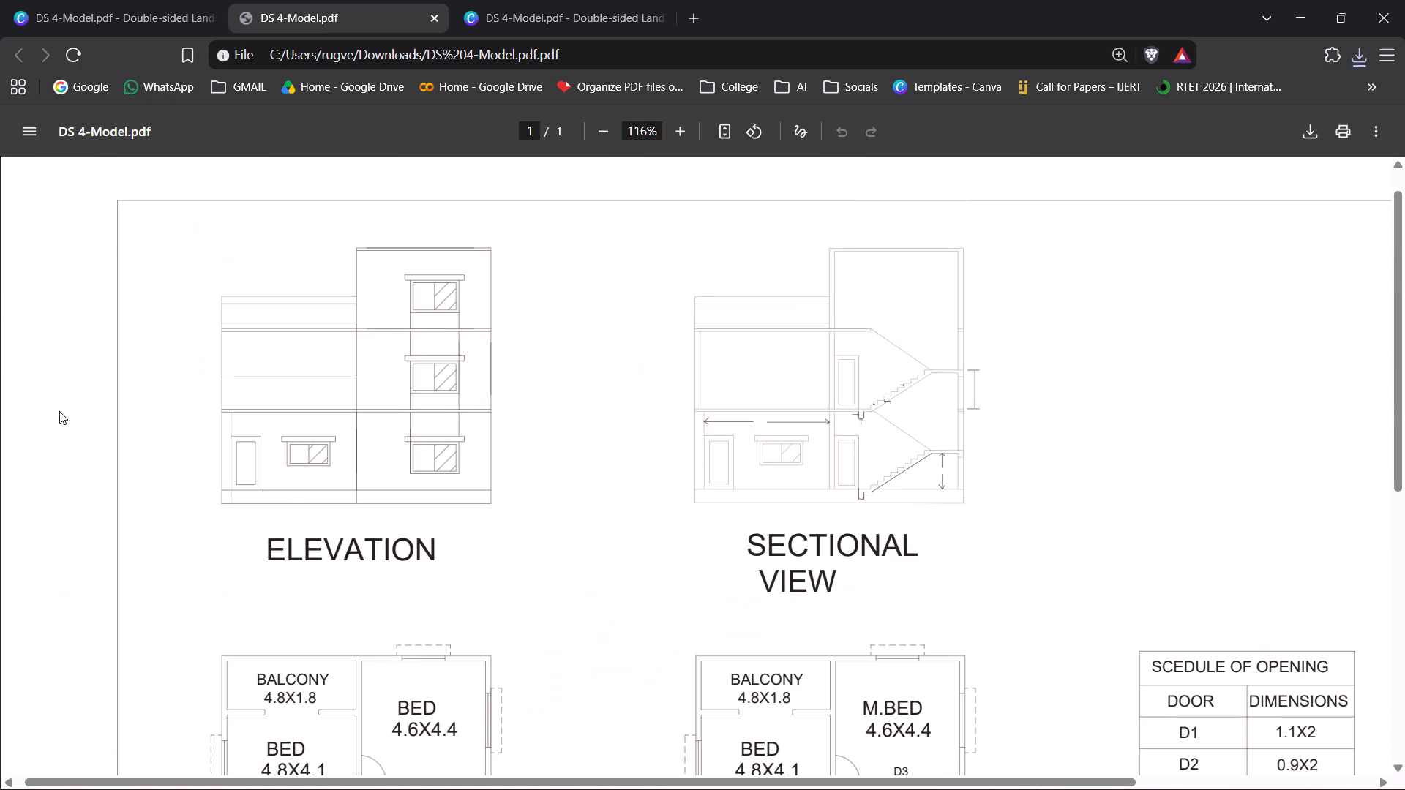
scroll(250, 383, "right", 1)
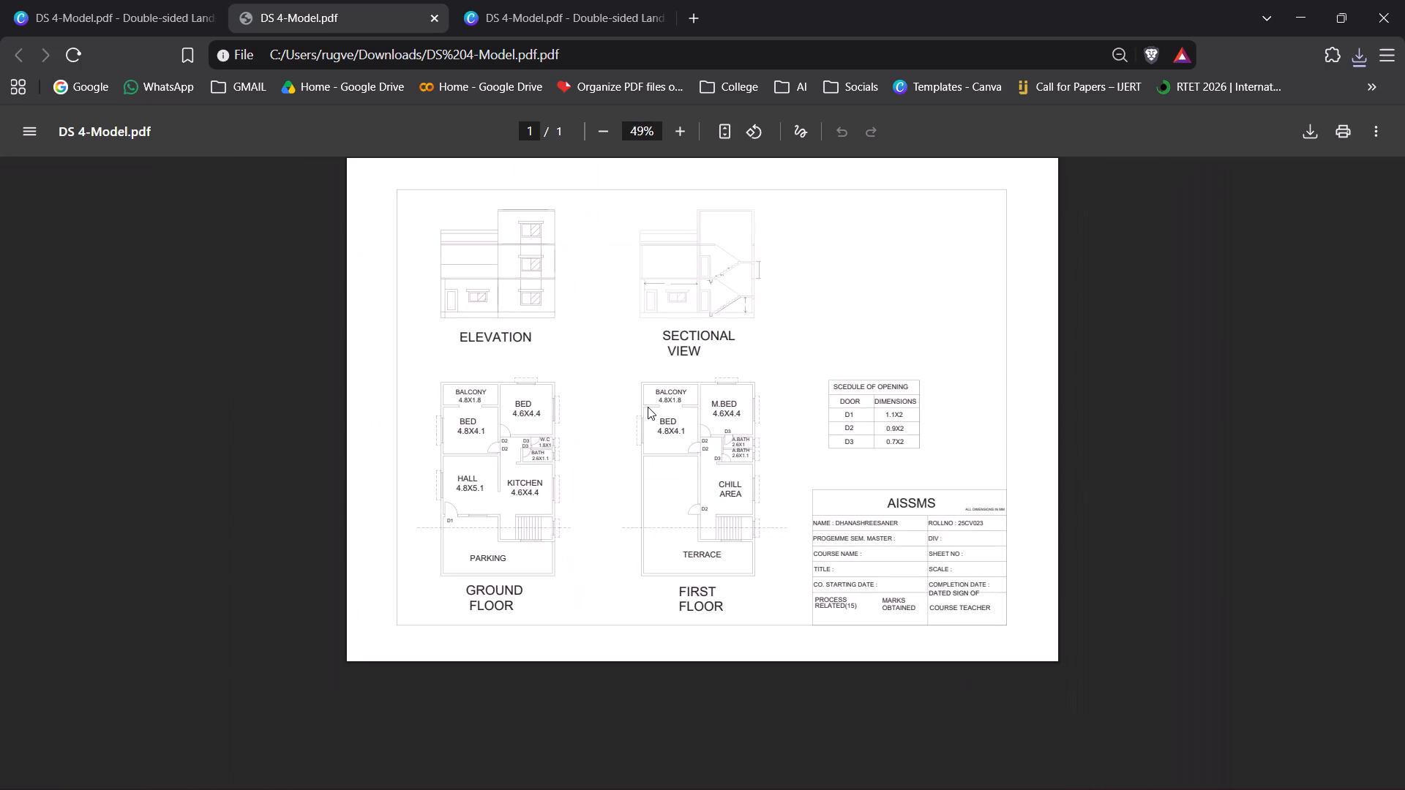
scroll(589, 0, "up", 2, "ctrl")
Close the downloaded PDF and the duplicate tab of the DS 4-Model design.
left_click(432, 15)
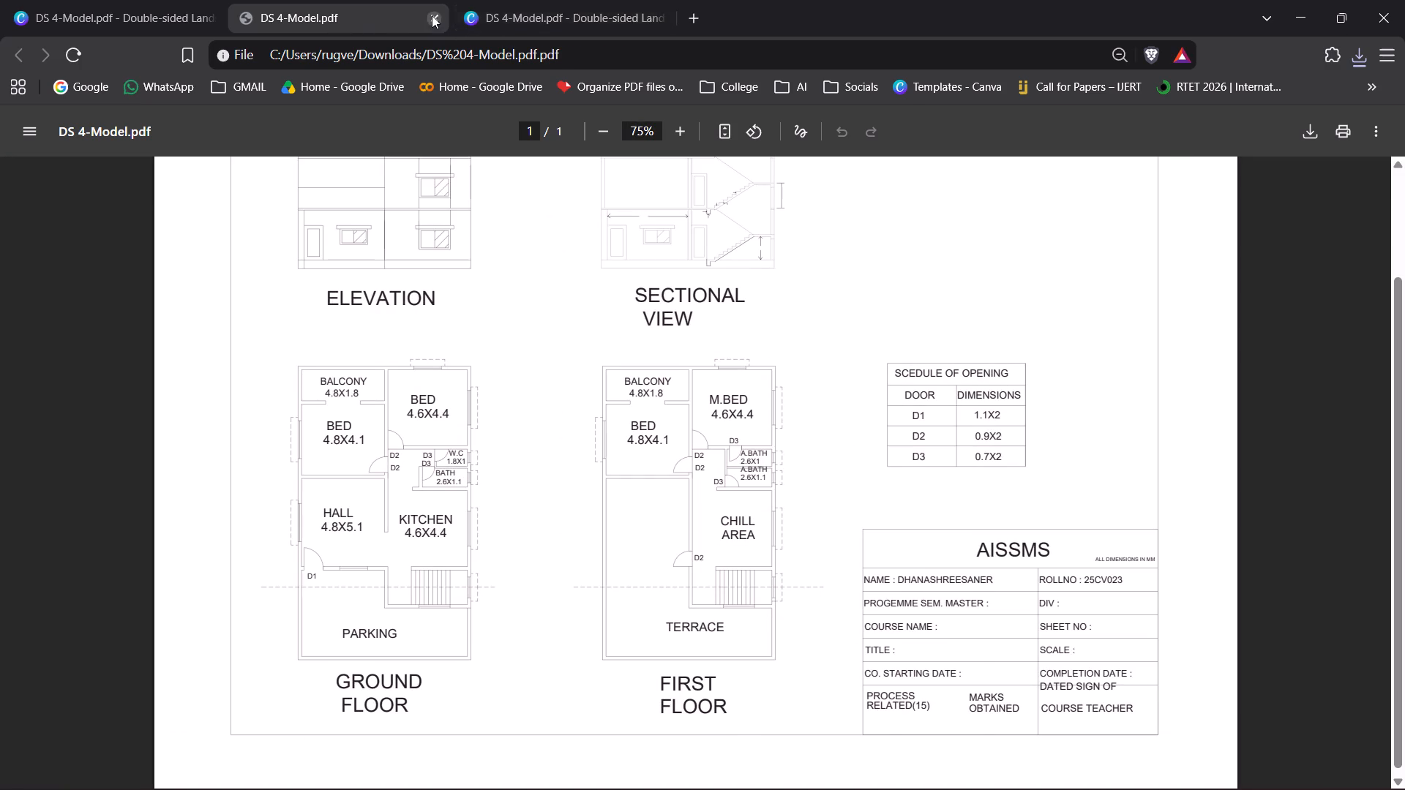
left_click(0, 0)
left_click(373, 0)
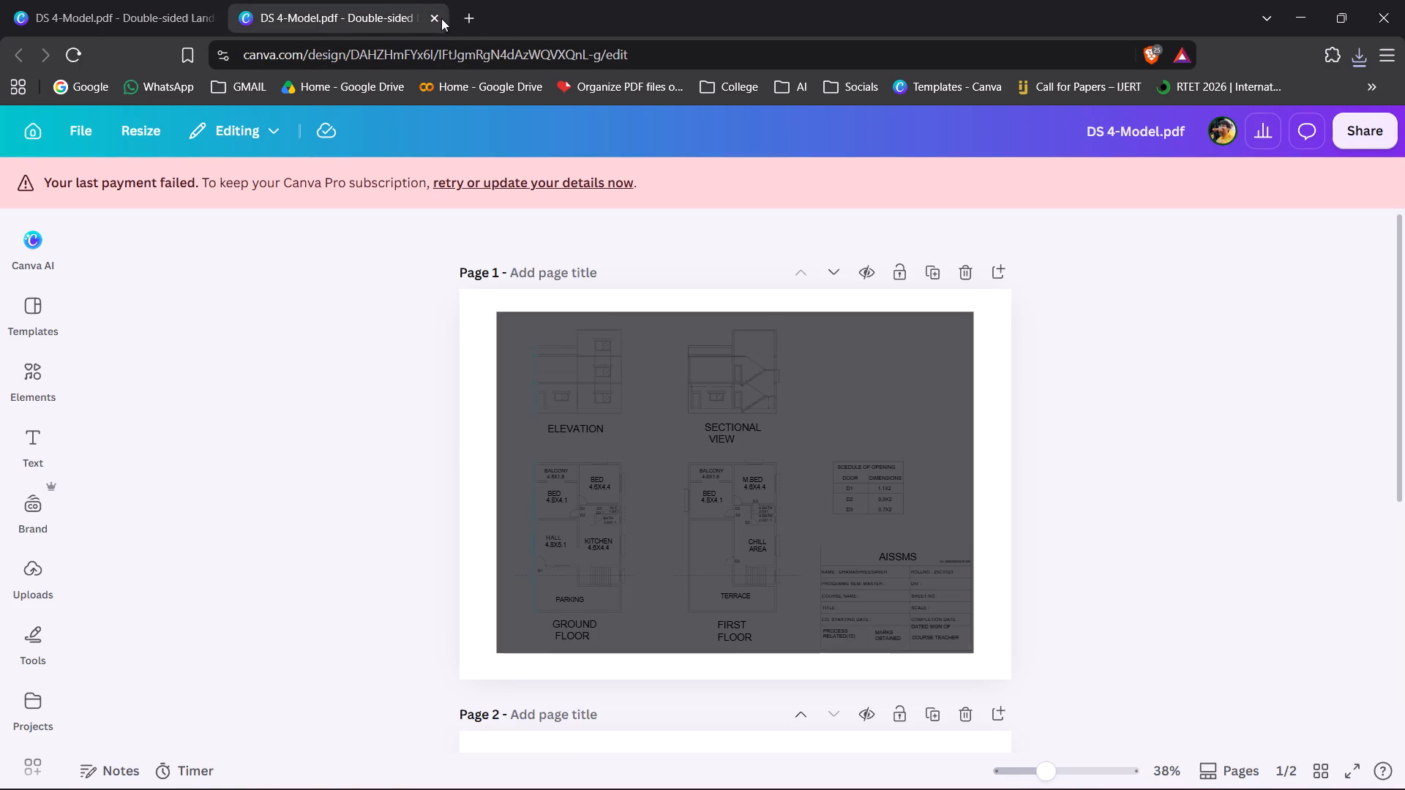
left_click(439, 18)
Correct the first name's spelling in the NAME field of page 1's title block so that it ends in RI.
scroll(1294, 454, "down", 5)
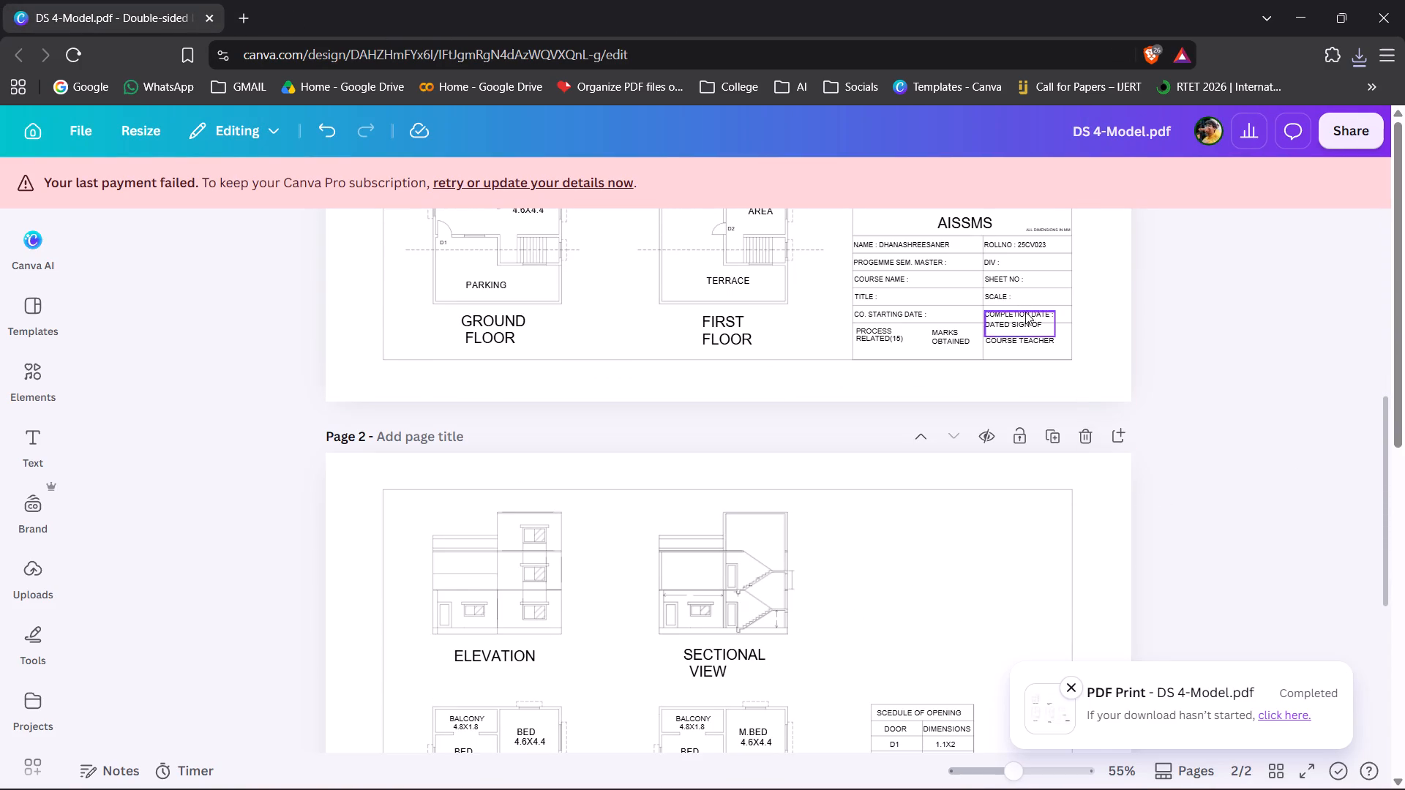
scroll(1311, 369, "up", 1)
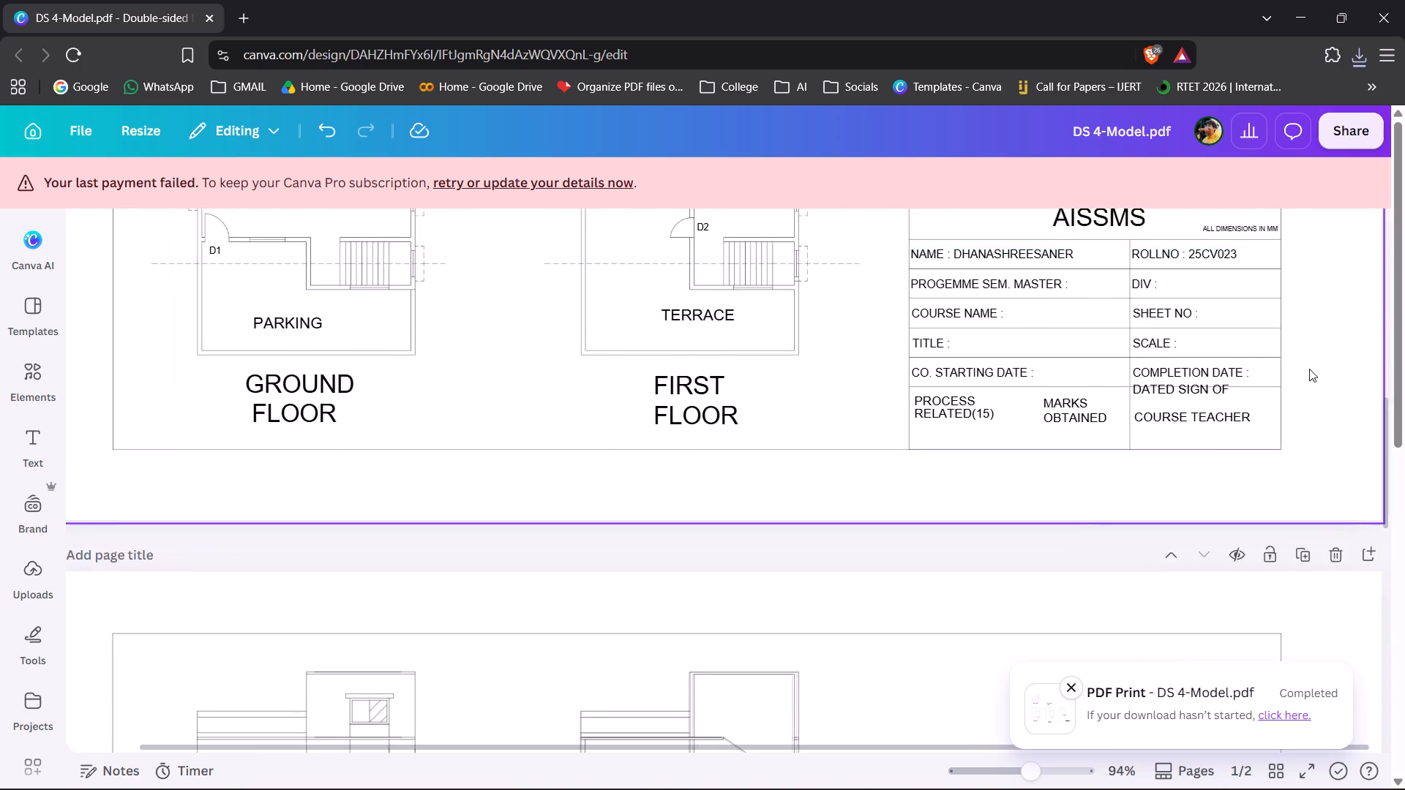
scroll(1309, 369, "up", 2)
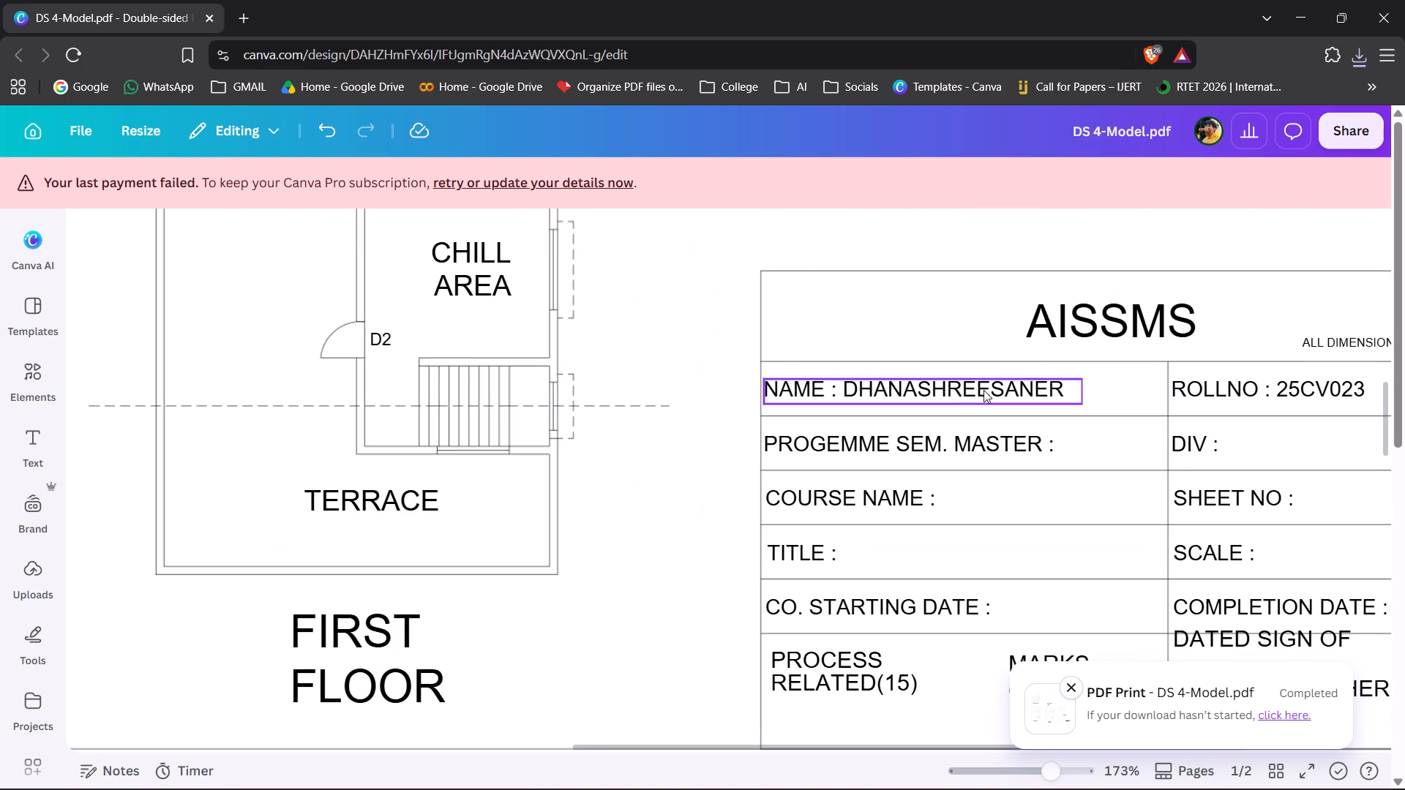
left_click(963, 388)
left_click(983, 388)
left_click(987, 397)
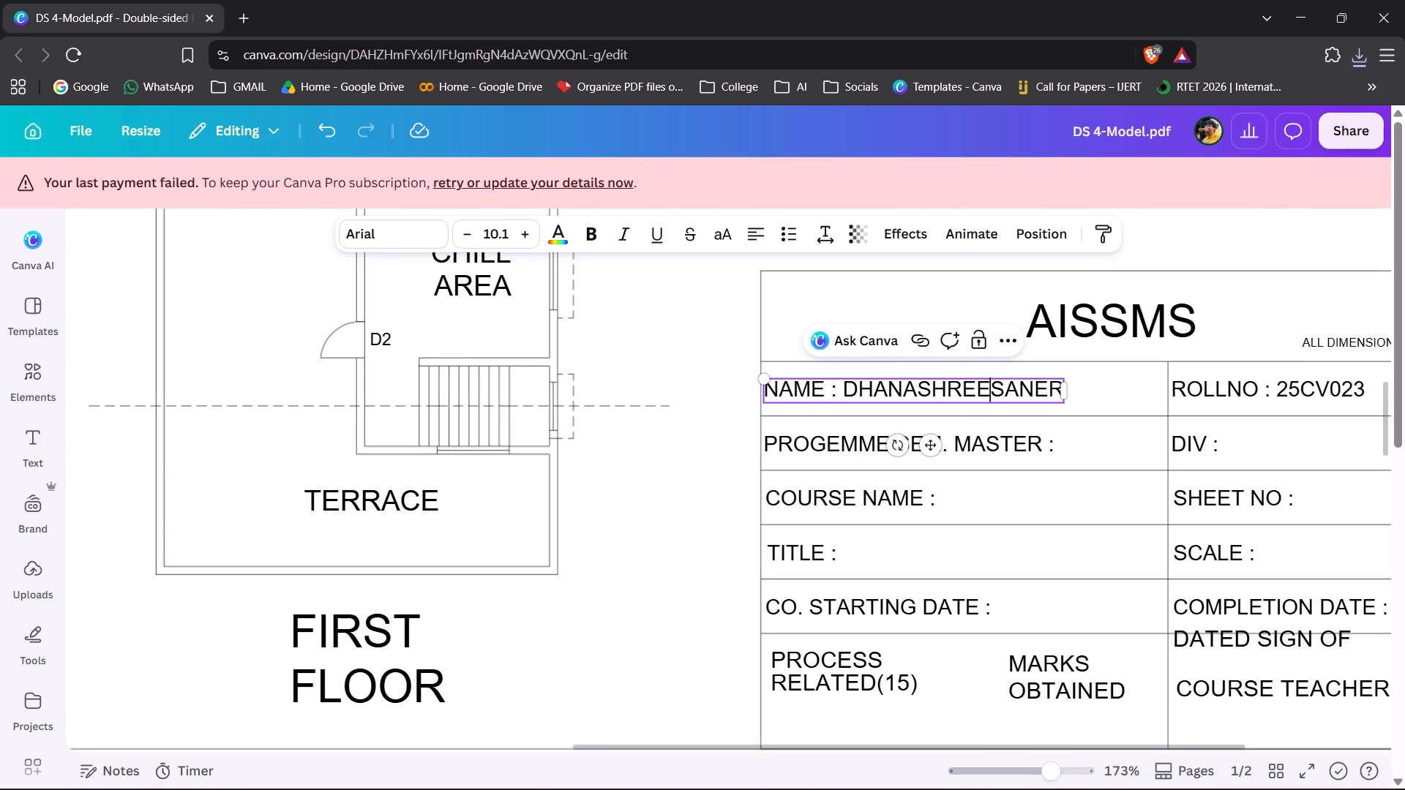
key("BackSpace")
key("BackSpace")
key("BackSpace")
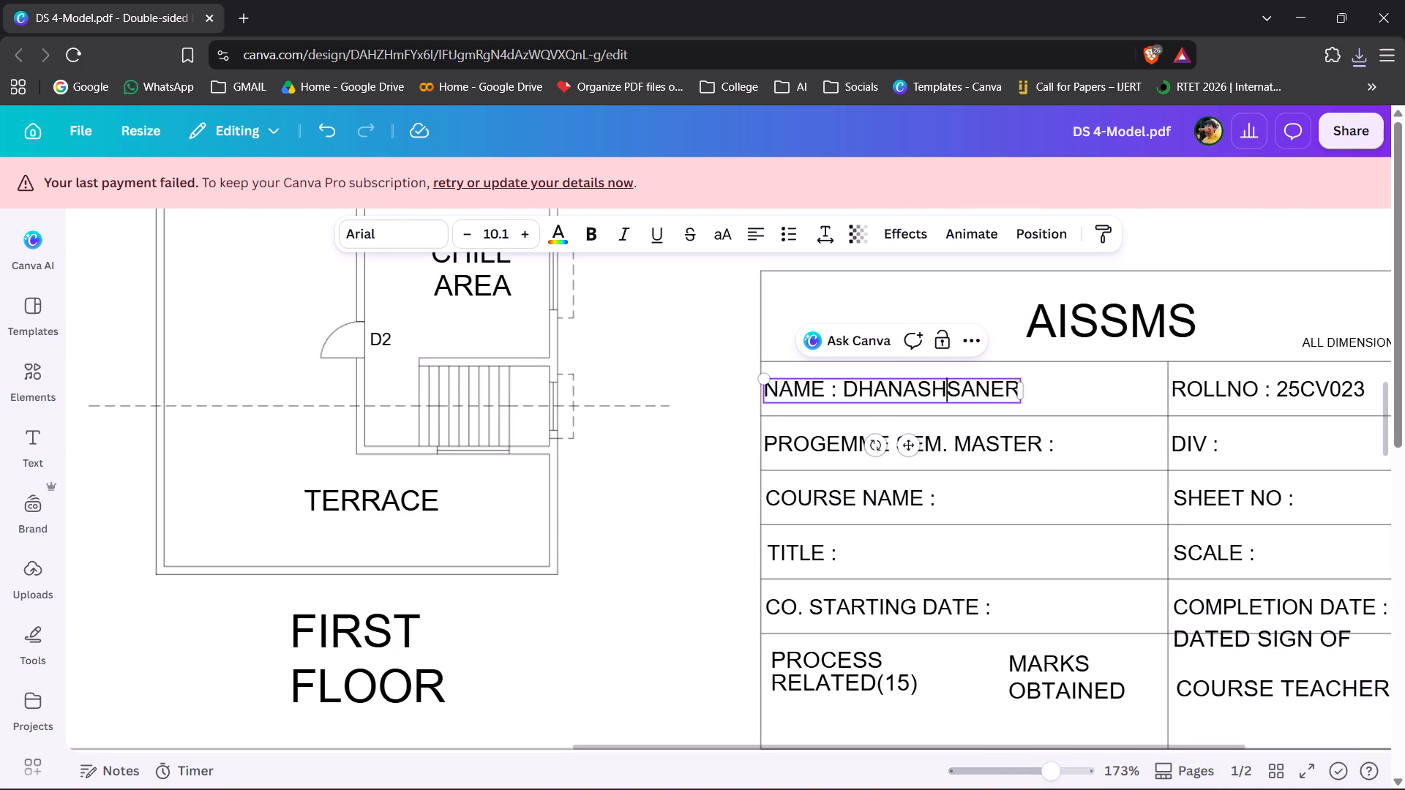
type("ri")
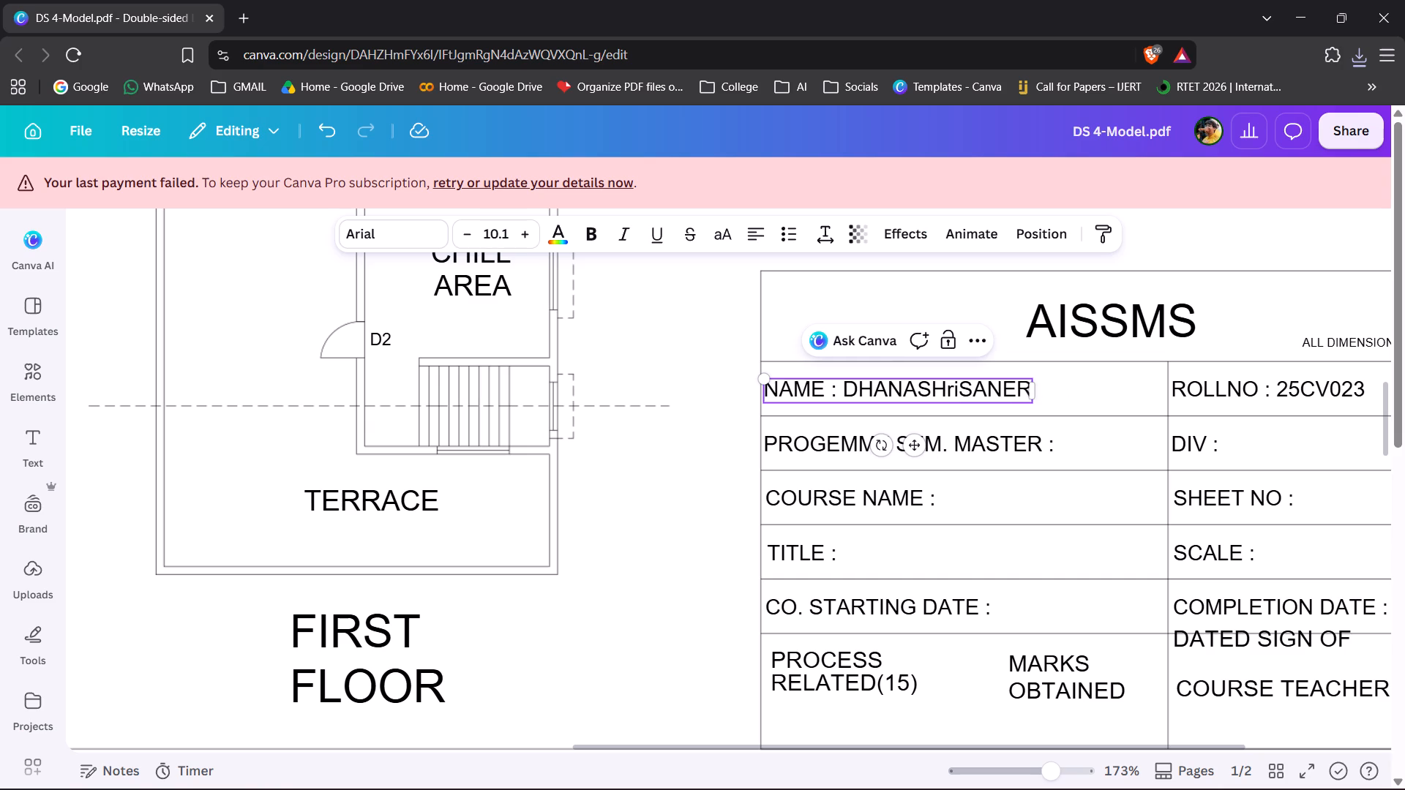
key("BackSpace")
key("BackSpace")
type("RI")
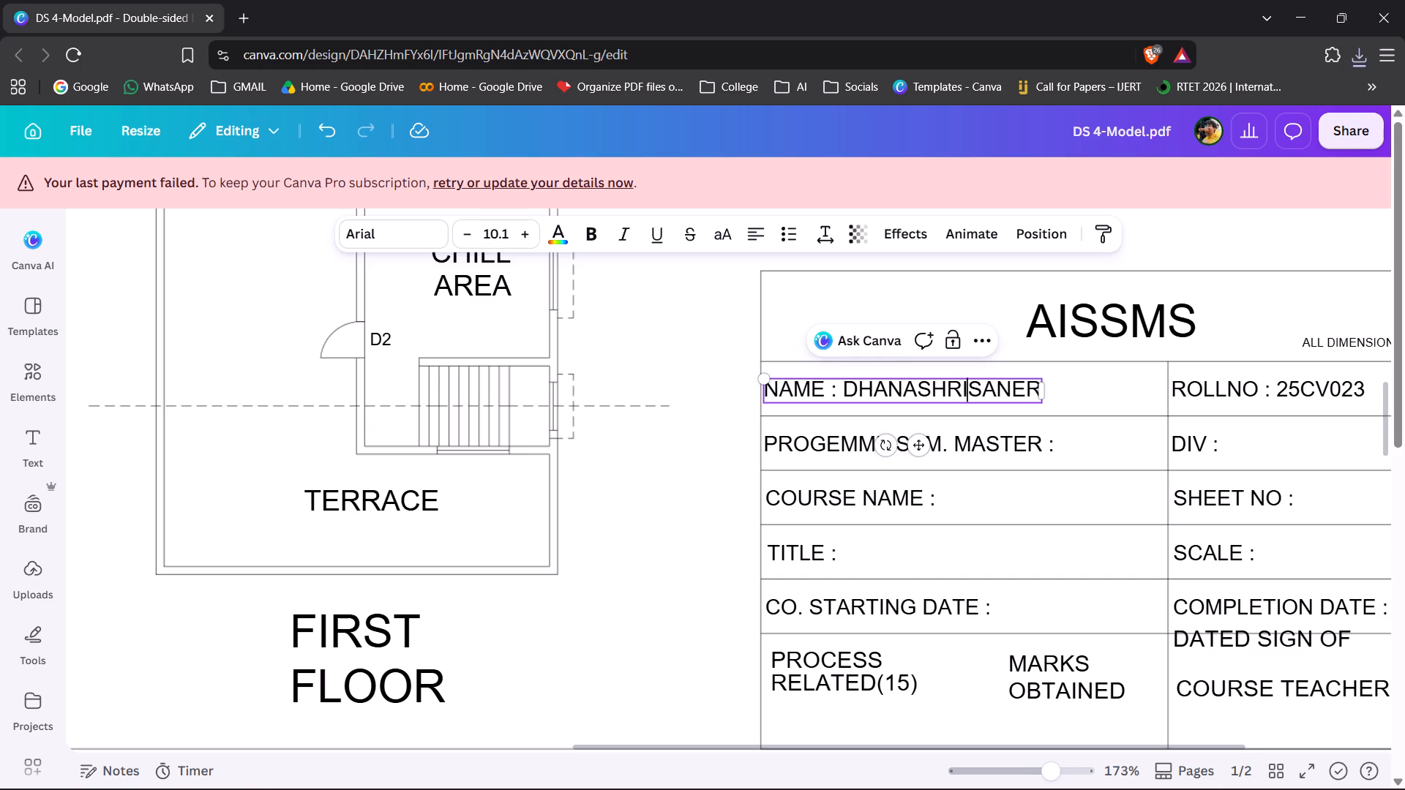
Reopen the downloaded PDF to check its floor plans and title block, and return to the design.
left_click(1368, 63)
left_click(1208, 132)
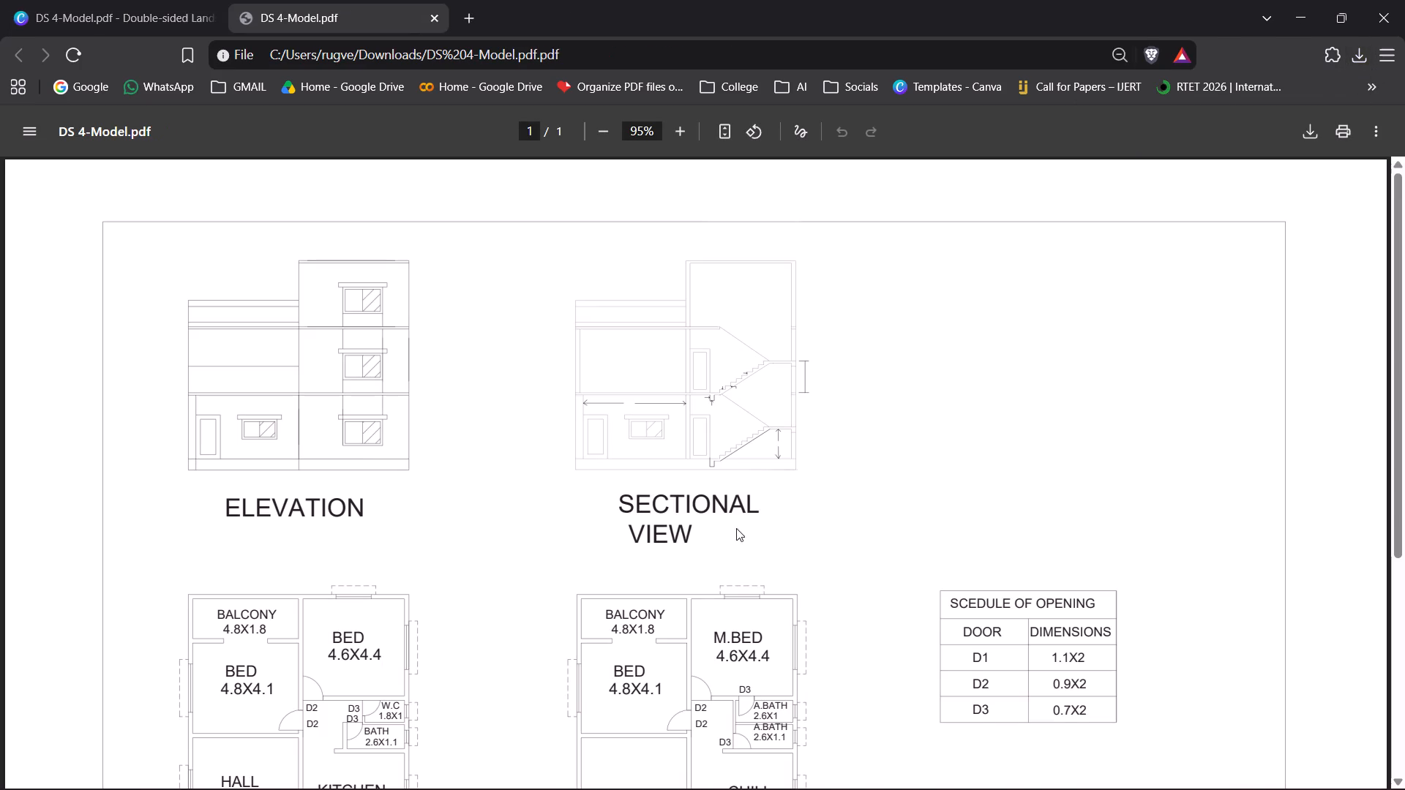
scroll(919, 621, "down", 4)
scroll(1079, 625, "left", 1)
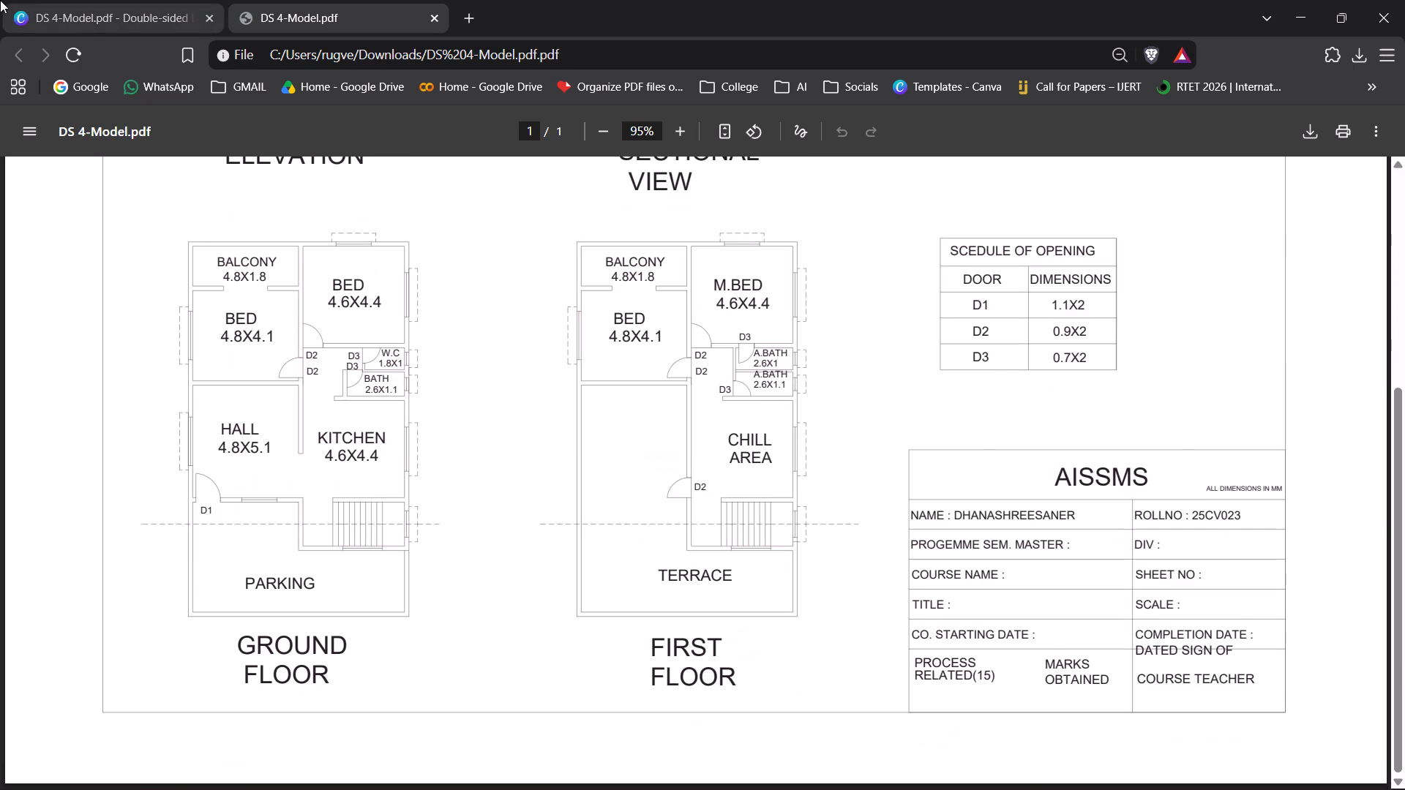
left_click(0, 0)
left_click(1203, 224)
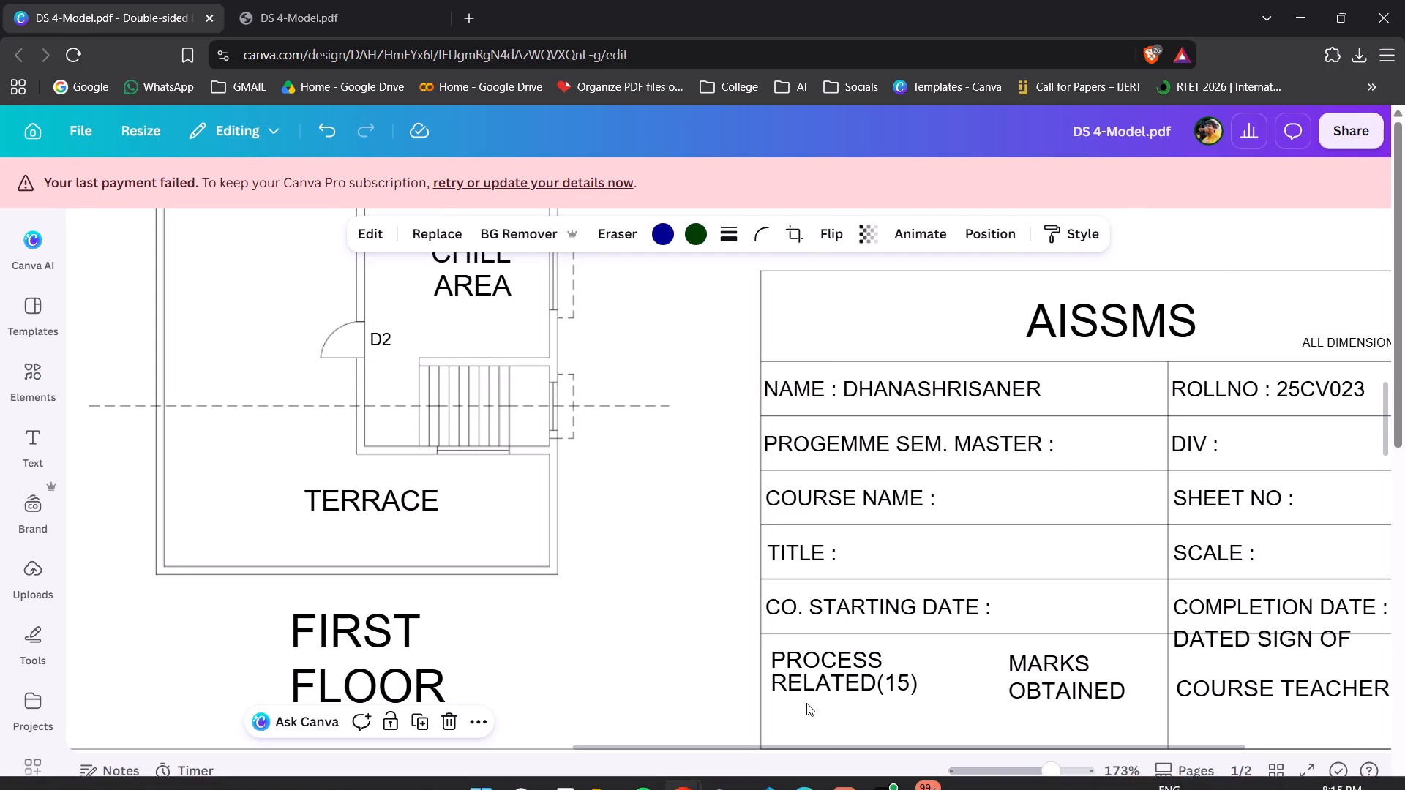
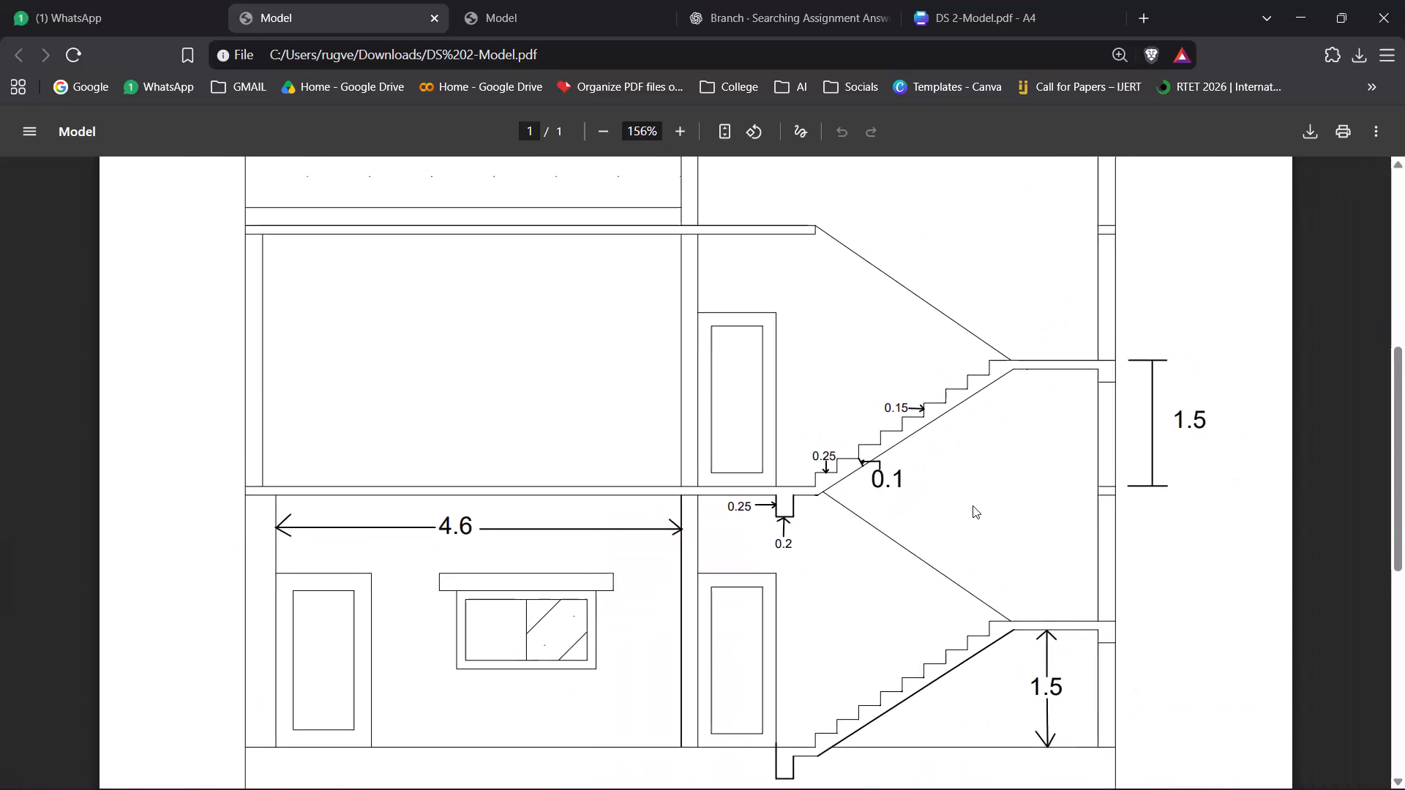
Switch to the DS 2-Model design and examine its dimensioned sectional drawing and how its layers are grouped.
left_click(736, 0)
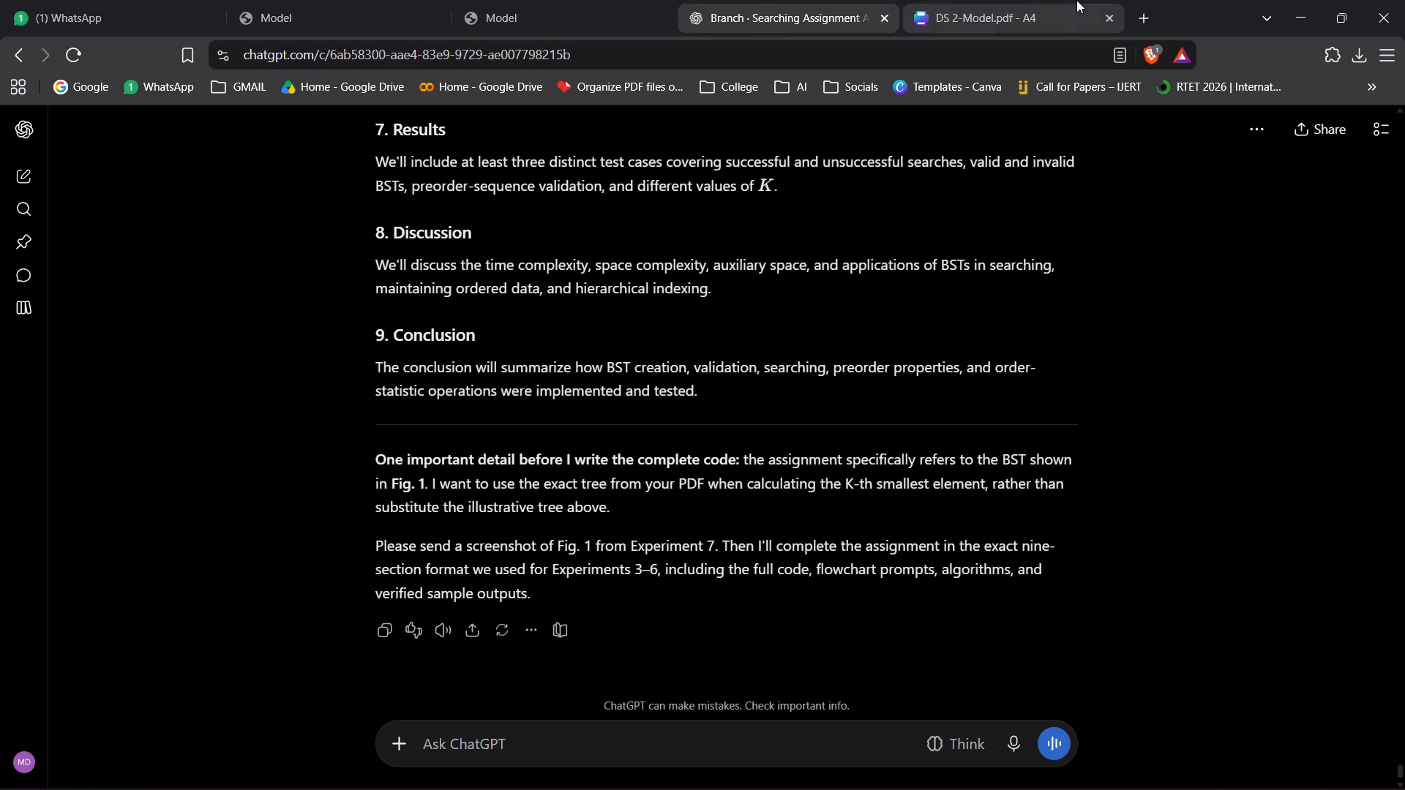
left_click(507, 0)
left_click(1063, 0)
scroll(925, 573, "down", 4)
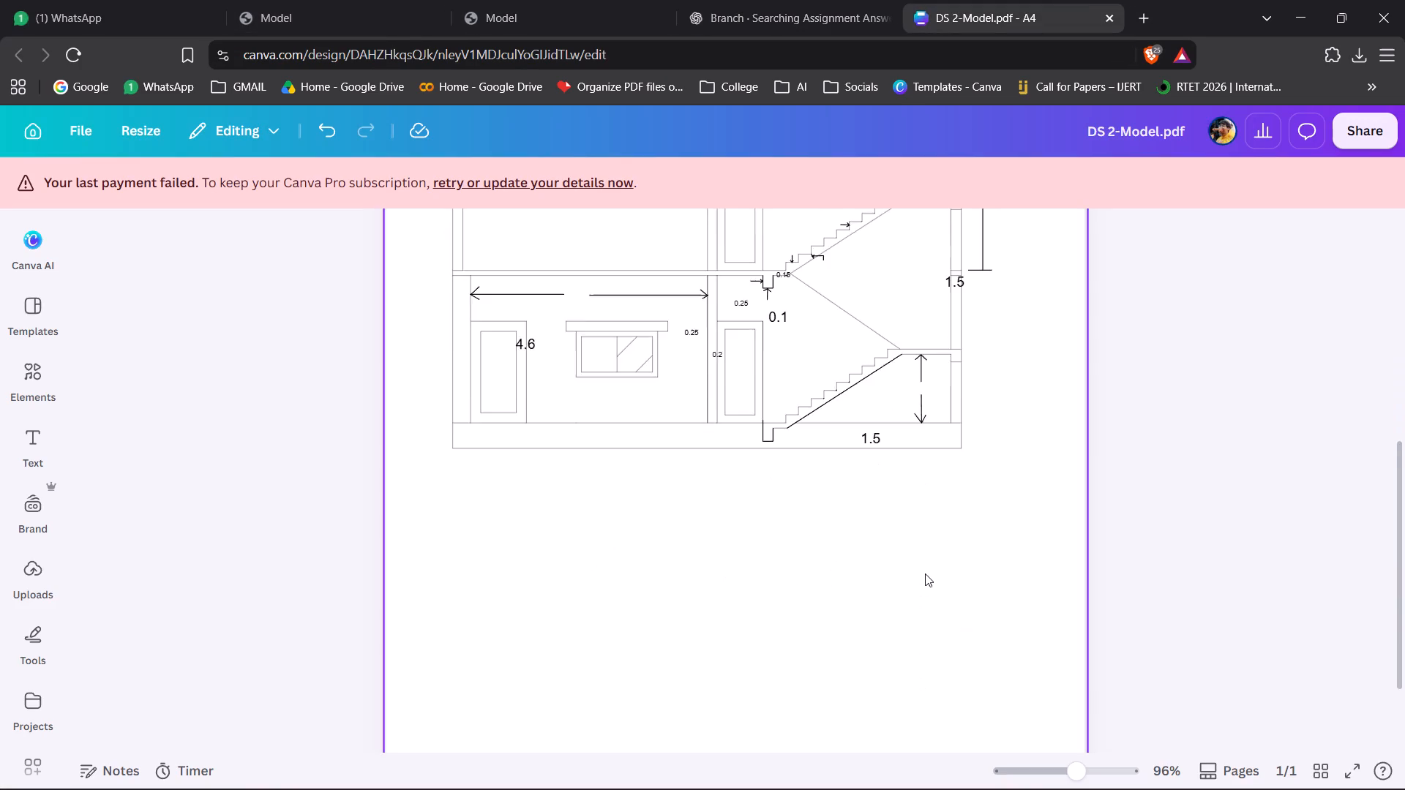
scroll(925, 573, "up", 4)
left_click(921, 598)
scroll(861, 598, "down", 3)
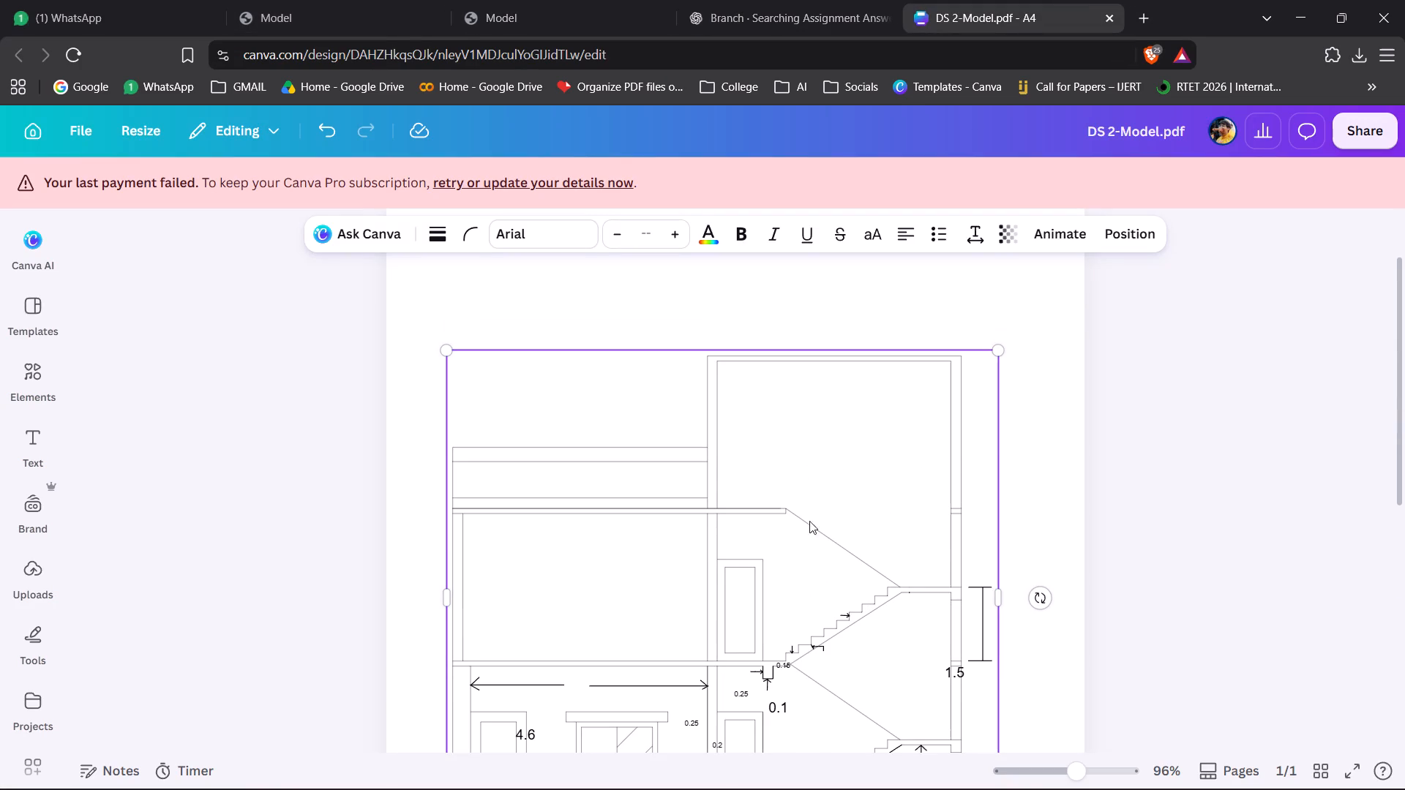
double_click(876, 648)
left_click(1098, 624)
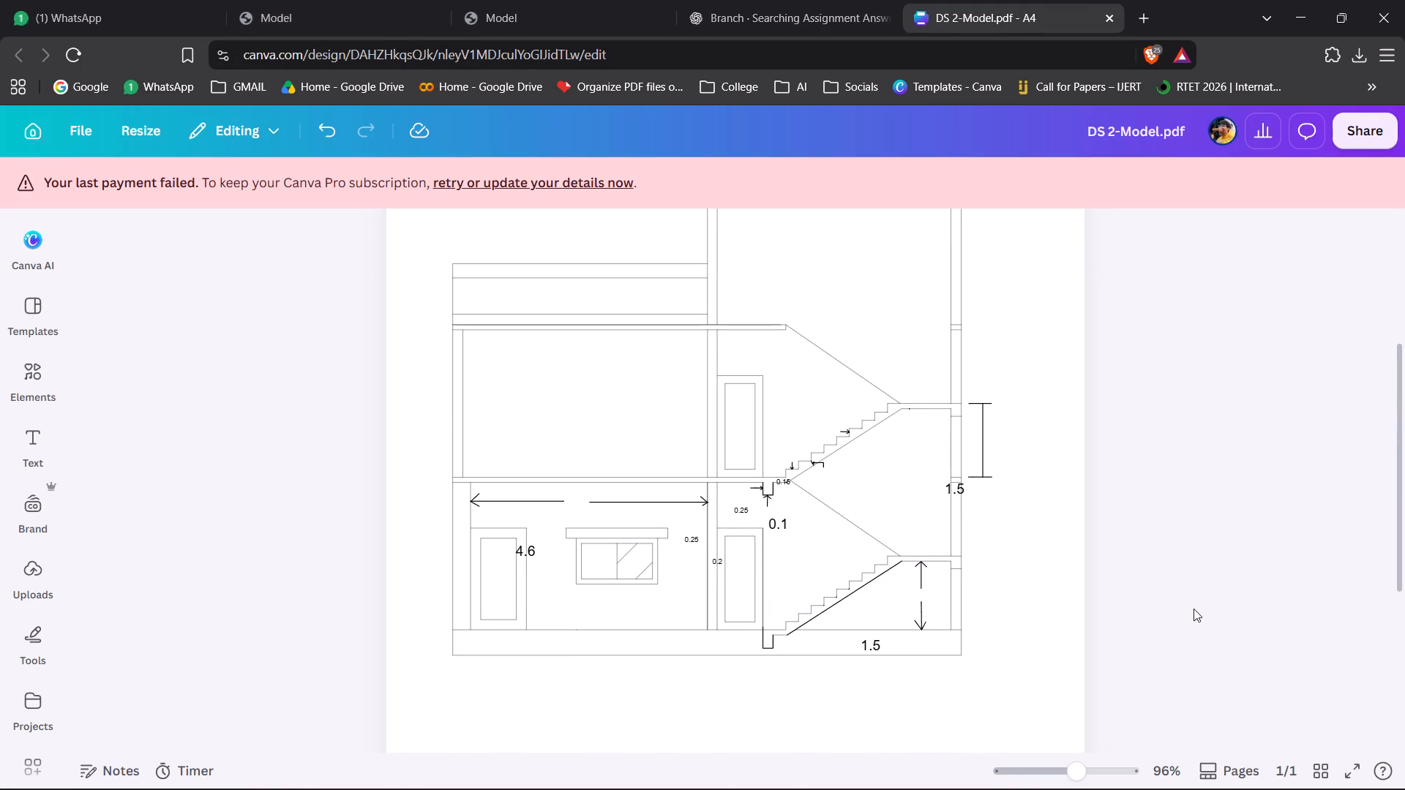
left_click(689, 385)
scroll(689, 385, "up", 1)
left_click(1127, 228)
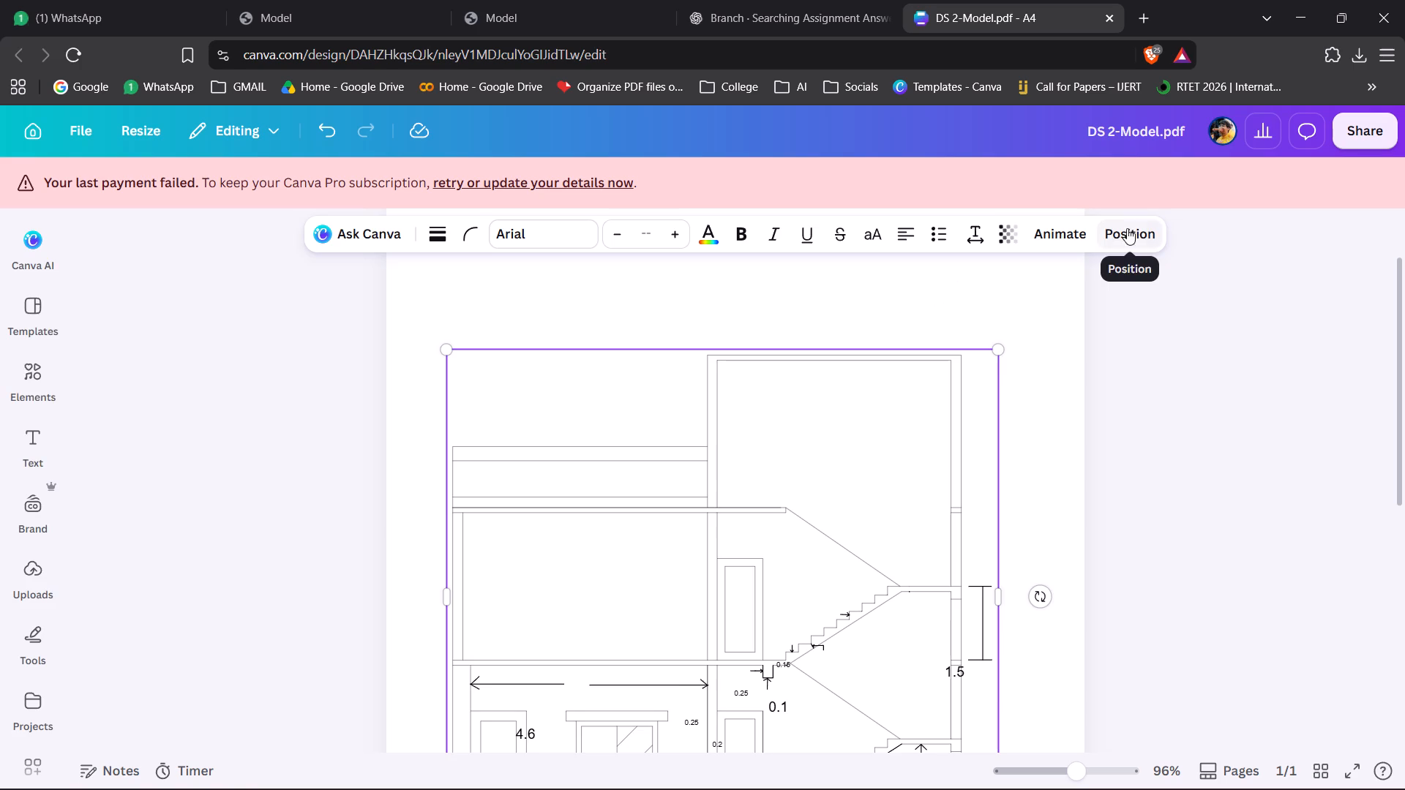
scroll(290, 464, "down", 2)
left_click(345, 451)
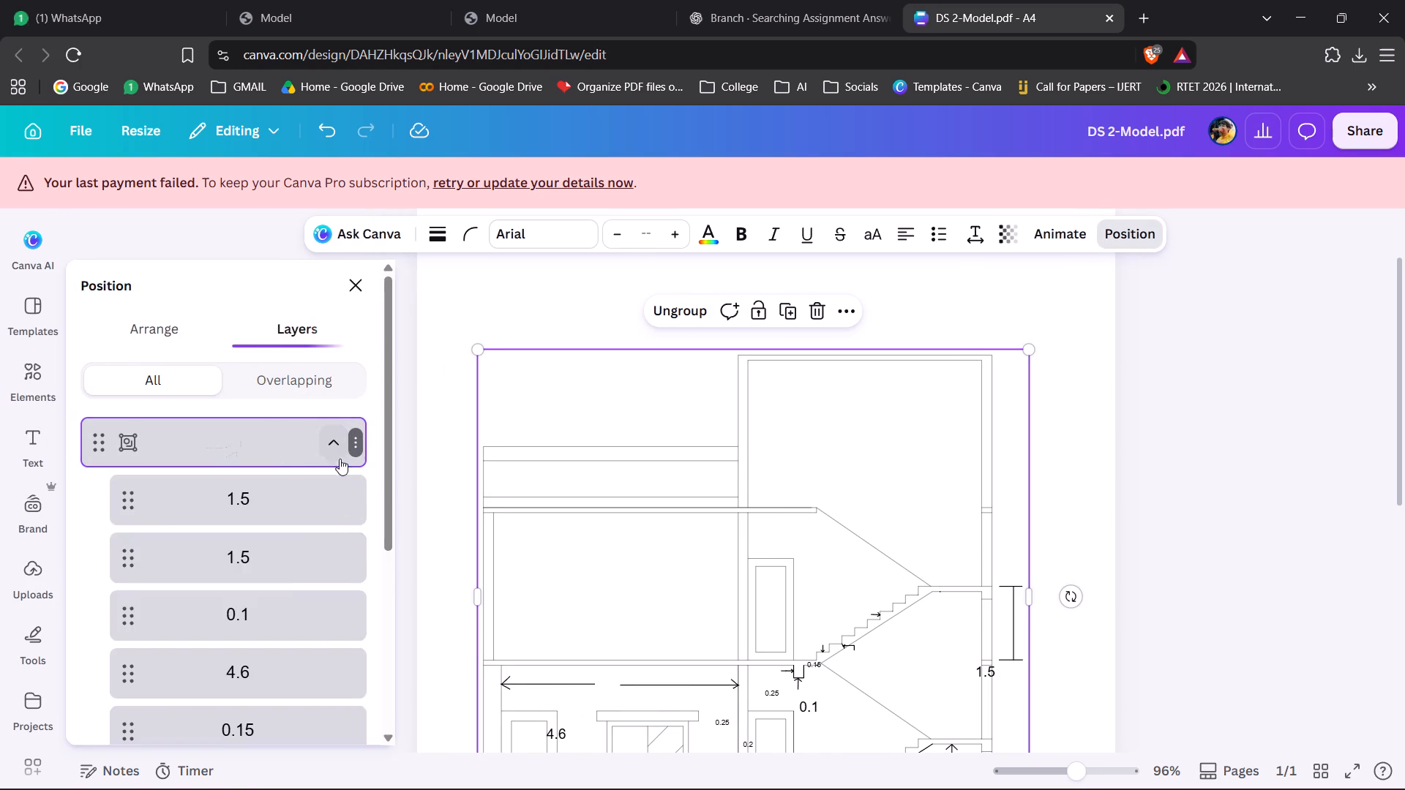
scroll(282, 587, "down", 8)
left_click(1173, 541)
left_click(1173, 541)
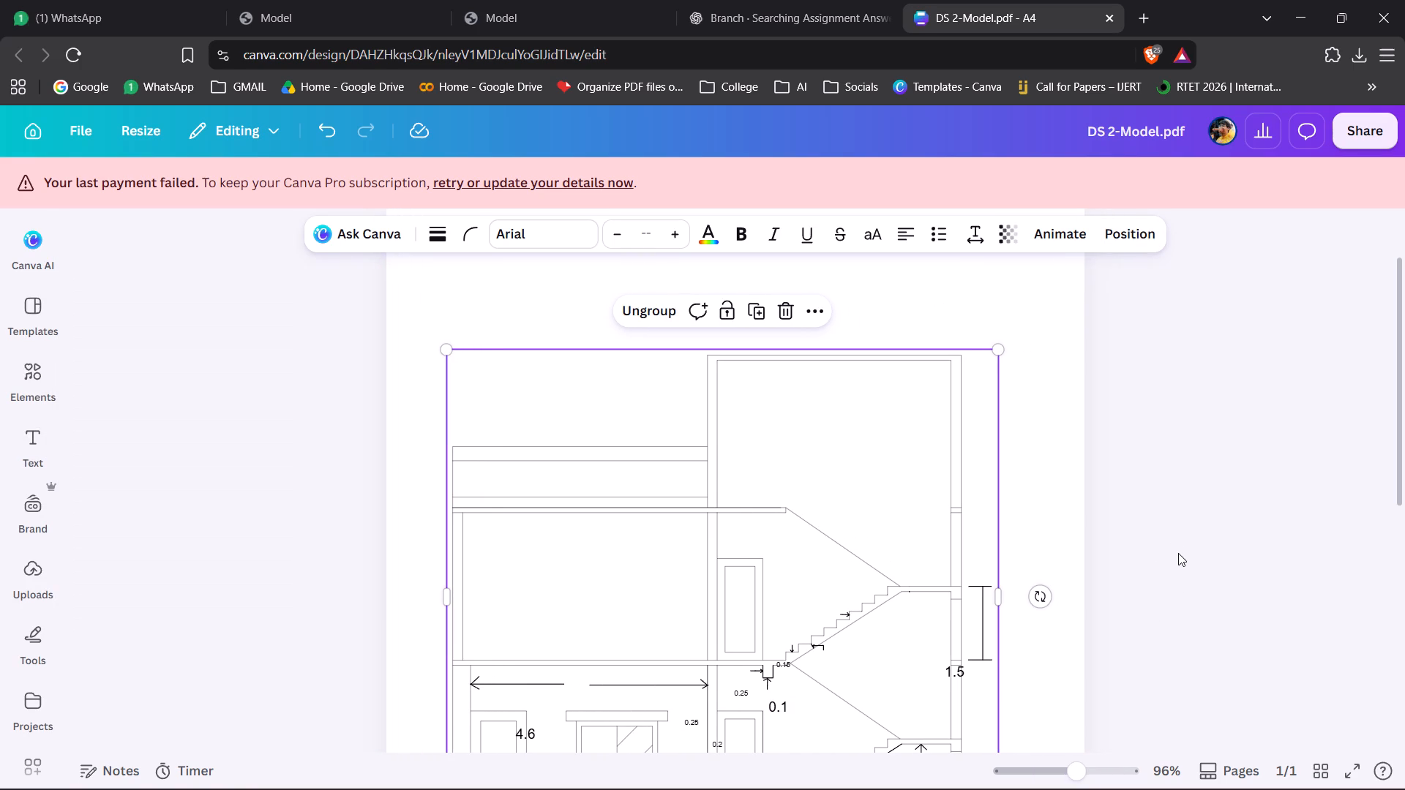
scroll(1158, 576, "down", 4)
scroll(1158, 576, "up", 3)
Copy the whole dimensioned sectional drawing group from the DS 2-Model design.
left_click(948, 457)
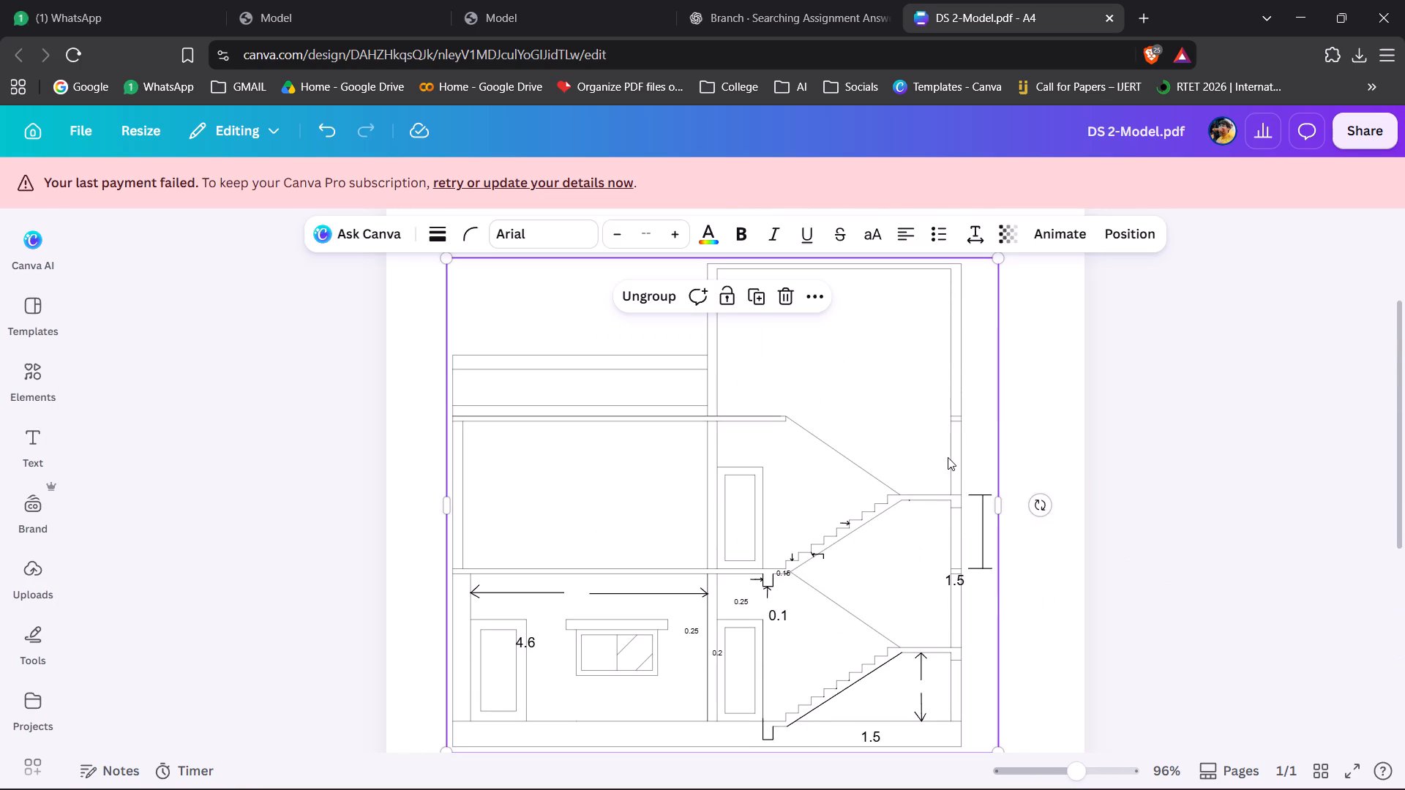
left_click(1134, 235)
left_click(222, 440)
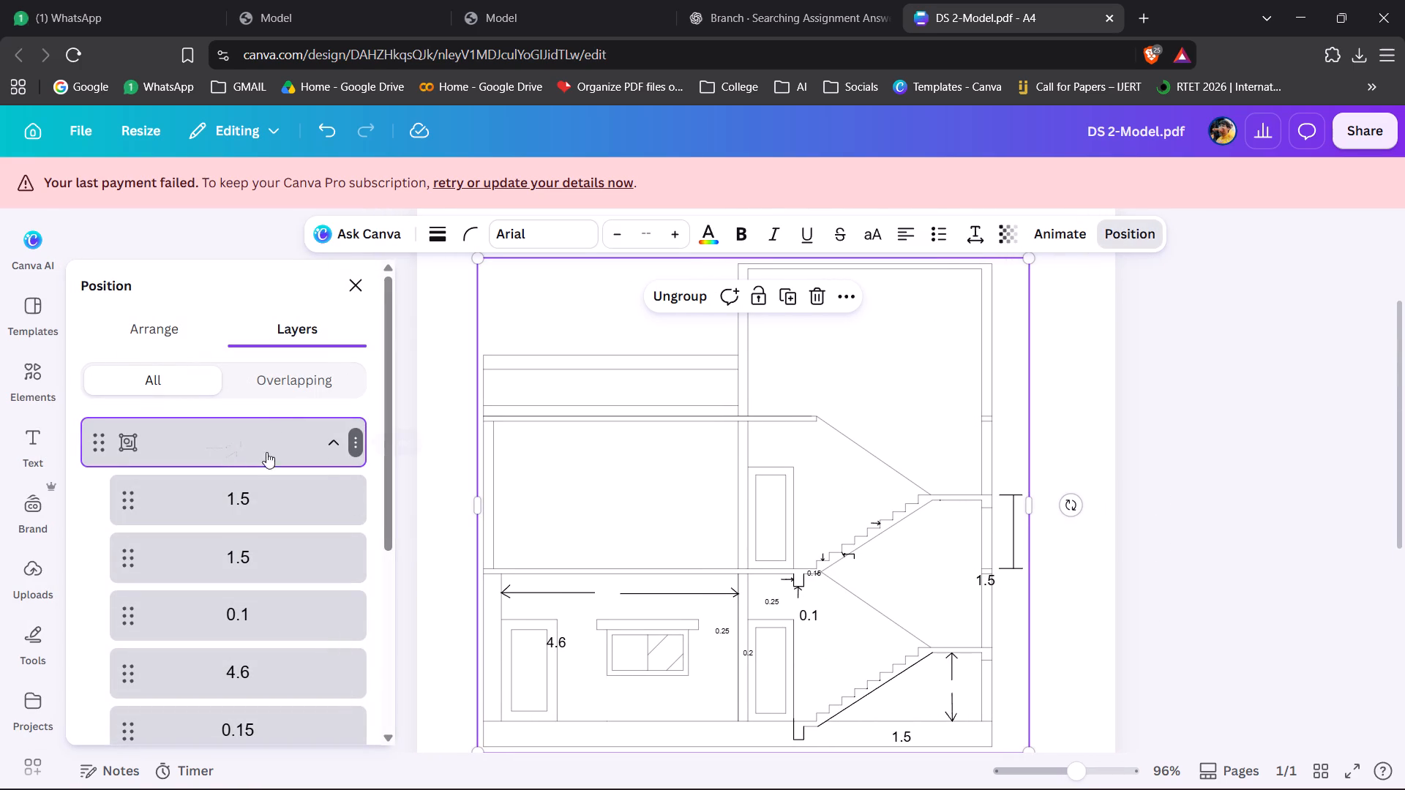
left_click(321, 443)
left_click(240, 447)
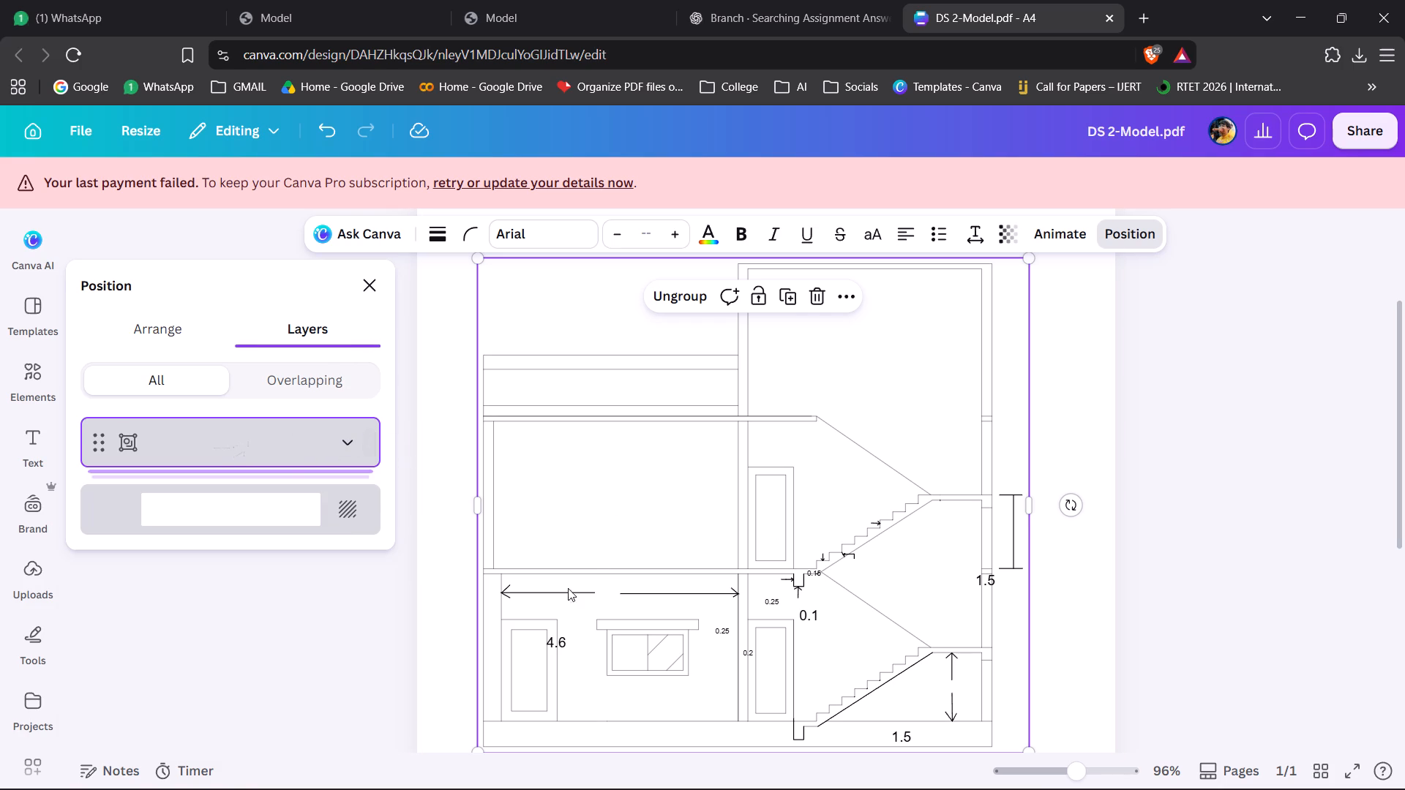
right_click(664, 470)
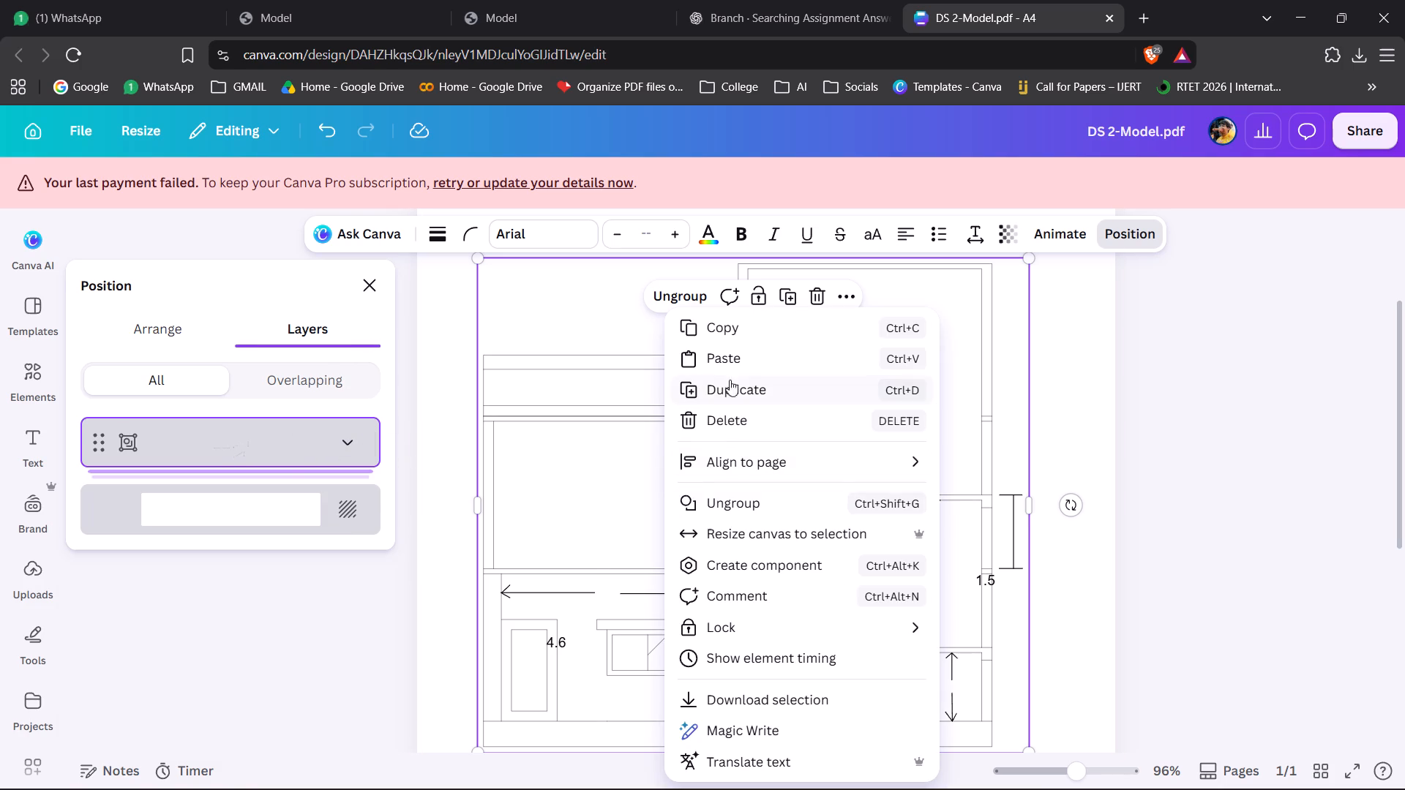
left_click(722, 322)
Switch to the DS 4-Model design and paste the copied sectional drawing group onto page 1.
left_click(679, 762)
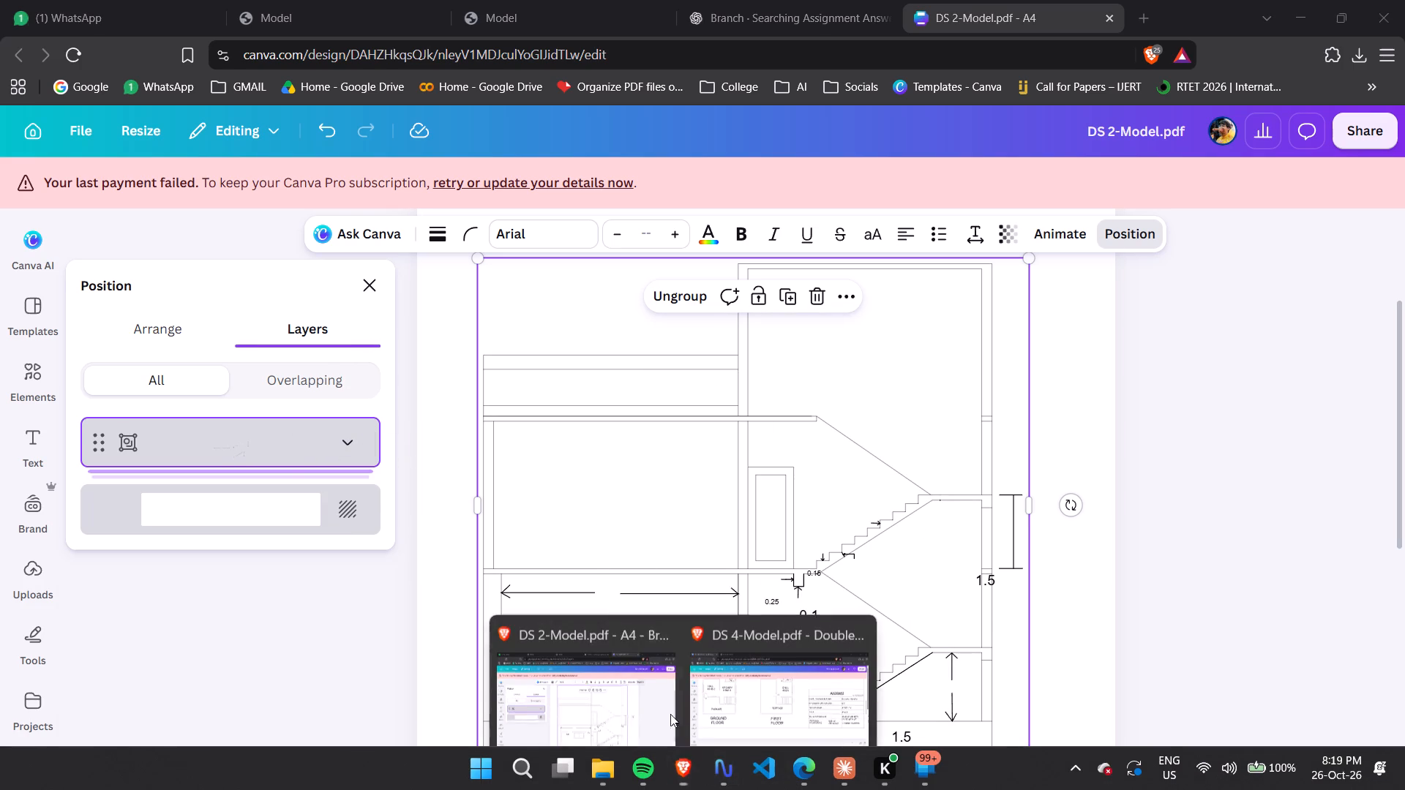
left_click(770, 665)
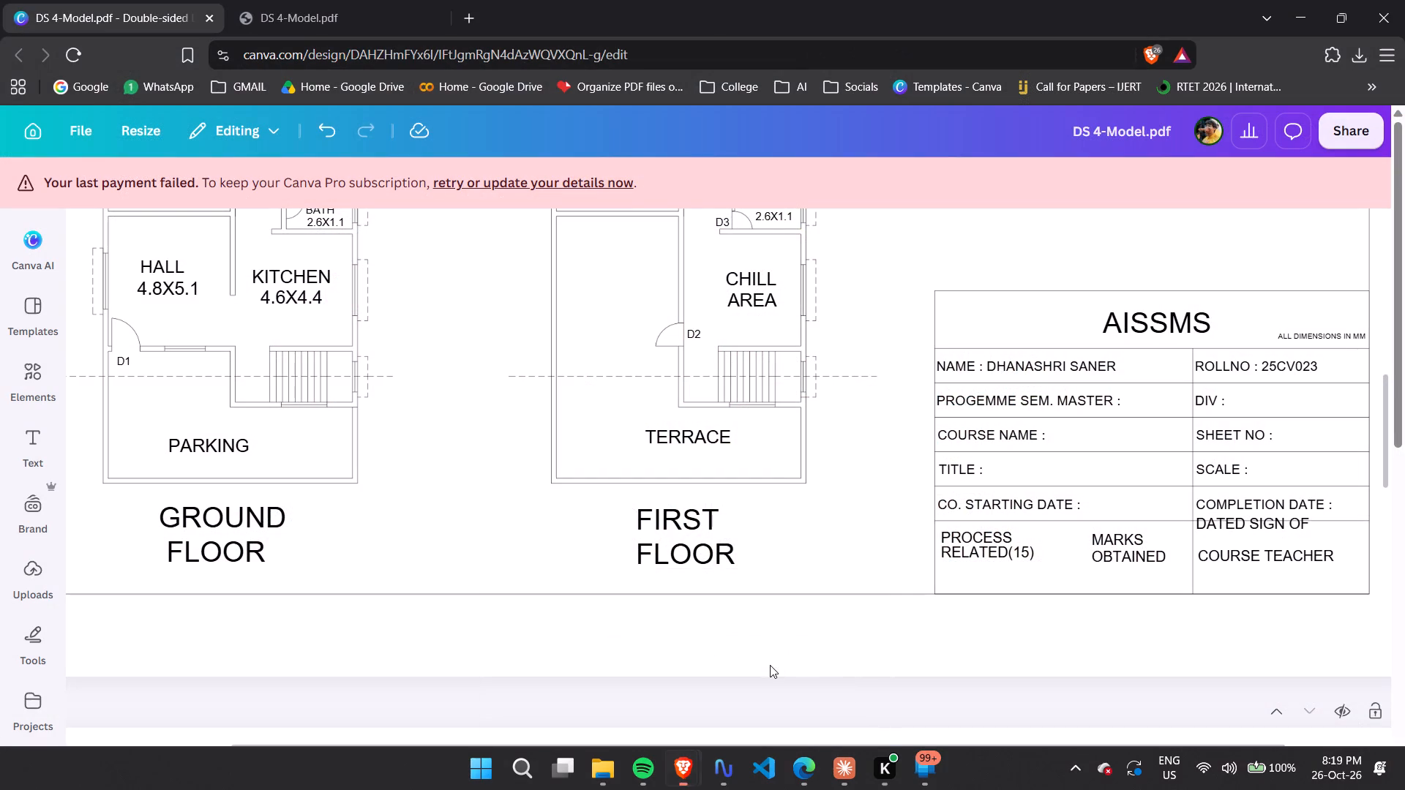
scroll(741, 535, "up", 9)
left_click(724, 524)
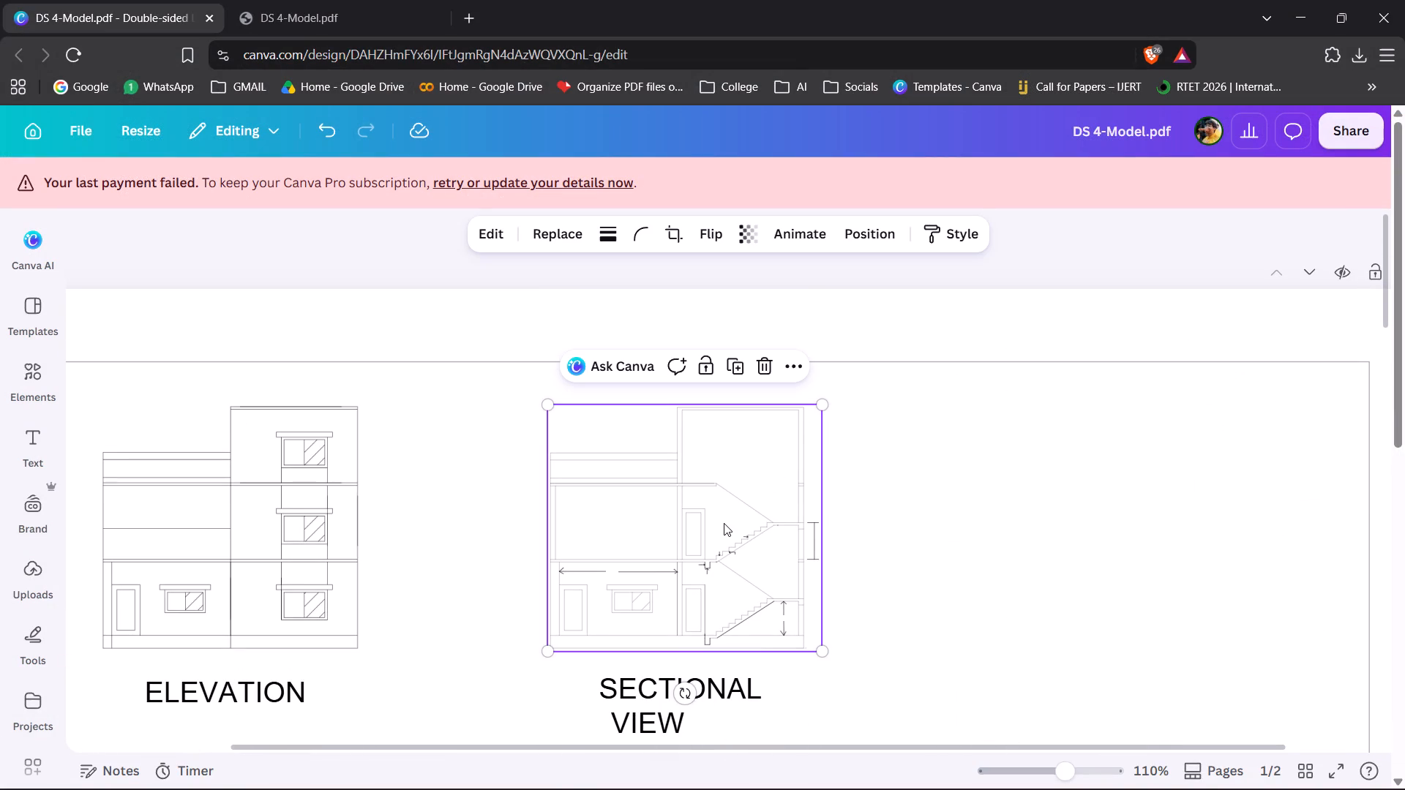
left_click(949, 309)
left_click(1019, 266)
key("ctrl+v")
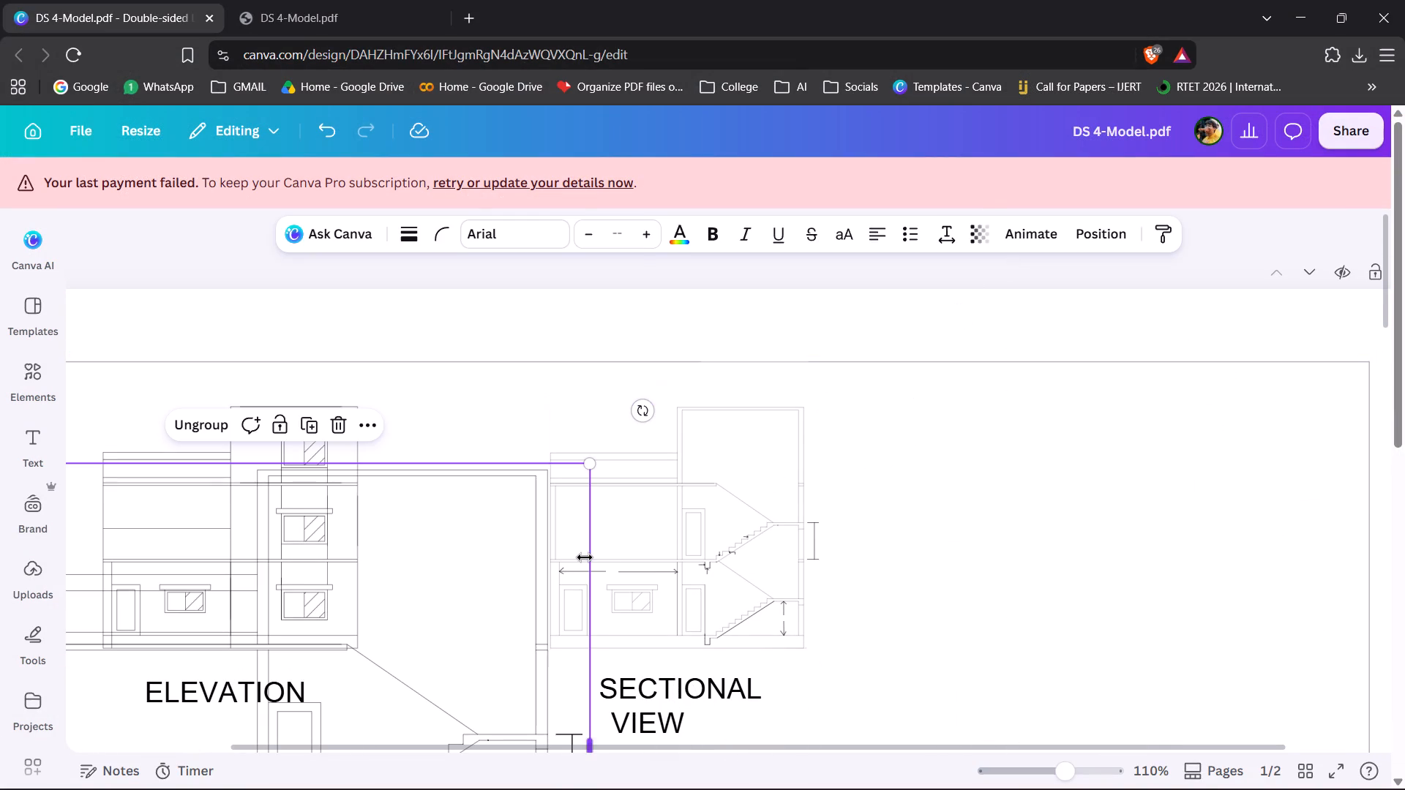
scroll(522, 617, "down", 4)
scroll(522, 617, "up", 4)
left_click_drag(512, 566, 662, 522)
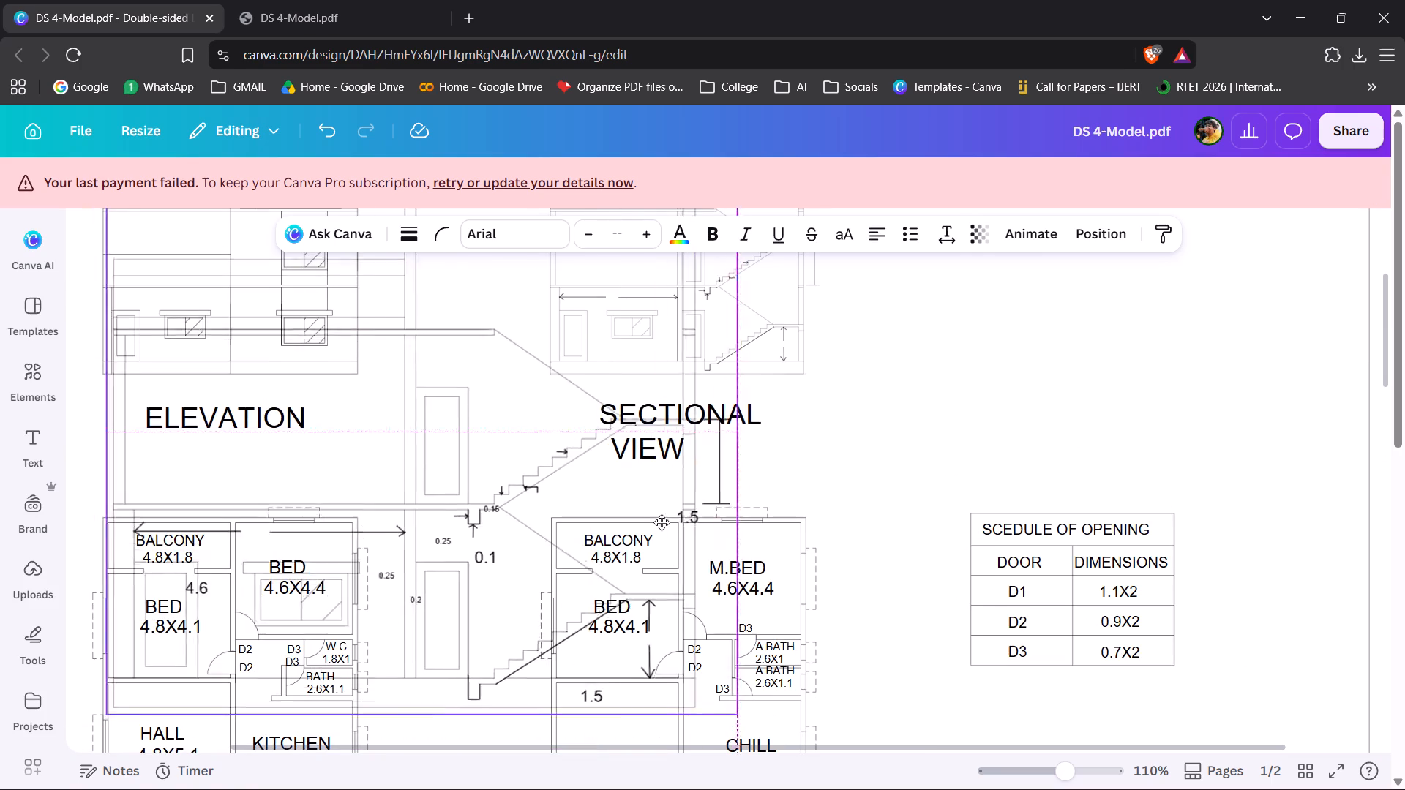
left_click_drag(662, 522, 560, 506)
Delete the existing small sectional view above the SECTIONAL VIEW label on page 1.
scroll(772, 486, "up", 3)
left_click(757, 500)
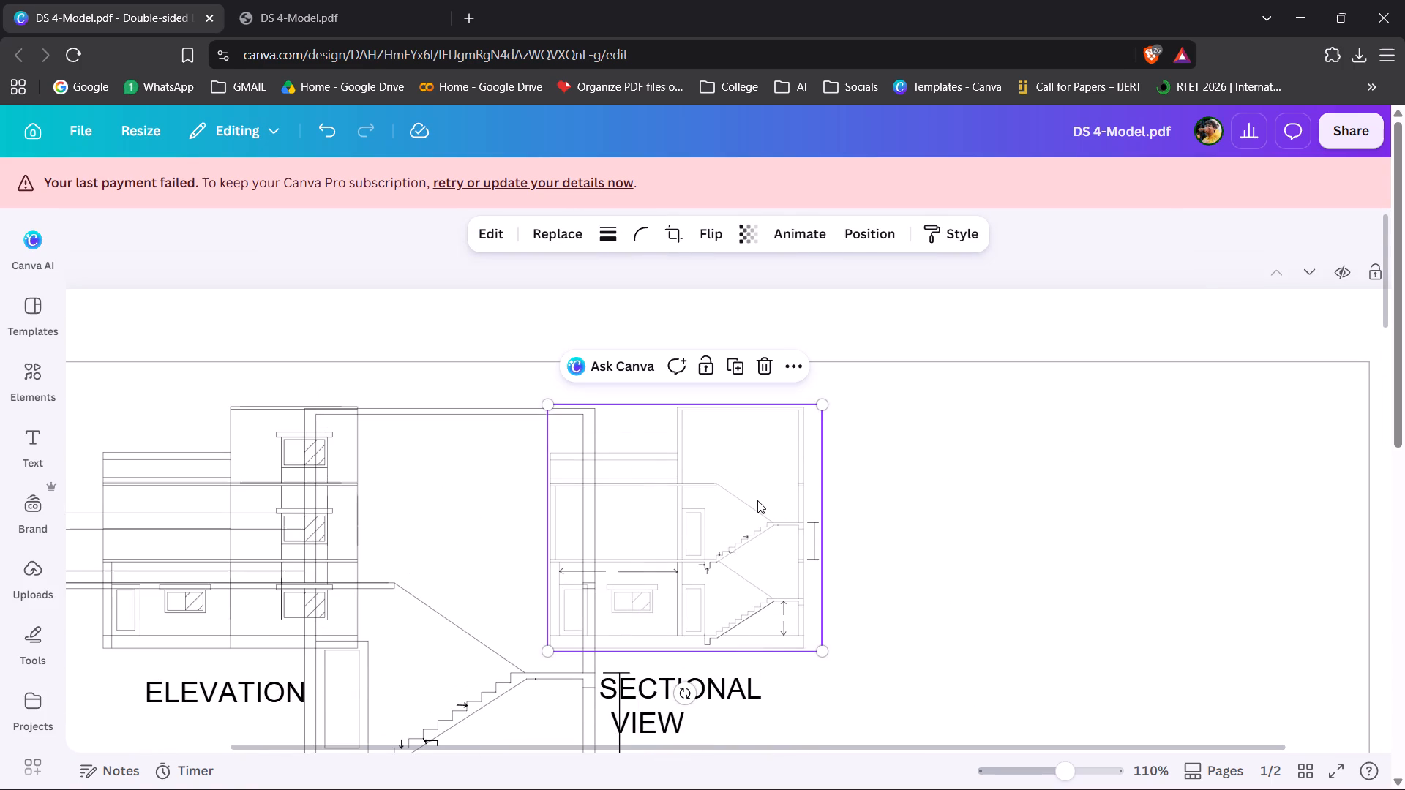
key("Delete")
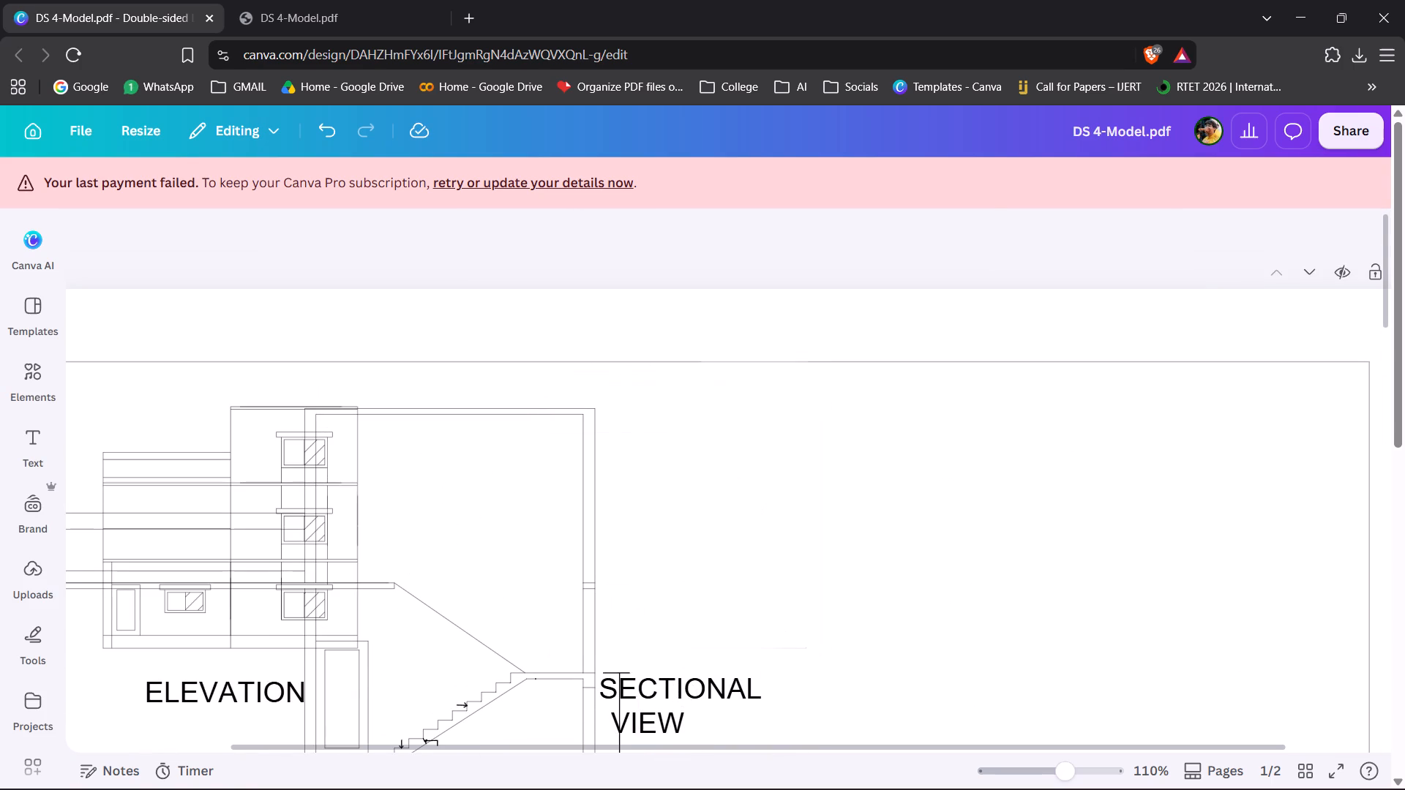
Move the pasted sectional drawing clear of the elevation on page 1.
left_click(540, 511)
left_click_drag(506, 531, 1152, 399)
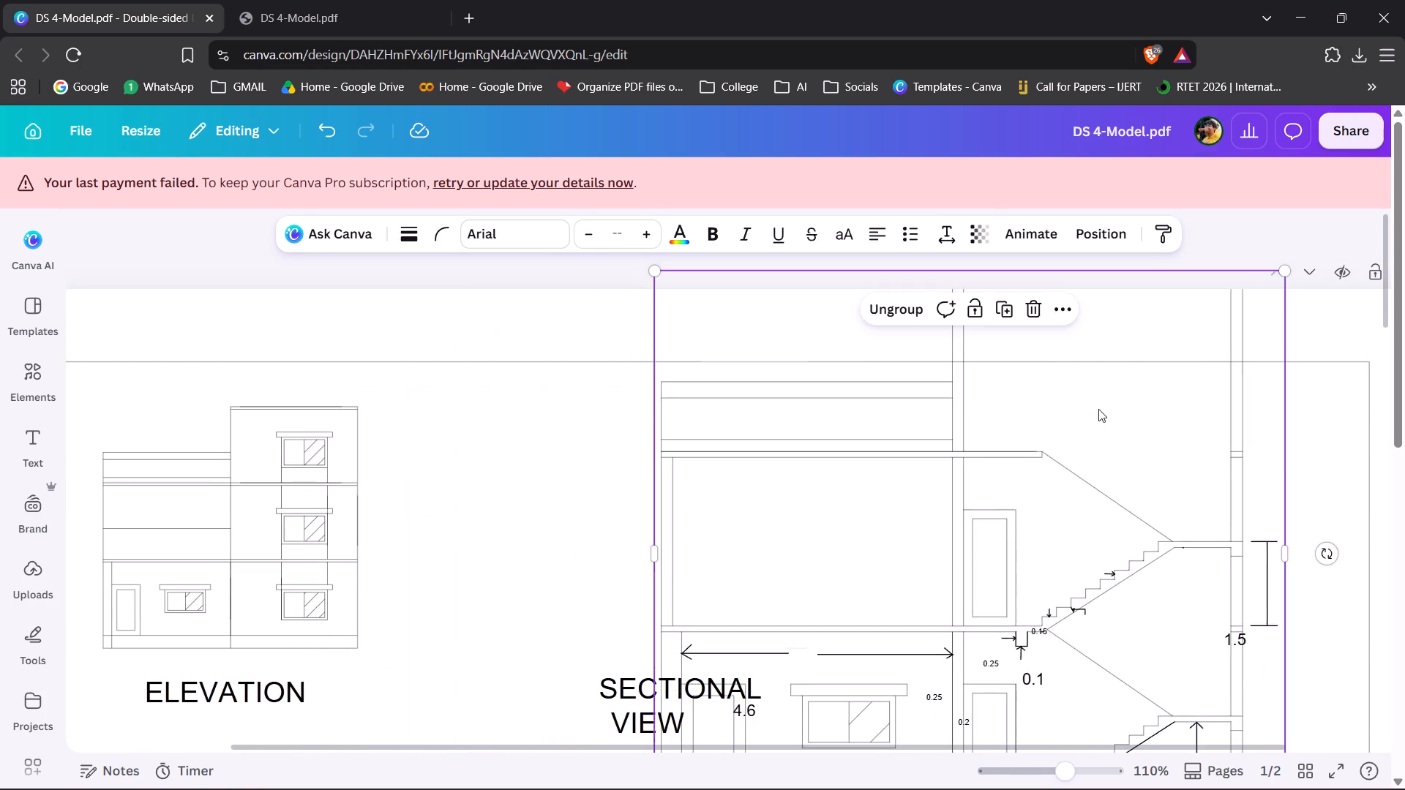
Delete the overlaid sectional drawing with dimension arrows from page 2, leaving the plain sectional view beneath it.
scroll(1097, 409, "down", 8)
scroll(1010, 464, "down", 4)
scroll(1010, 464, "up", 2)
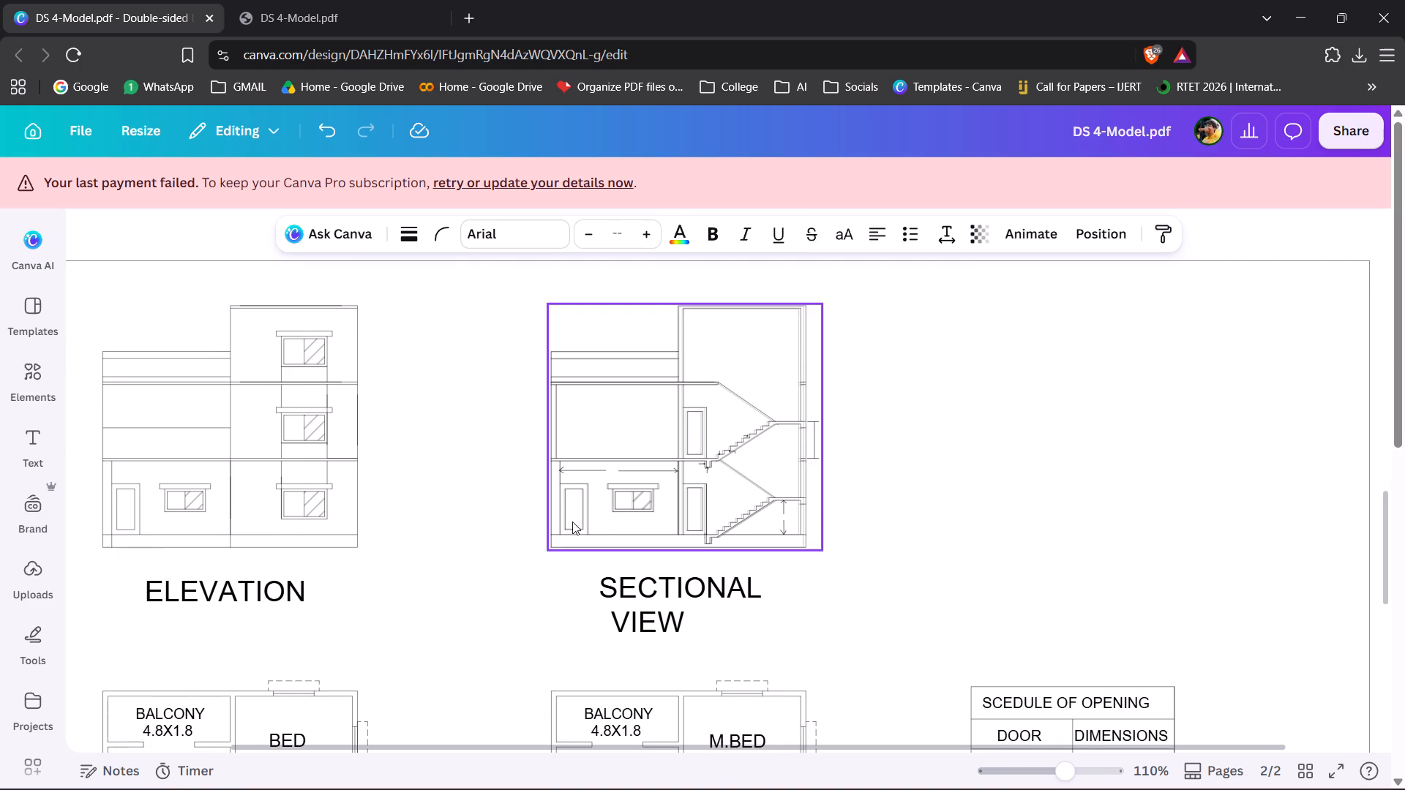
left_click(640, 487)
key("Delete")
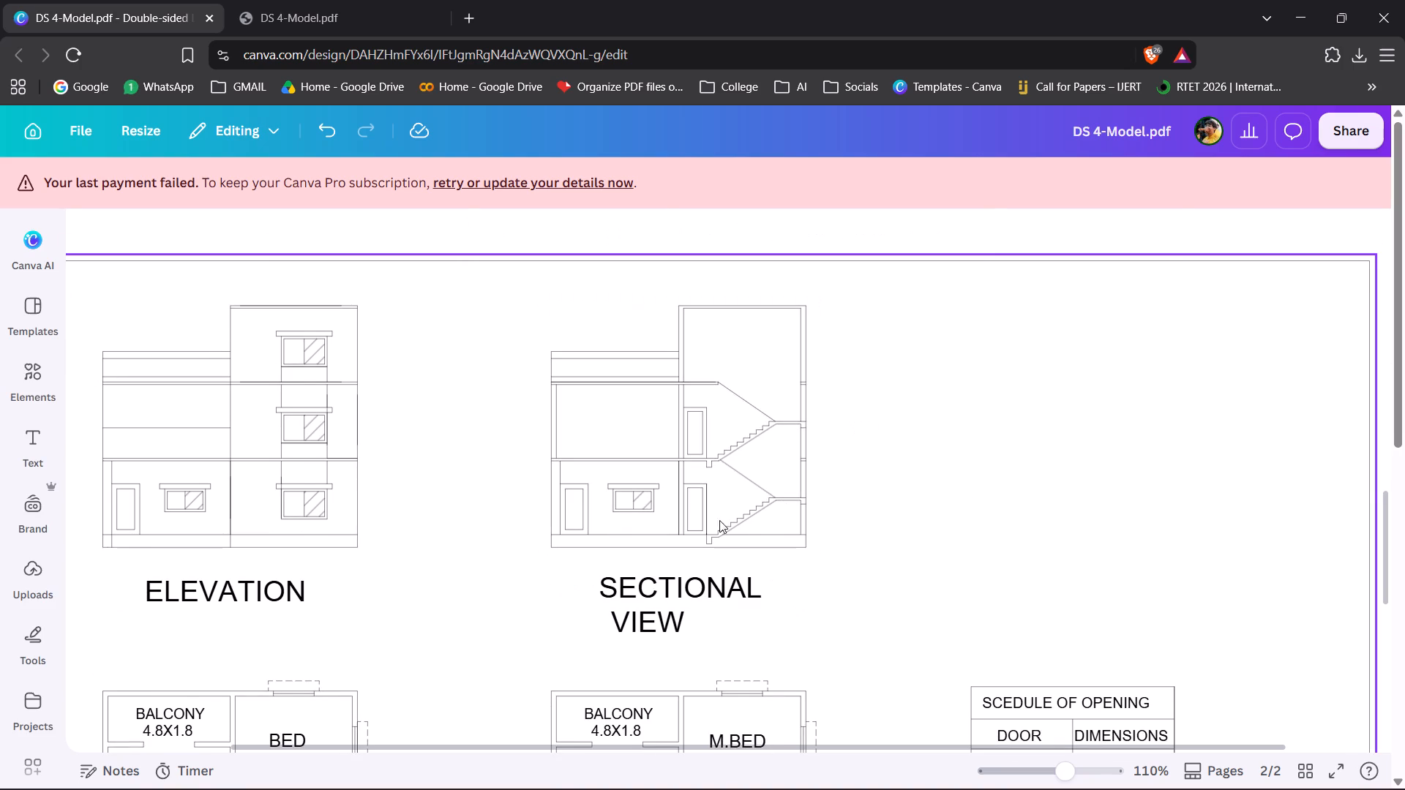
Compare the sectional views, floor plans and title blocks of pages 1 and 2.
left_click(703, 456)
scroll(958, 462, "up", 3)
left_click(855, 438)
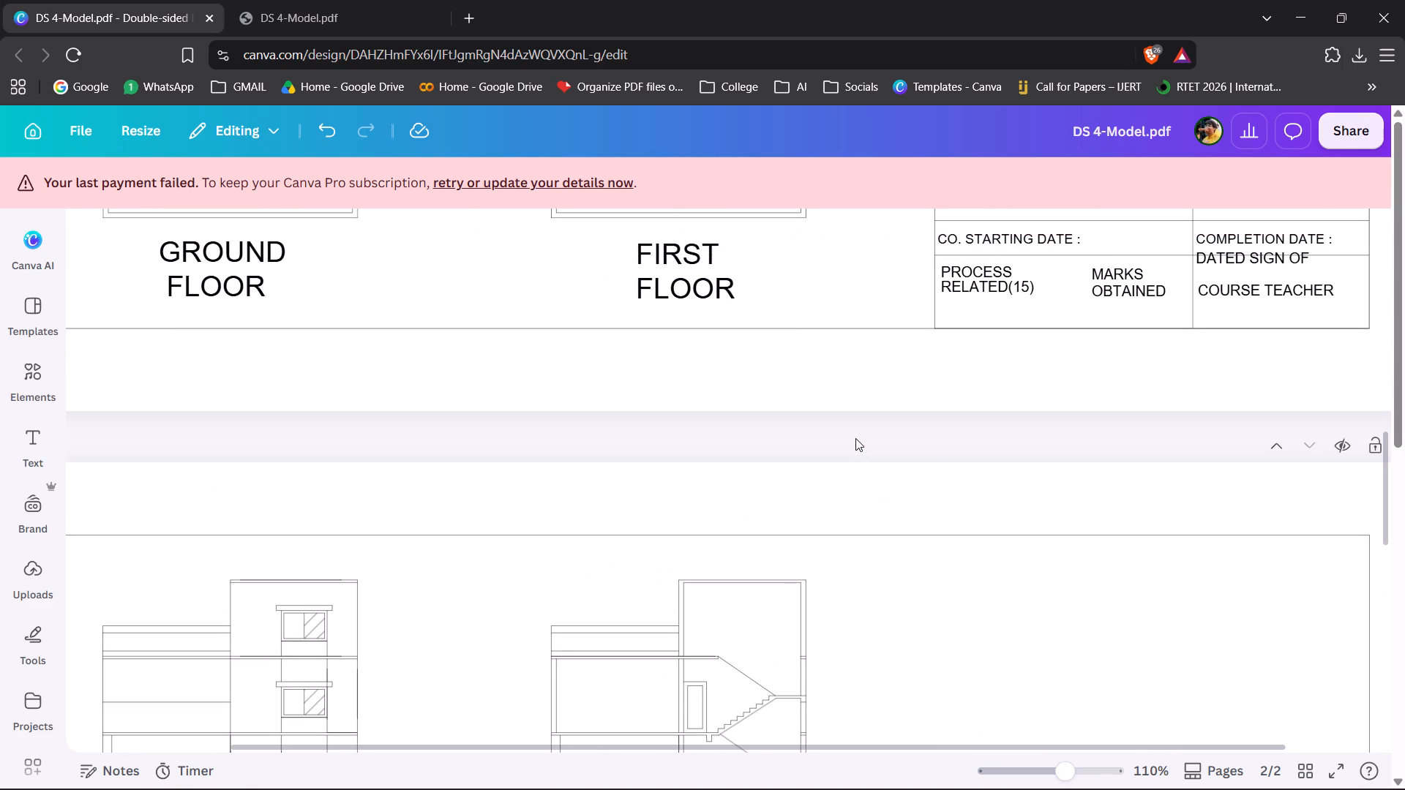
scroll(877, 480, "down", 4)
scroll(877, 480, "up", 15)
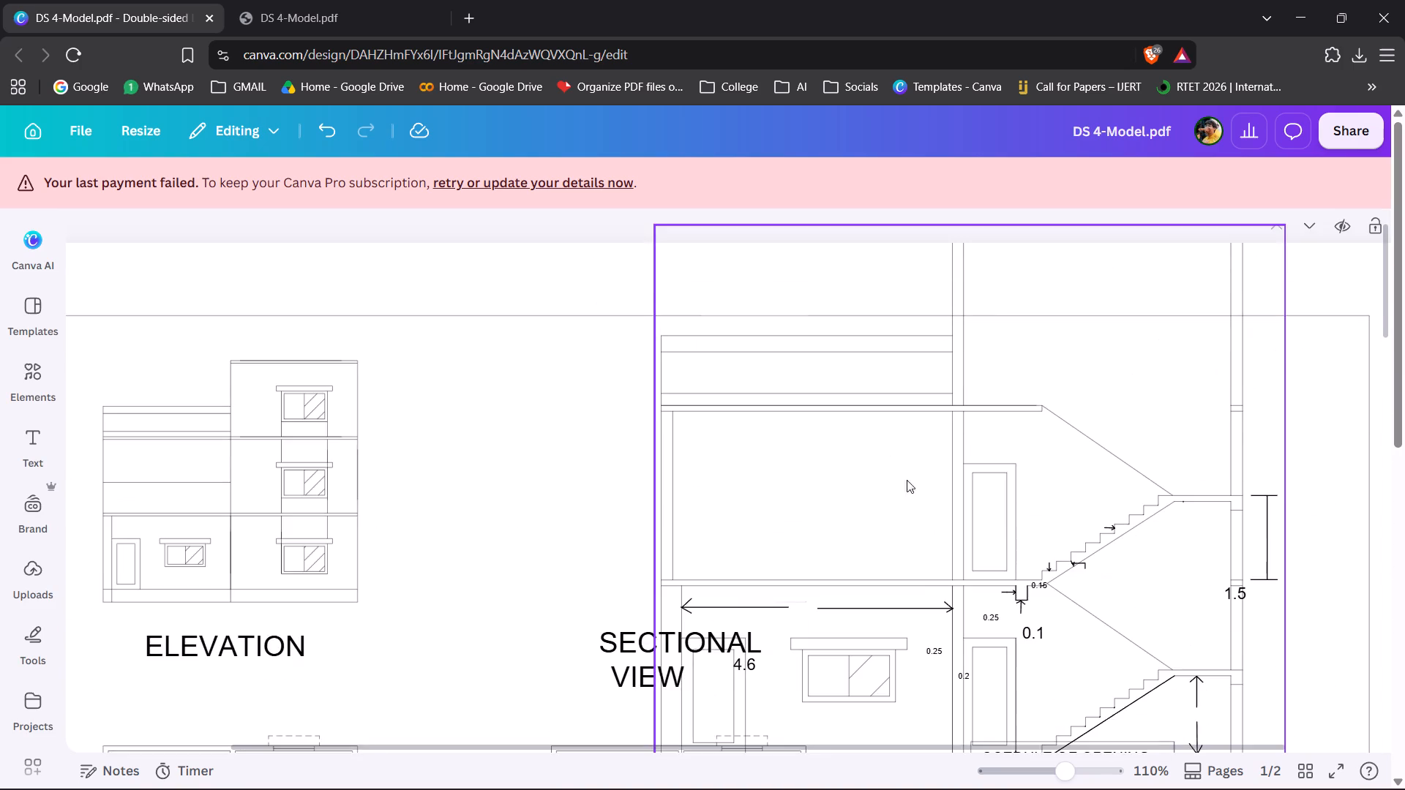
left_click(934, 527)
scroll(958, 533, "down", 10)
scroll(964, 525, "up", 3)
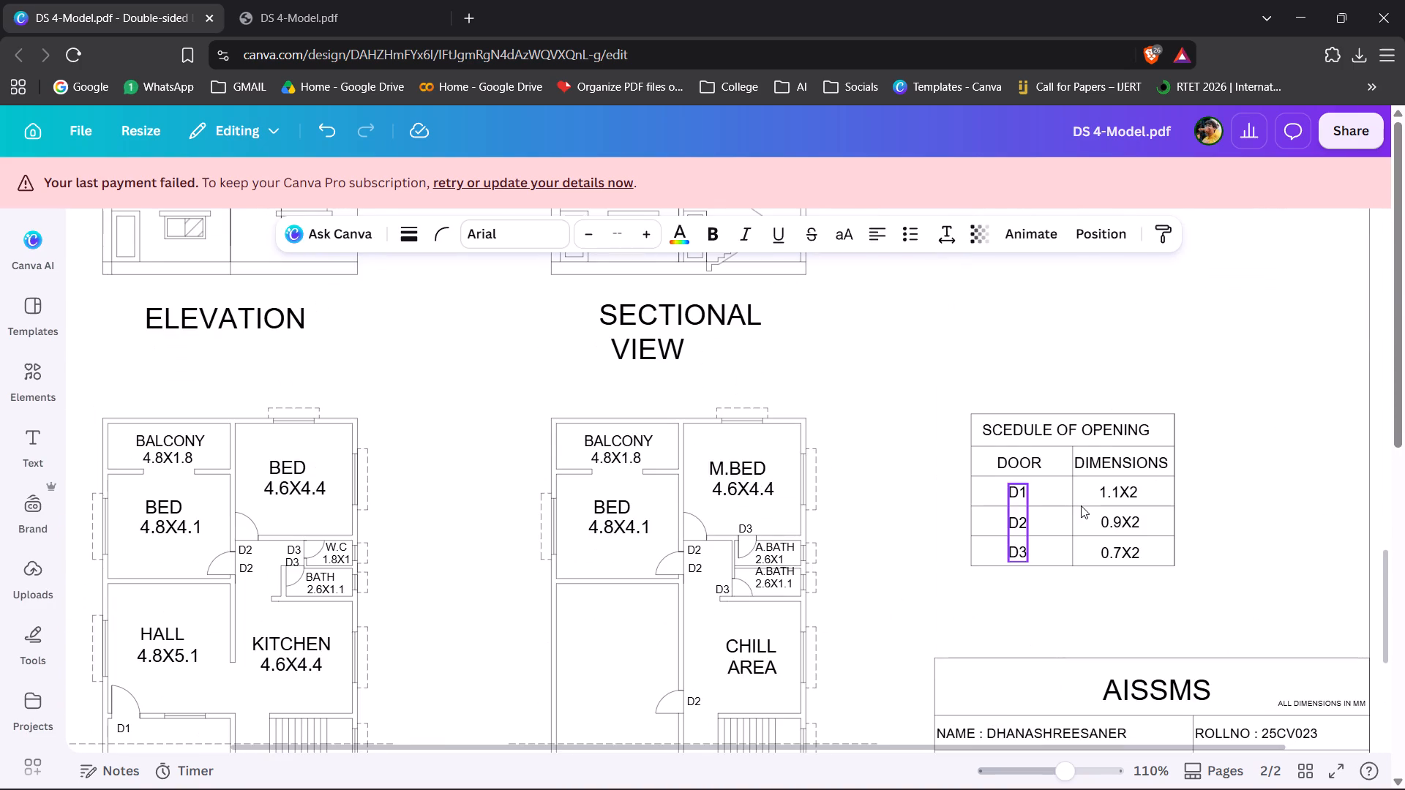
scroll(1081, 505, "up", 2)
scroll(1081, 505, "down", 4)
scroll(1081, 505, "up", 20)
scroll(1081, 505, "up", 1)
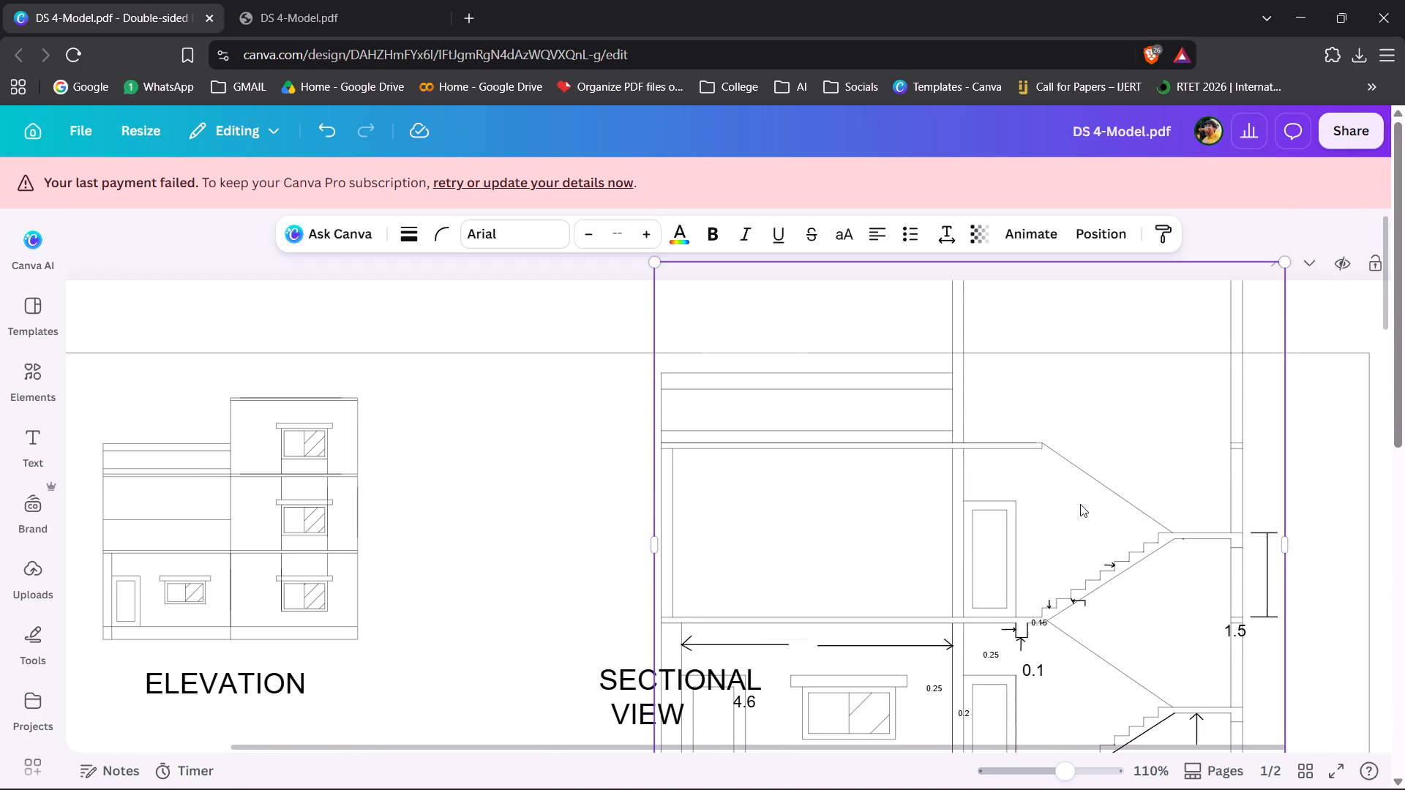
scroll(1131, 426, "up", 4)
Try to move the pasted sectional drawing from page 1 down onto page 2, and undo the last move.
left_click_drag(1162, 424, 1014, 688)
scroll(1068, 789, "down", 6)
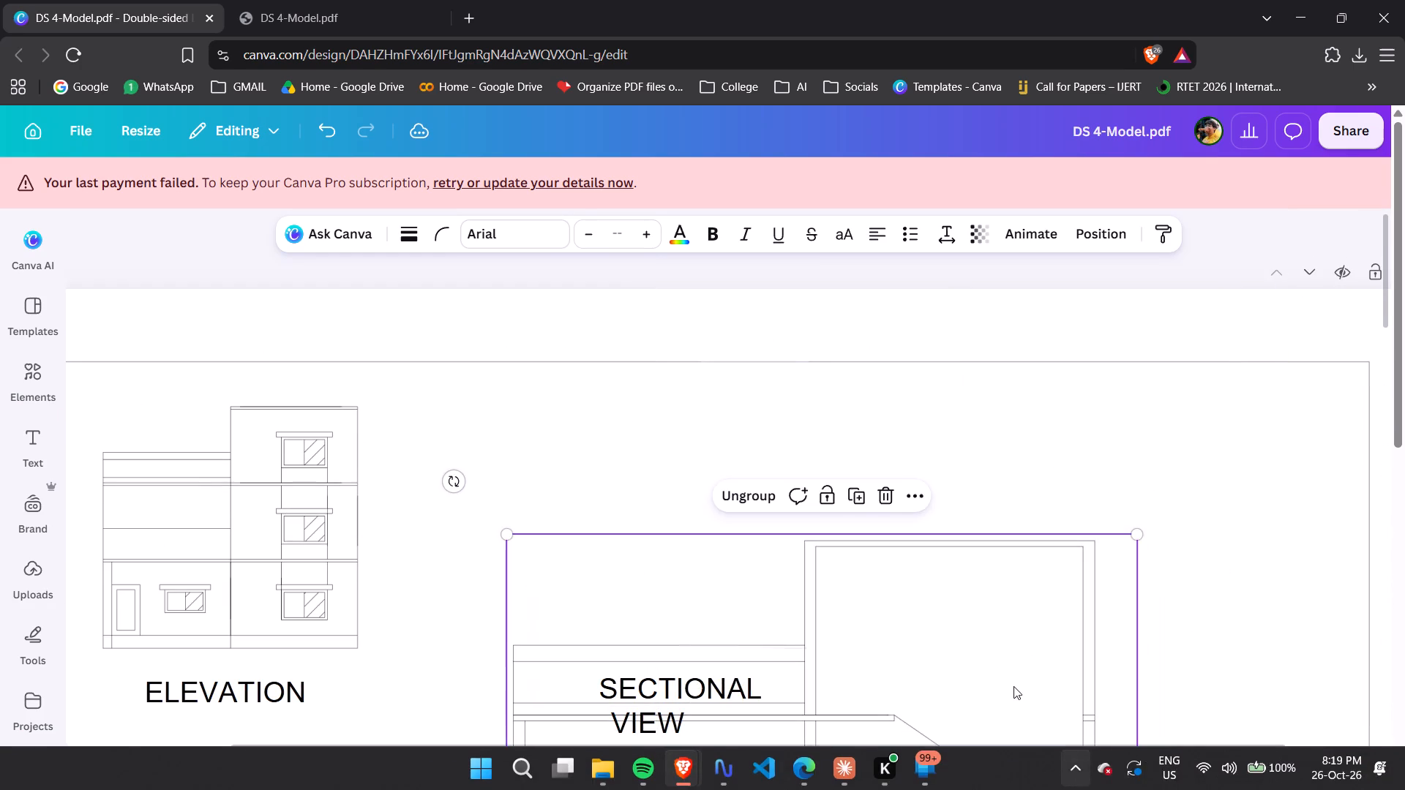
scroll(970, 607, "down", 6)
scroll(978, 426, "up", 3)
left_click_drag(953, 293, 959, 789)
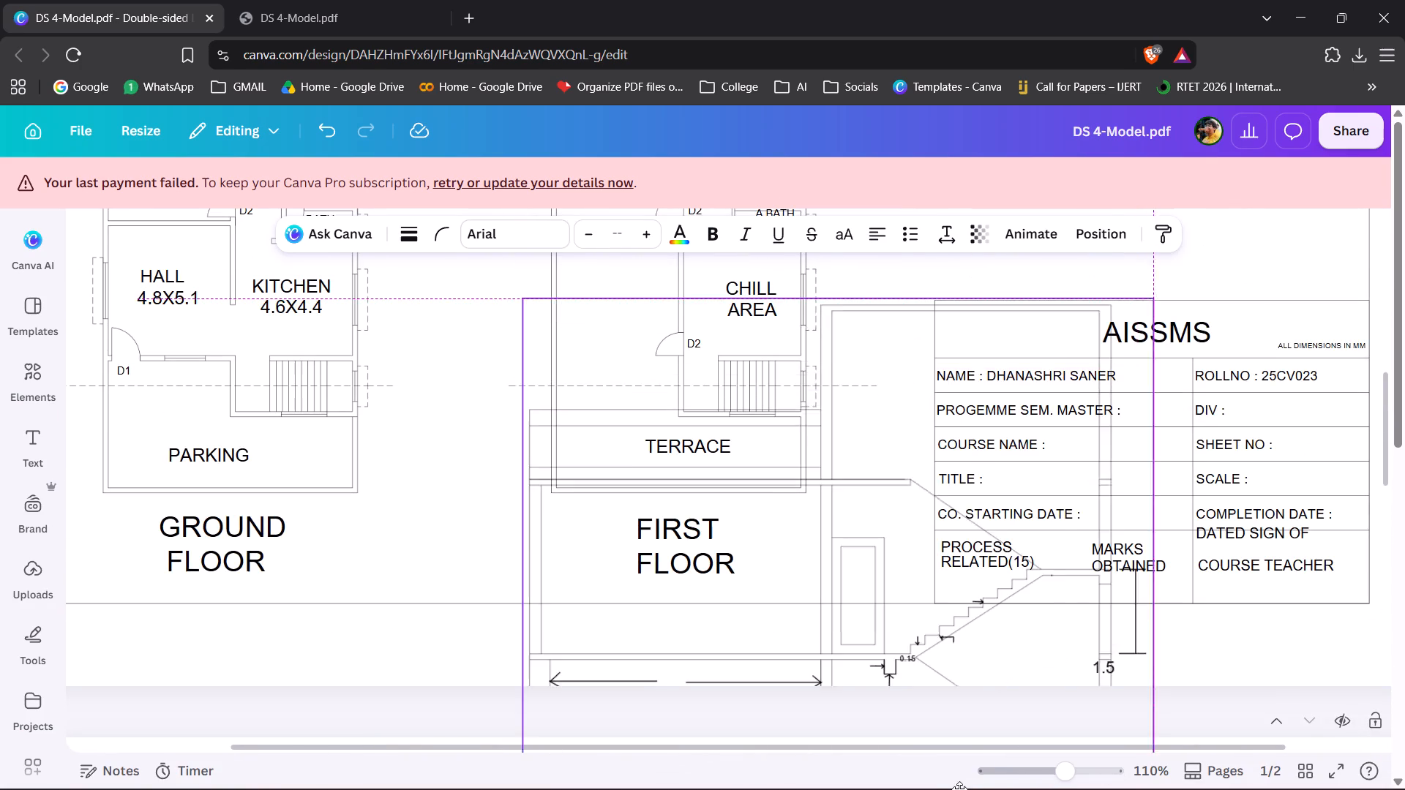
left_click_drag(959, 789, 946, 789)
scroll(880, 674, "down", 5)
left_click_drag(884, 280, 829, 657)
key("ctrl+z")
Move the pasted sectional drawing group from the bottom of page 1 onto page 2.
scroll(888, 597, "up", 5)
left_click(881, 424)
left_click_drag(883, 418, 882, 789)
scroll(926, 651, "down", 4)
left_click_drag(983, 573, 967, 680)
key("ctrl+z")
scroll(1010, 581, "up", 5)
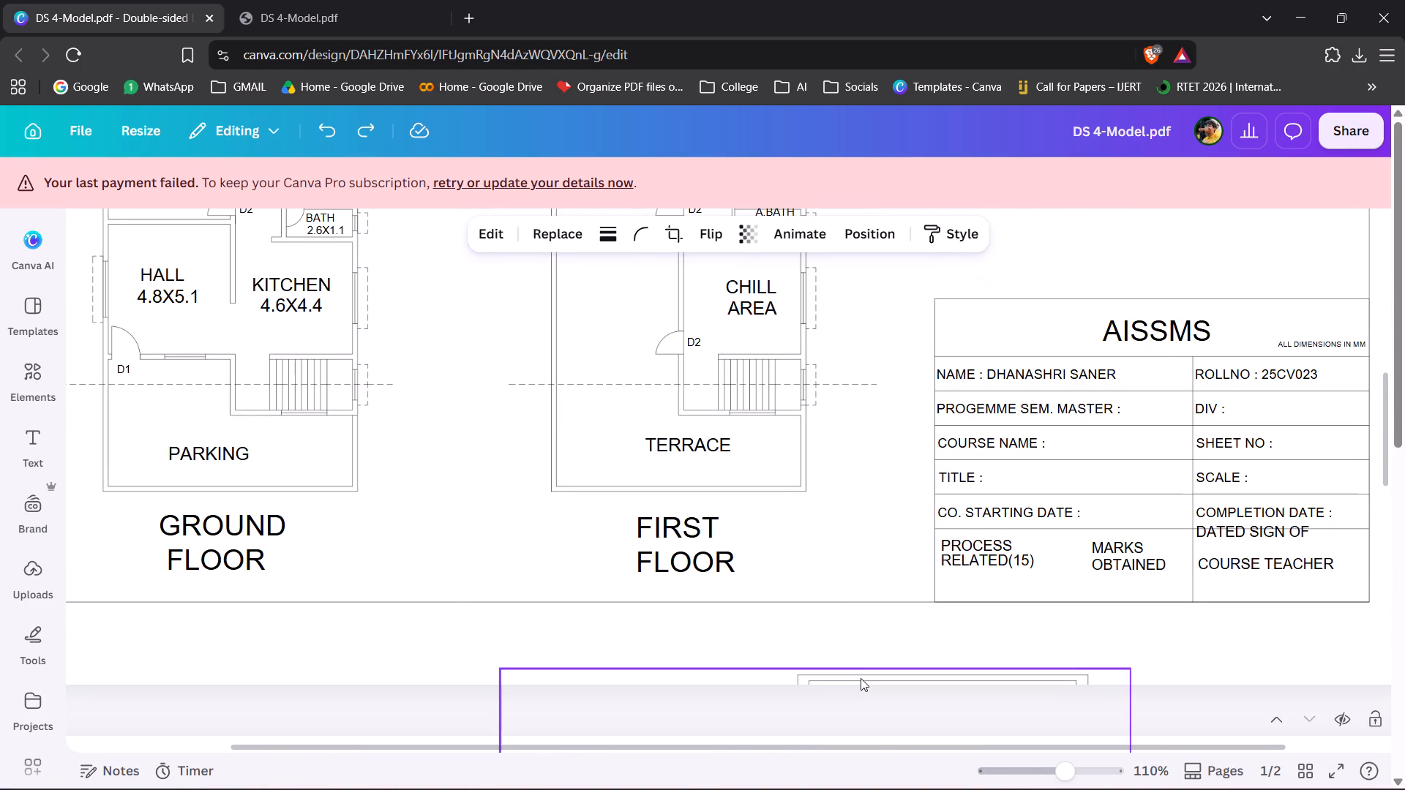
left_click(861, 678)
left_click_drag(866, 679, 700, 789)
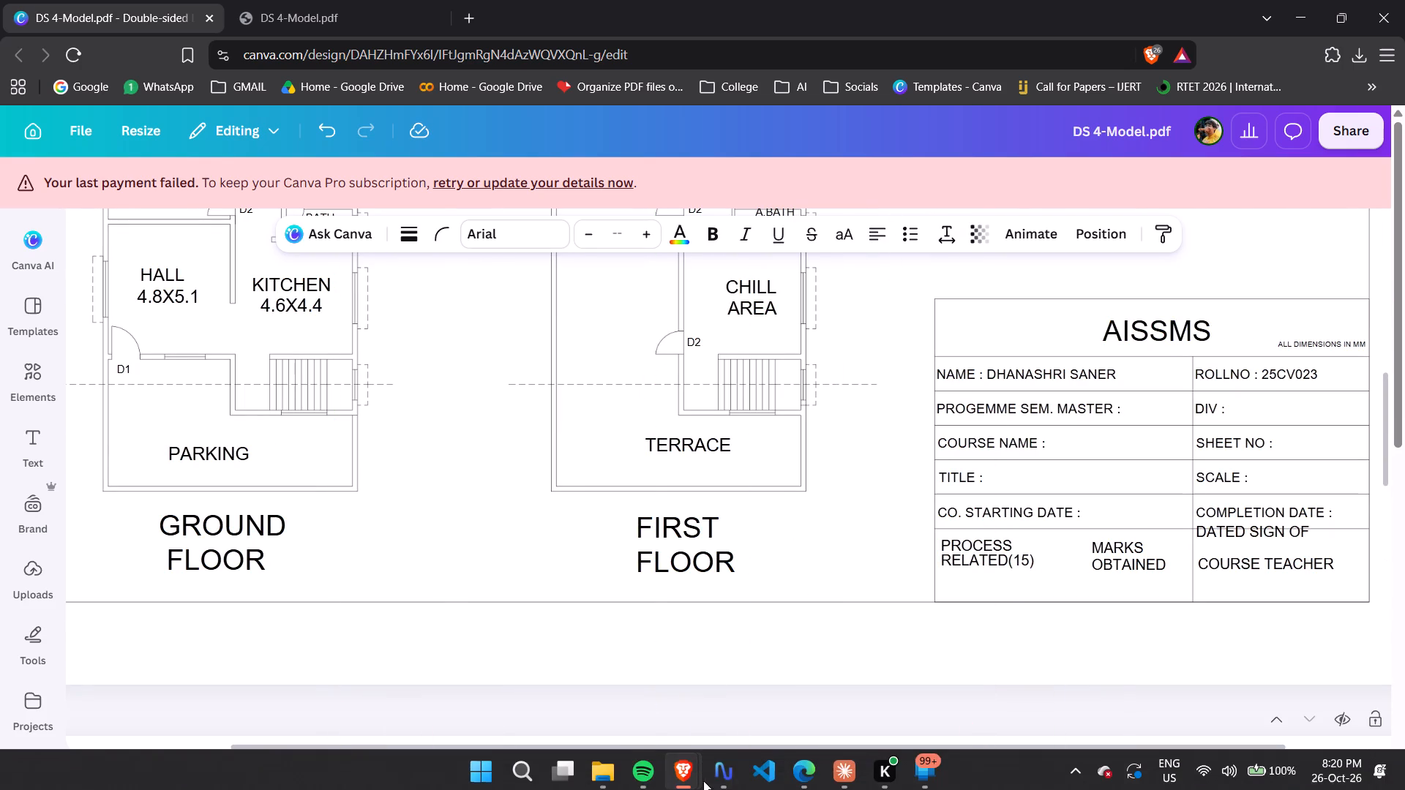
Delete page 1 of the DS 4-Model design, keeping the page that holds the pasted sectional drawing.
scroll(704, 780, "down", 6)
scroll(730, 565, "down", 5)
scroll(730, 565, "up", 3)
scroll(1270, 375, "up", 4)
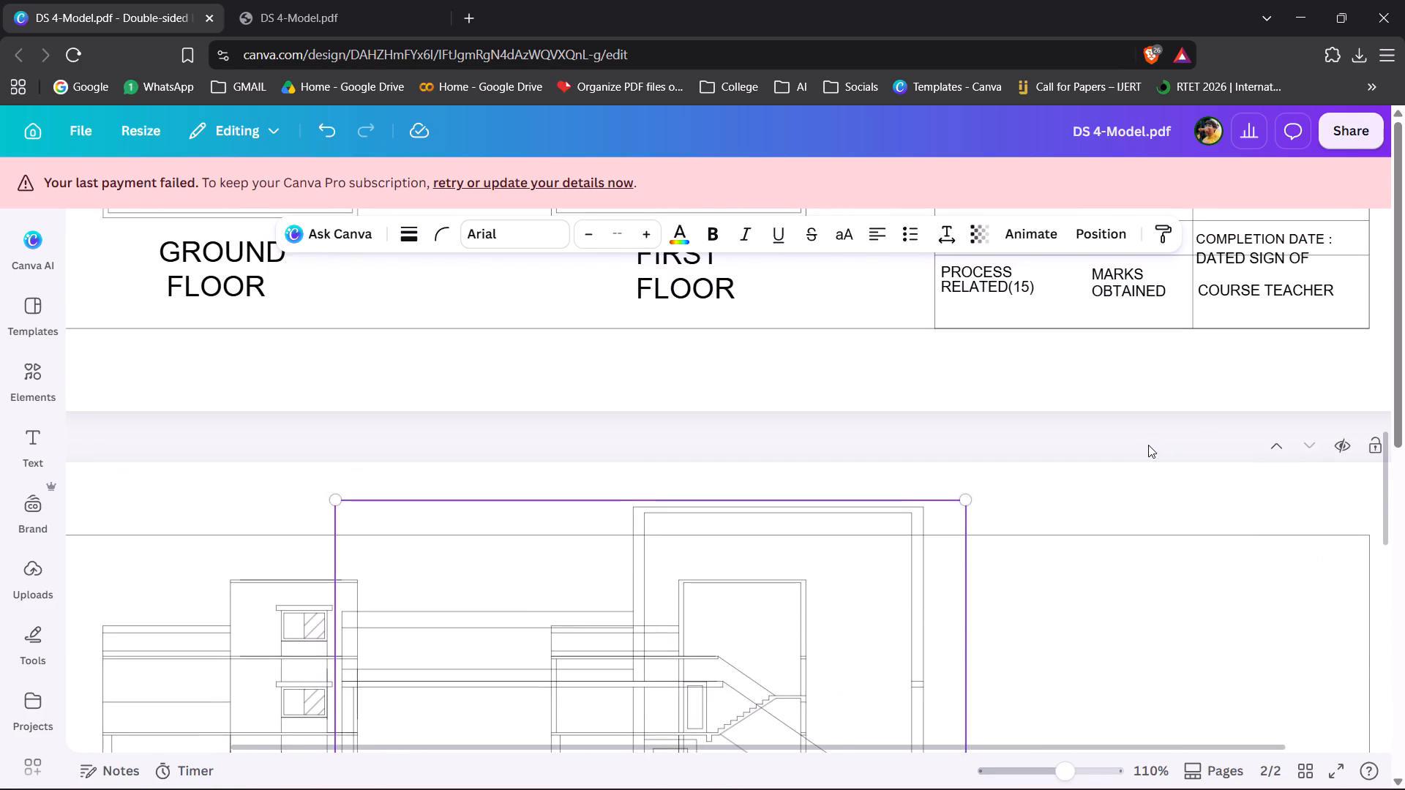
left_click(1148, 445)
scroll(1147, 445, "up", 15)
scroll(1309, 271, "down", 2)
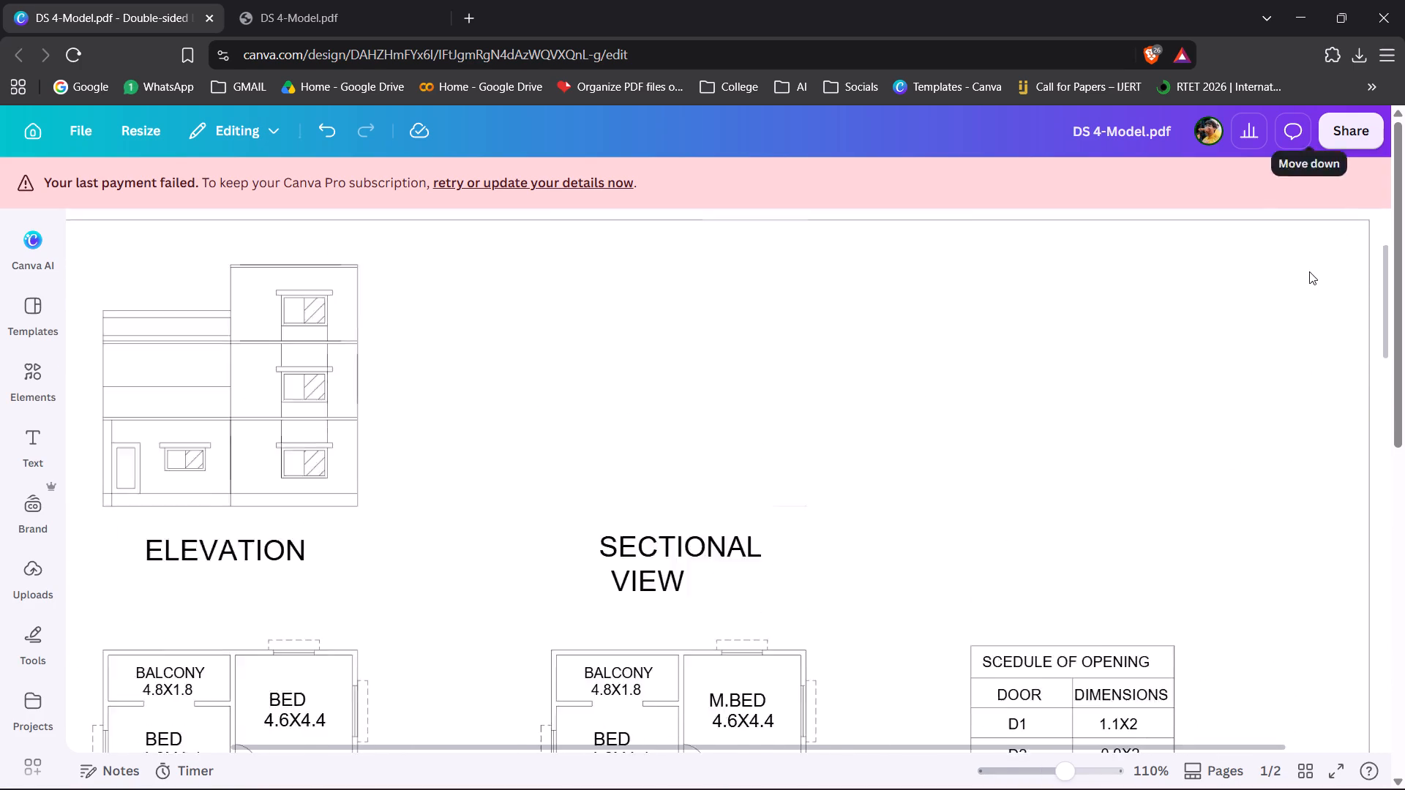
scroll(1232, 326, "up", 6)
left_click(1112, 270)
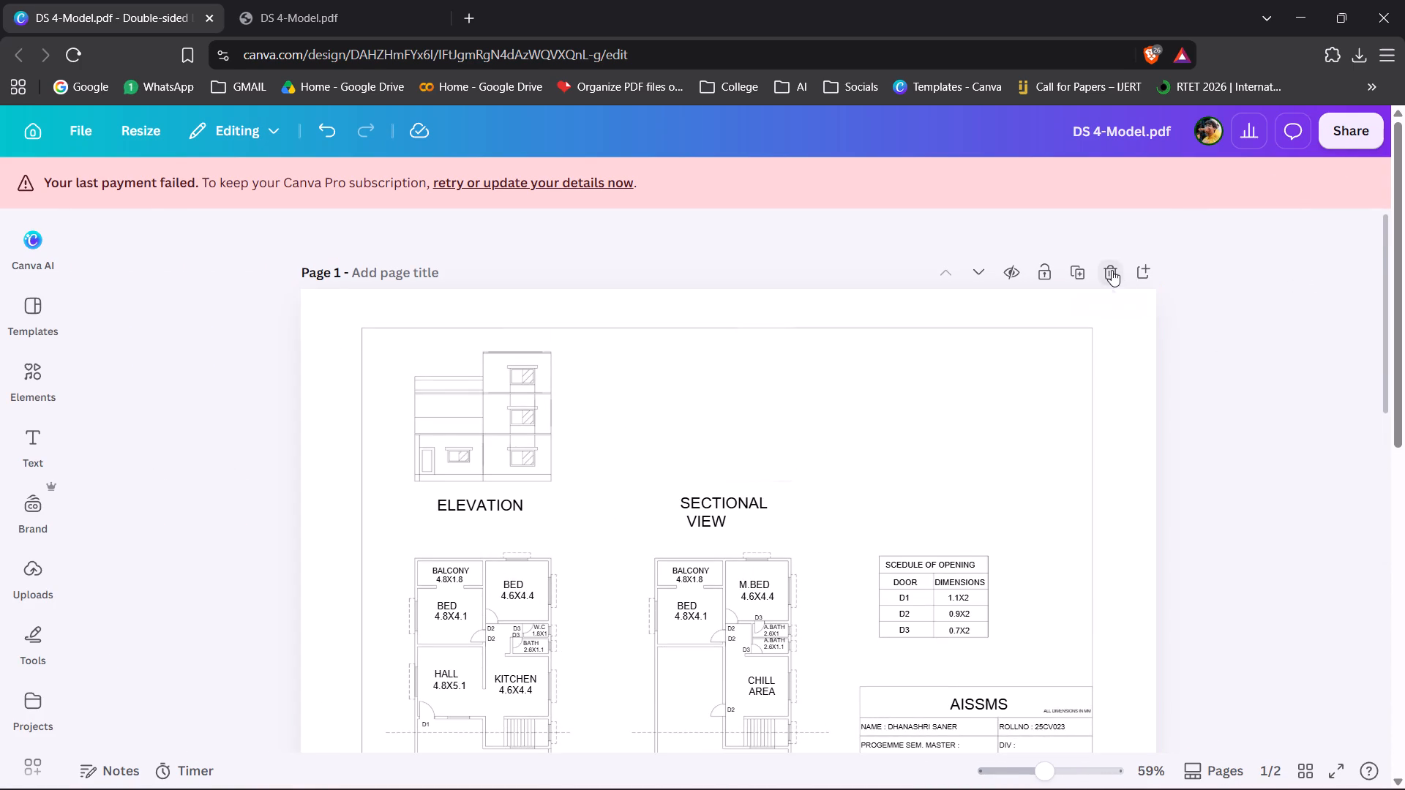
Move the pasted sectional drawing group so its bottom-left corner lines up with the base of the existing sectional view.
scroll(1234, 519, "down", 2)
scroll(1218, 513, "up", 4)
left_click(778, 457)
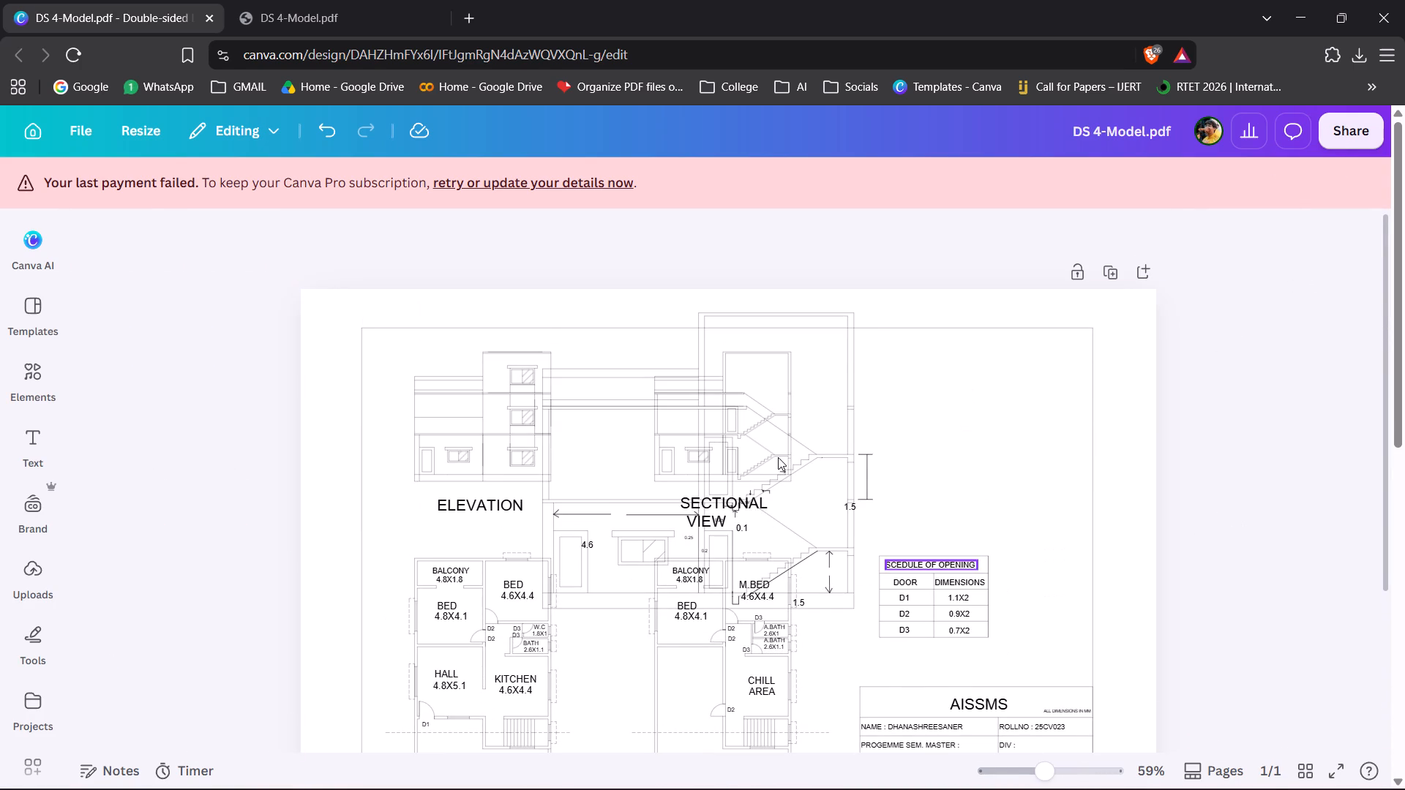
left_click_drag(801, 450, 905, 332)
scroll(850, 417, "up", 7)
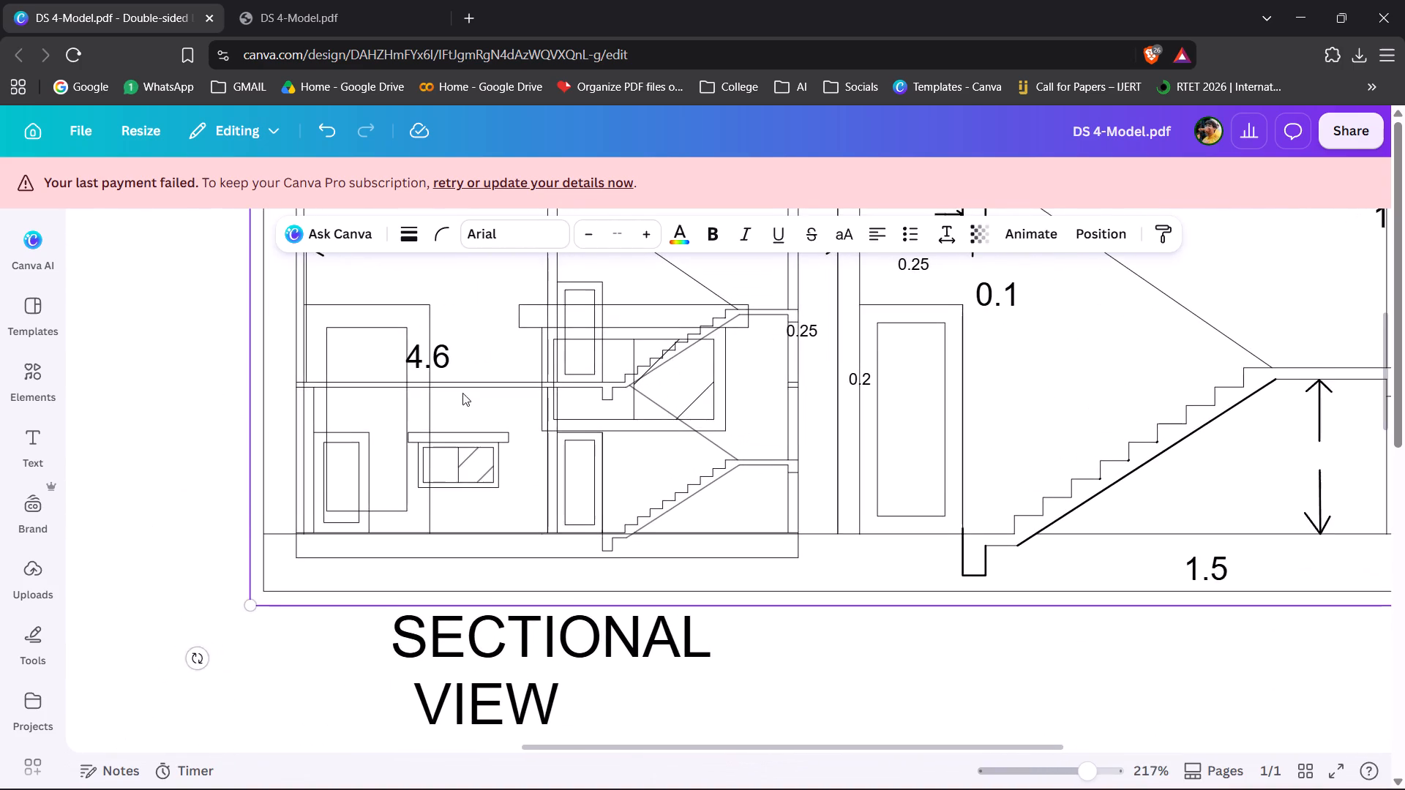
left_click(478, 445)
left_click(512, 407)
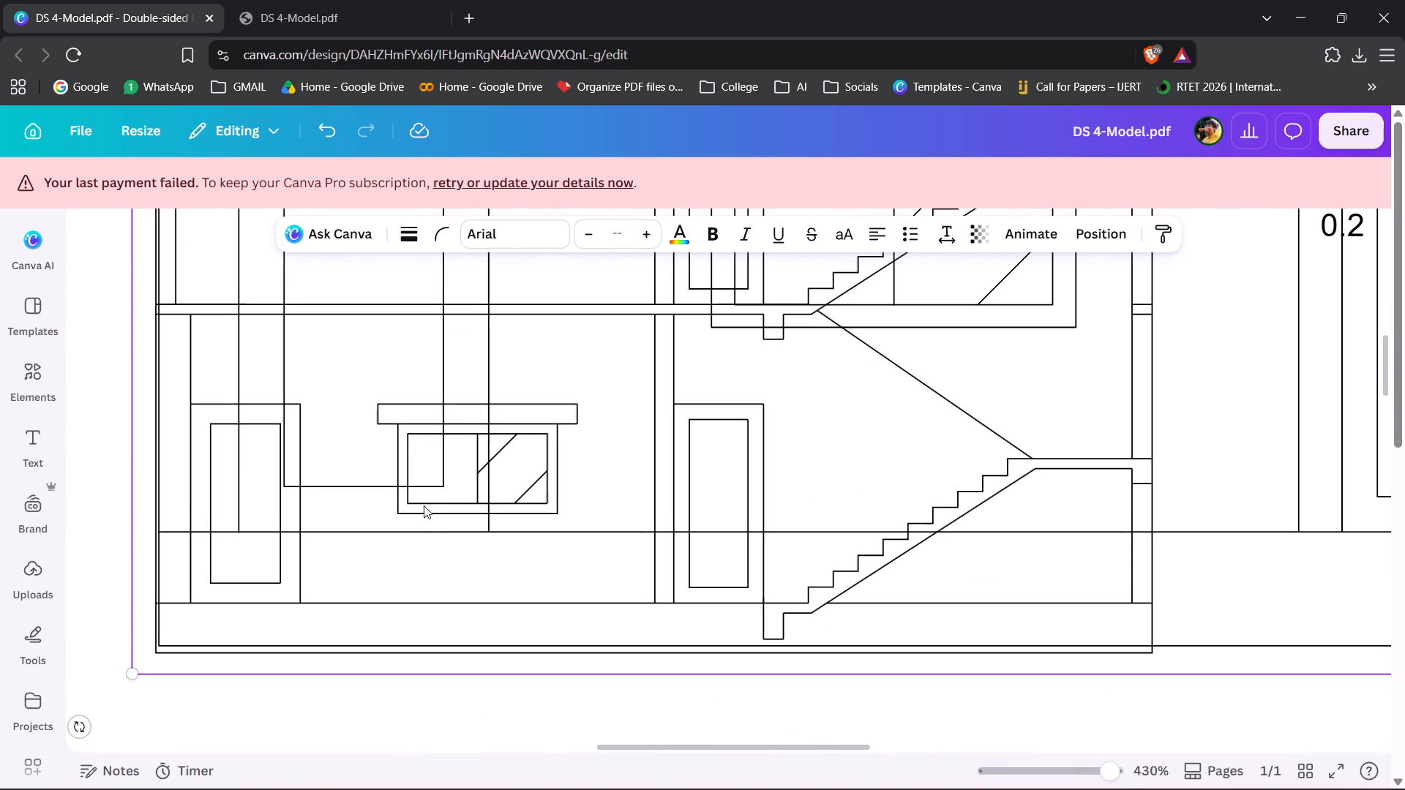
left_click_drag(423, 511, 422, 518)
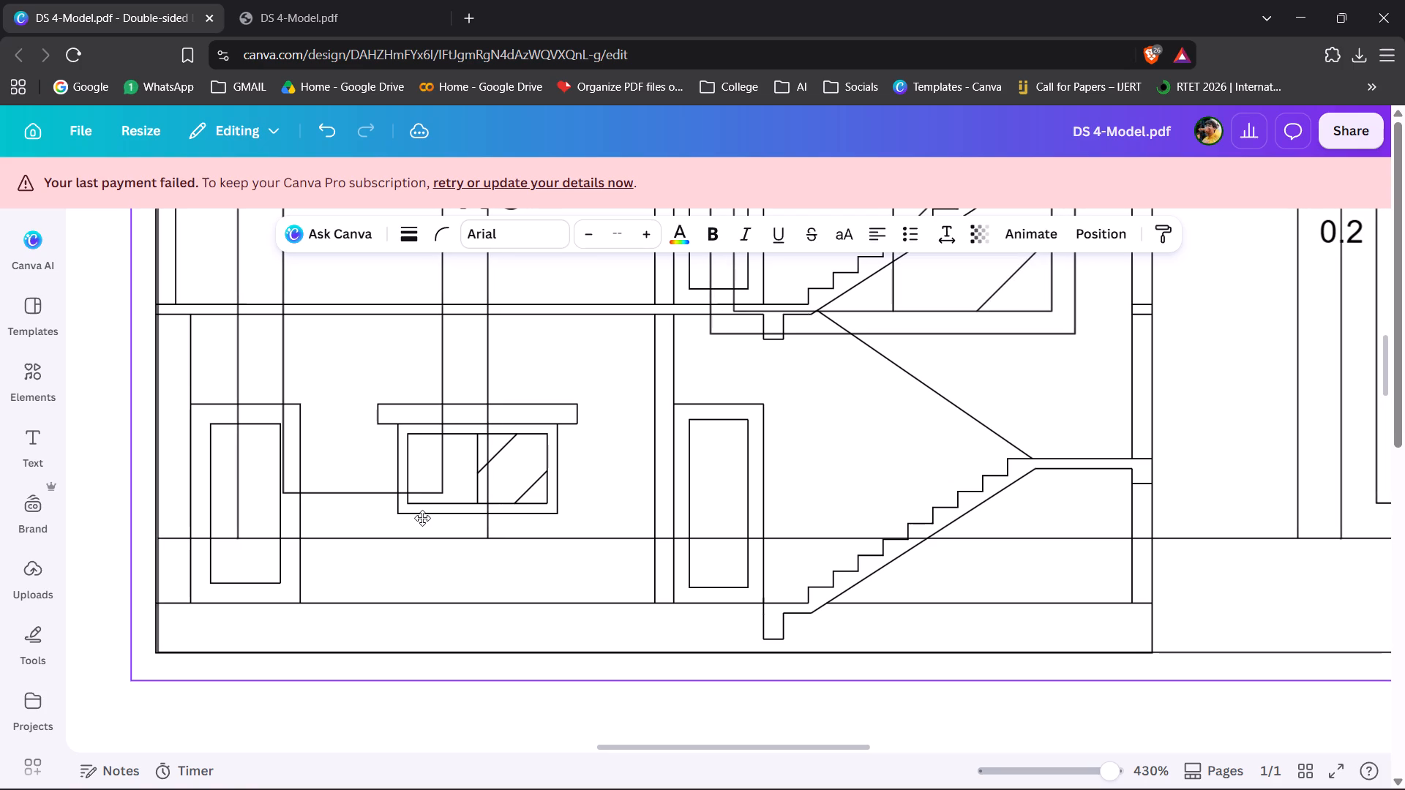
left_click_drag(422, 518, 421, 519)
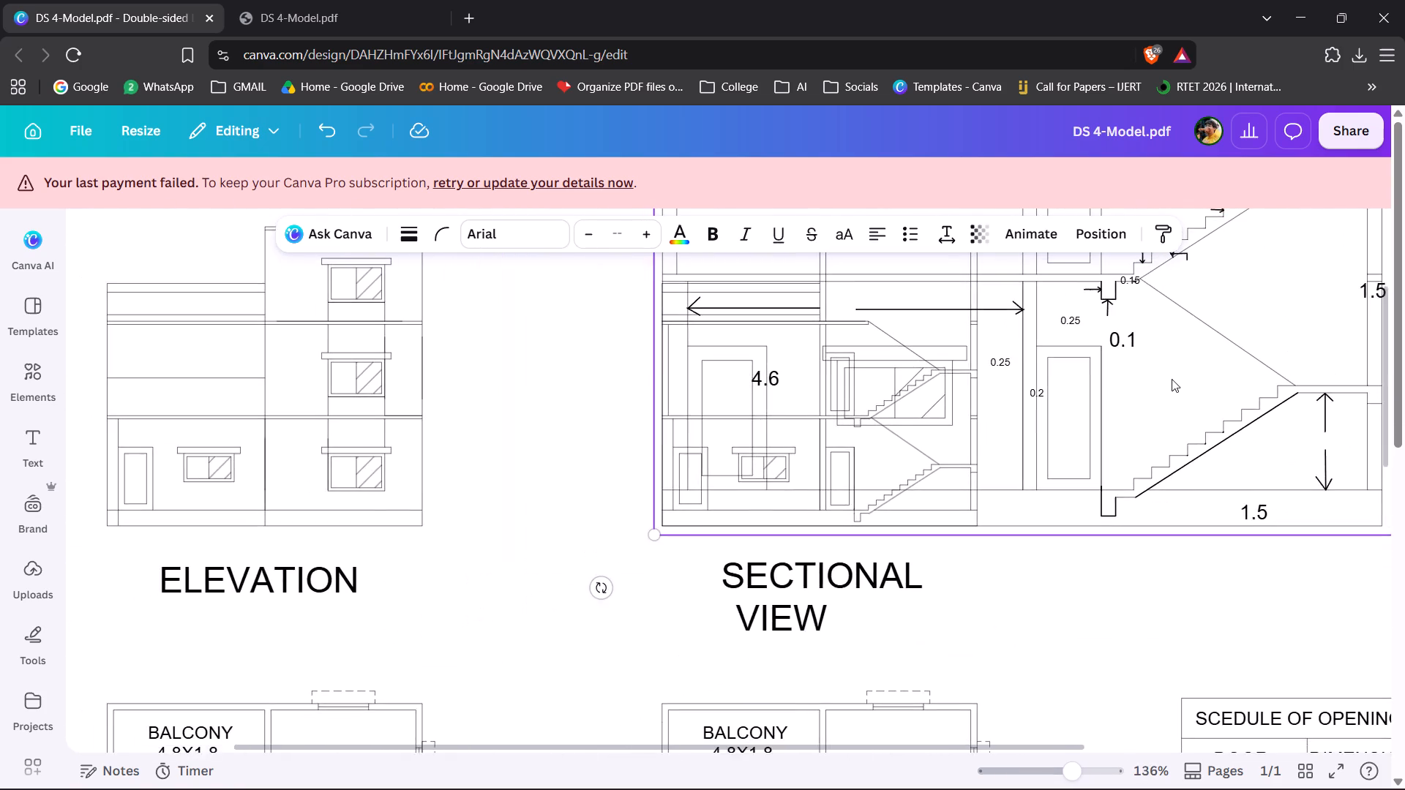
Shrink the pasted sectional drawing group to about 75.7 wide by 68 high over the existing sectional view.
scroll(1173, 377, "up", 4)
scroll(1081, 372, "up", 3)
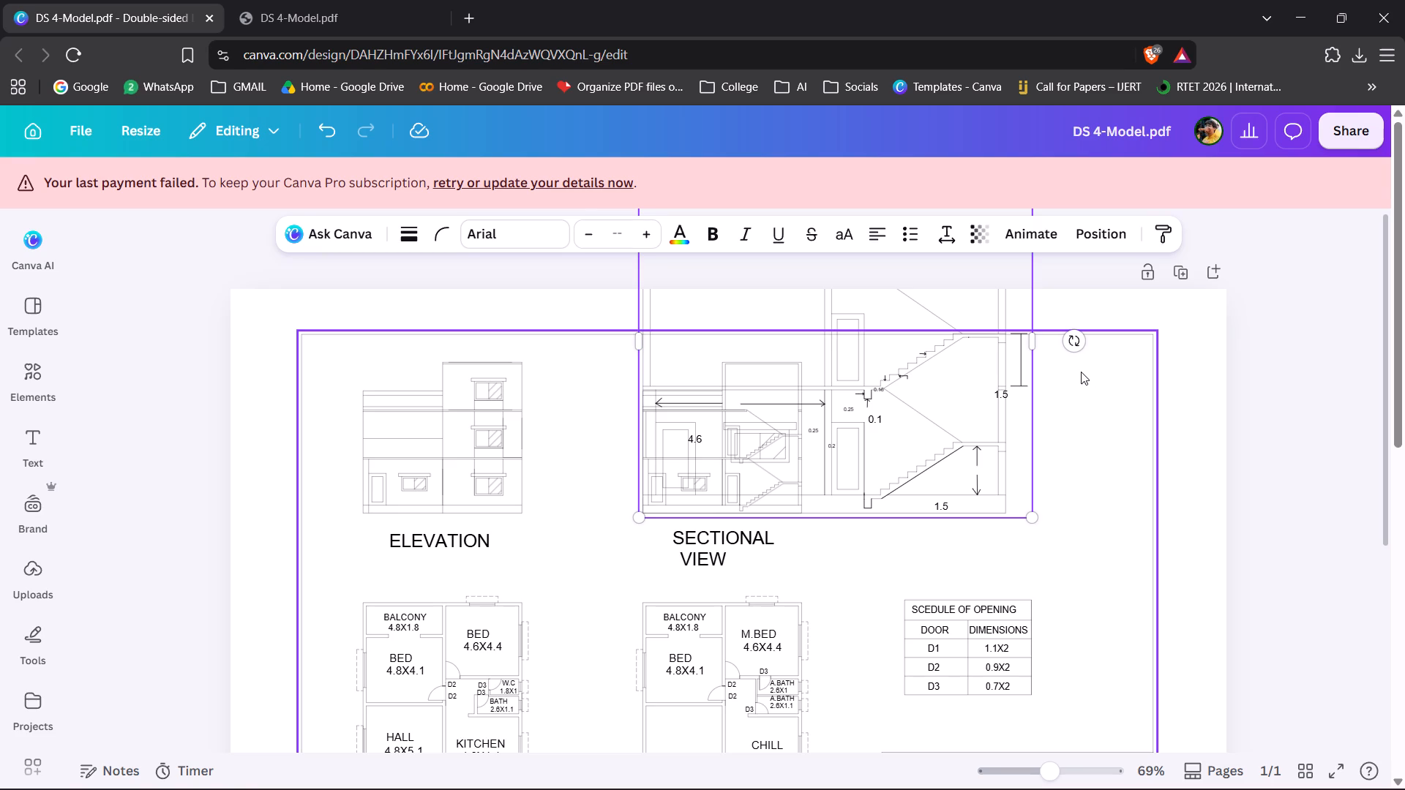
scroll(1084, 424, "up", 4)
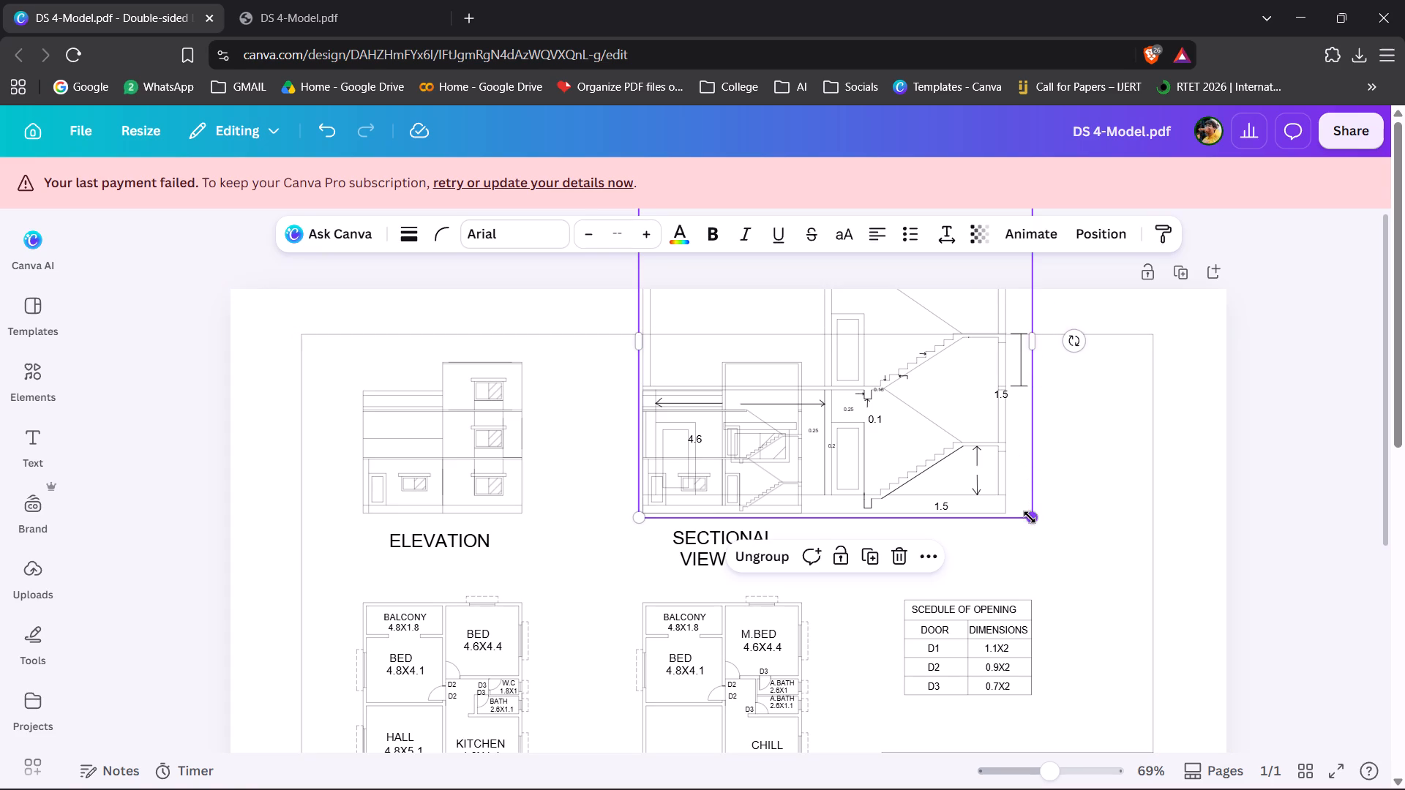
left_click_drag(1030, 517, 924, 451)
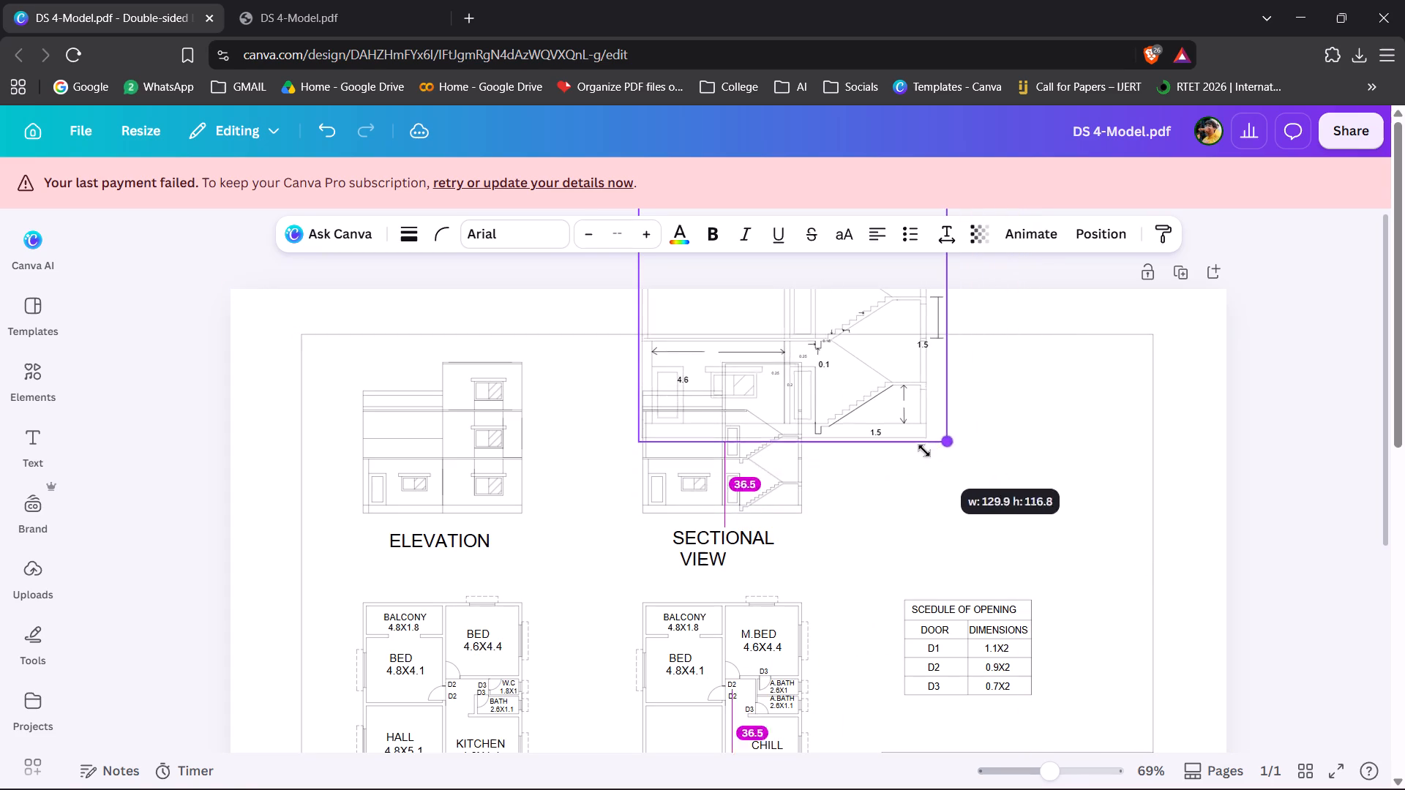
left_click_drag(924, 451, 923, 450)
left_click_drag(853, 357, 858, 561)
left_click_drag(944, 636, 828, 519)
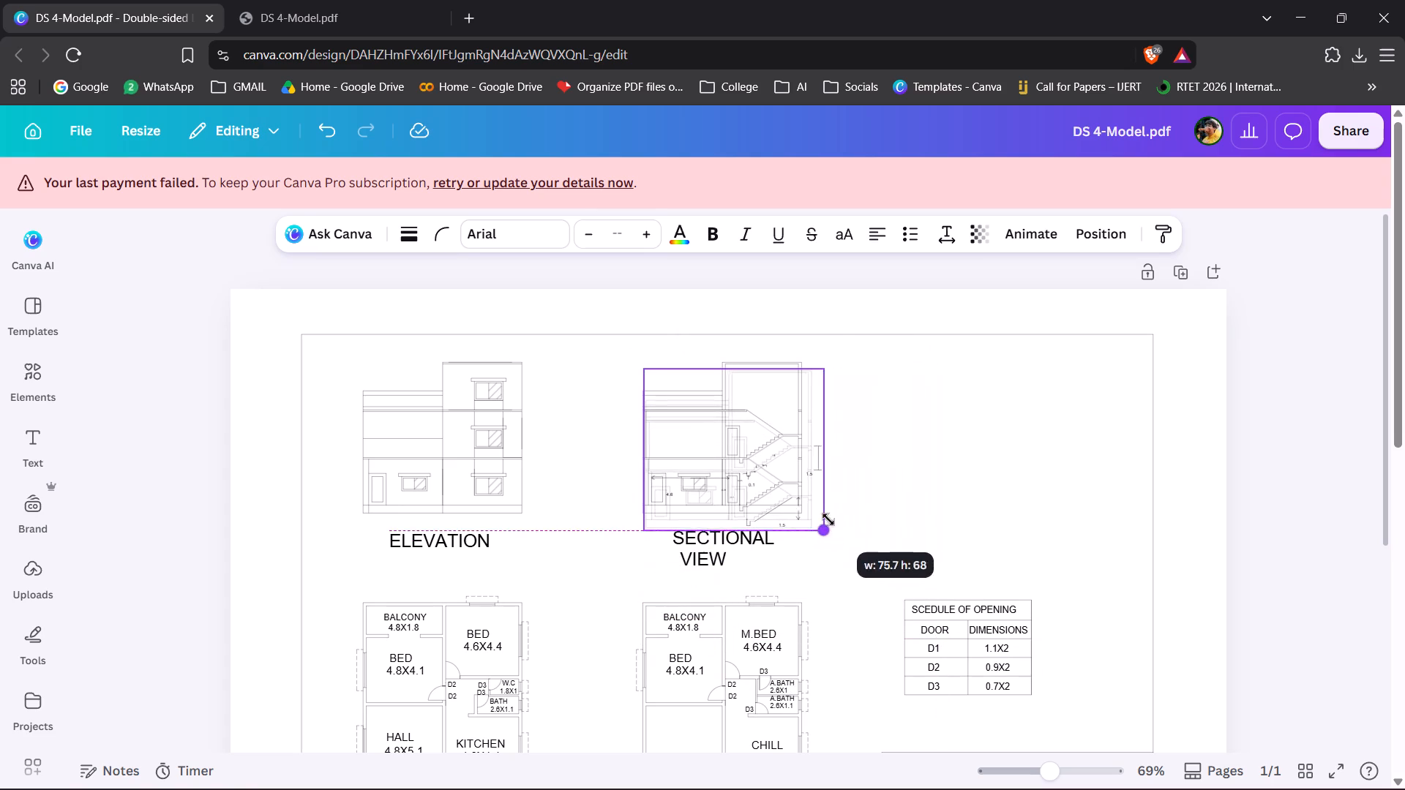
left_click_drag(828, 519, 828, 519)
Align the pasted group's base corner with the existing sectional view and scale it down slightly so both outlines coincide.
scroll(763, 494, "right", 1)
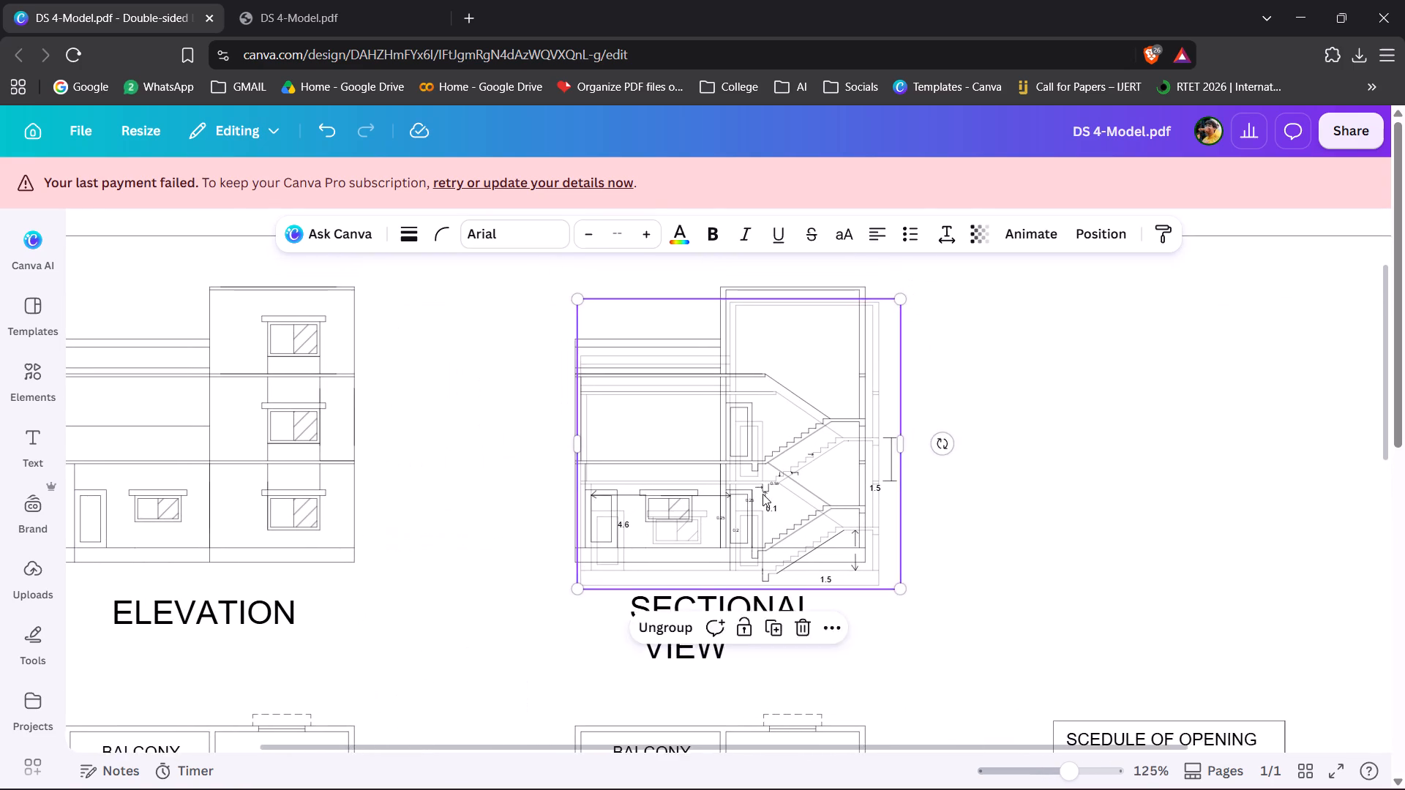
left_click_drag(533, 576, 516, 500)
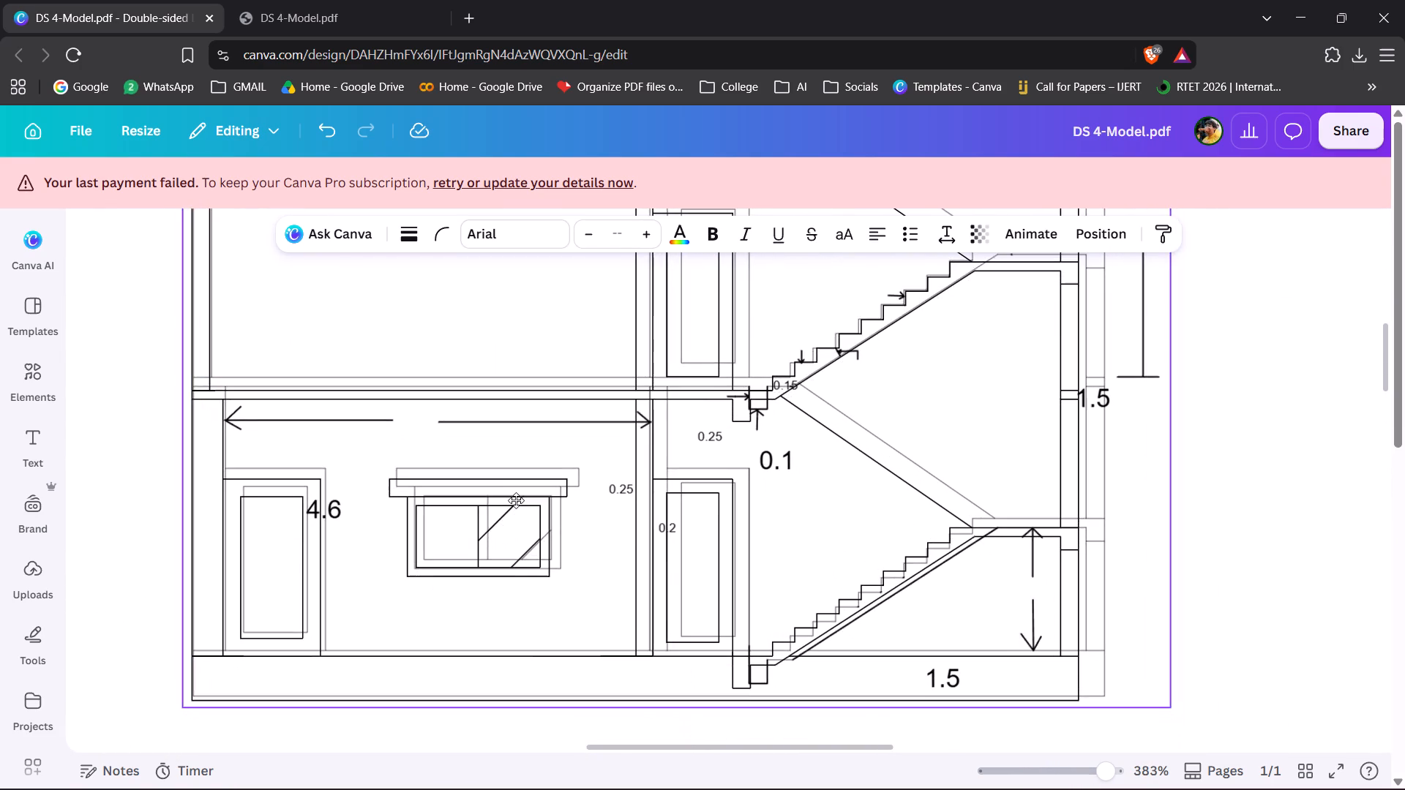
left_click_drag(516, 500, 518, 507)
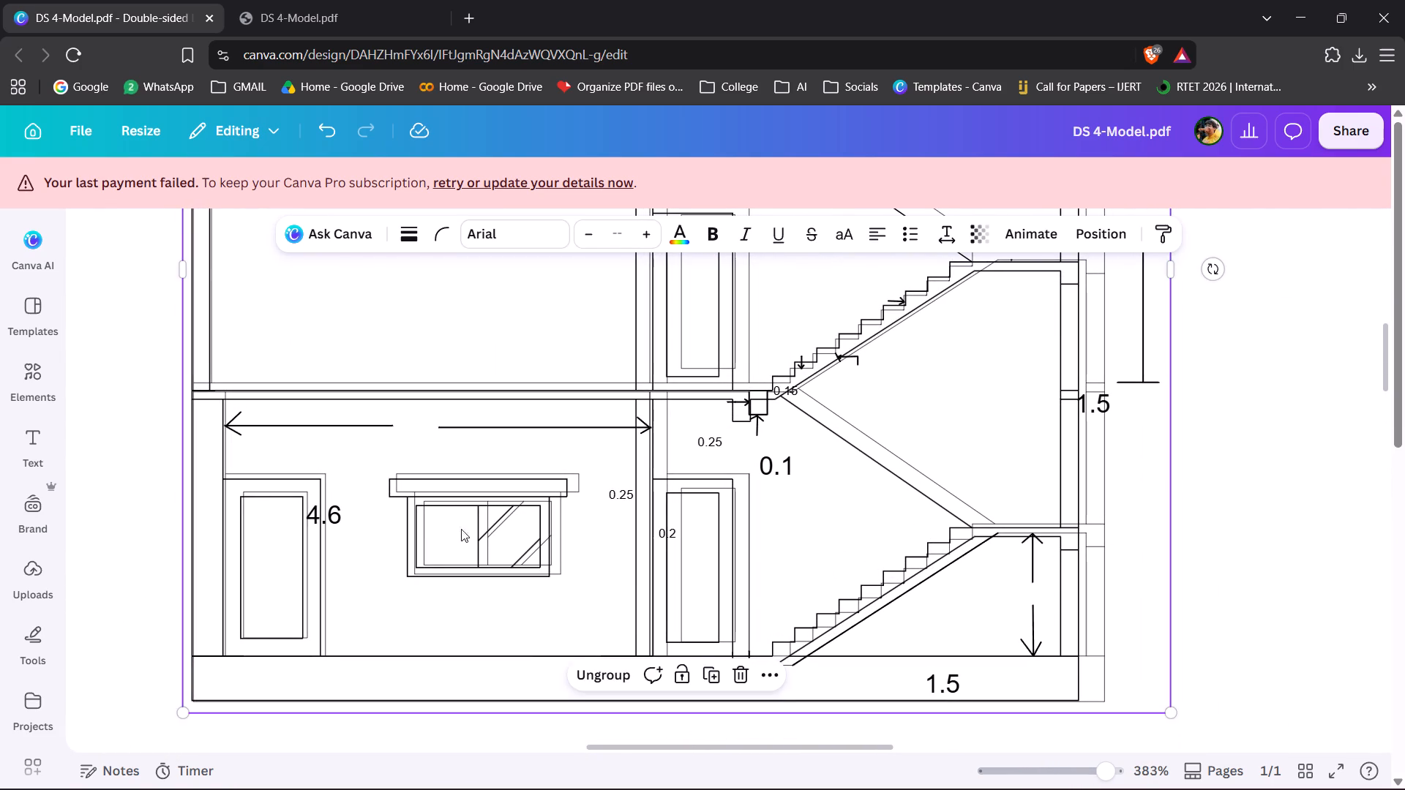
left_click(245, 653)
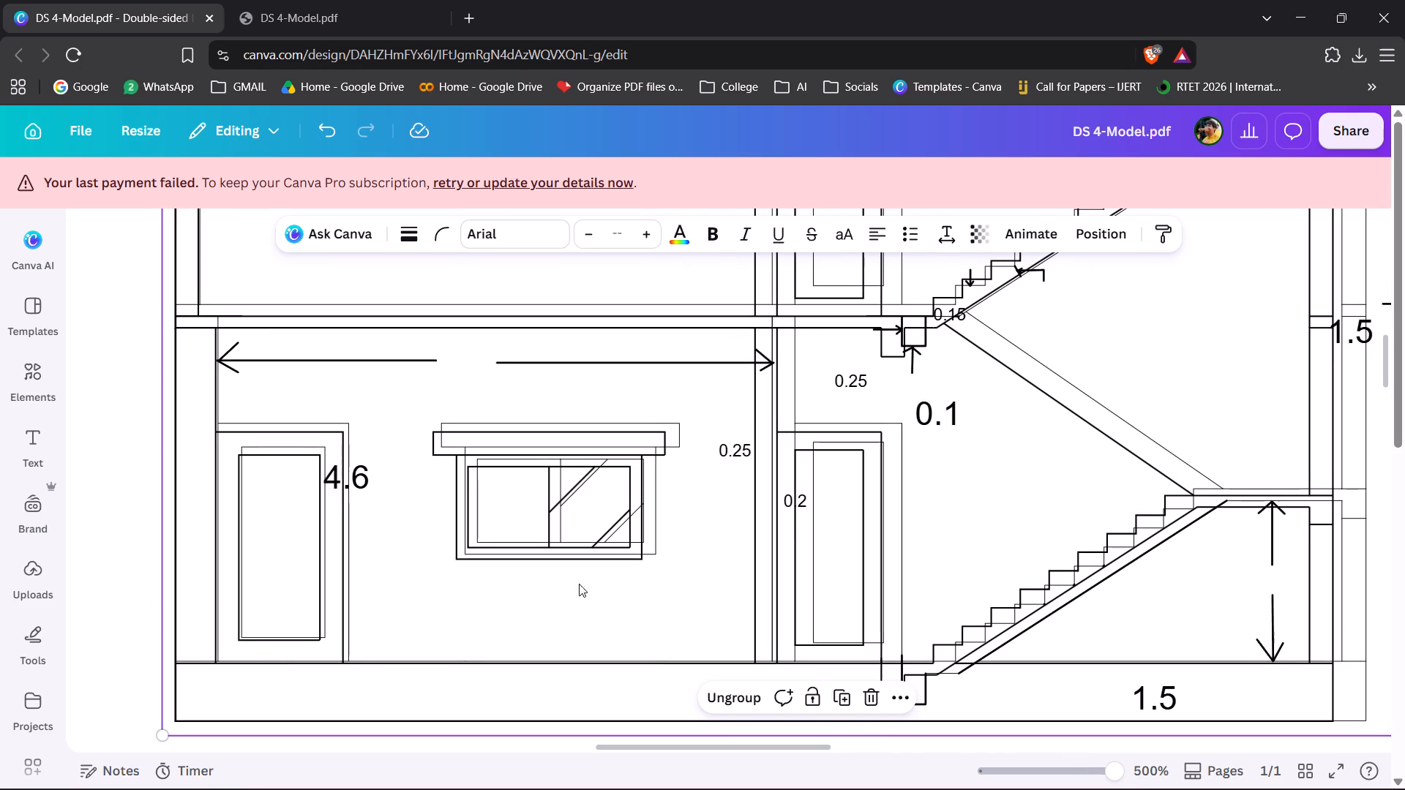
scroll(883, 486, "up", 3)
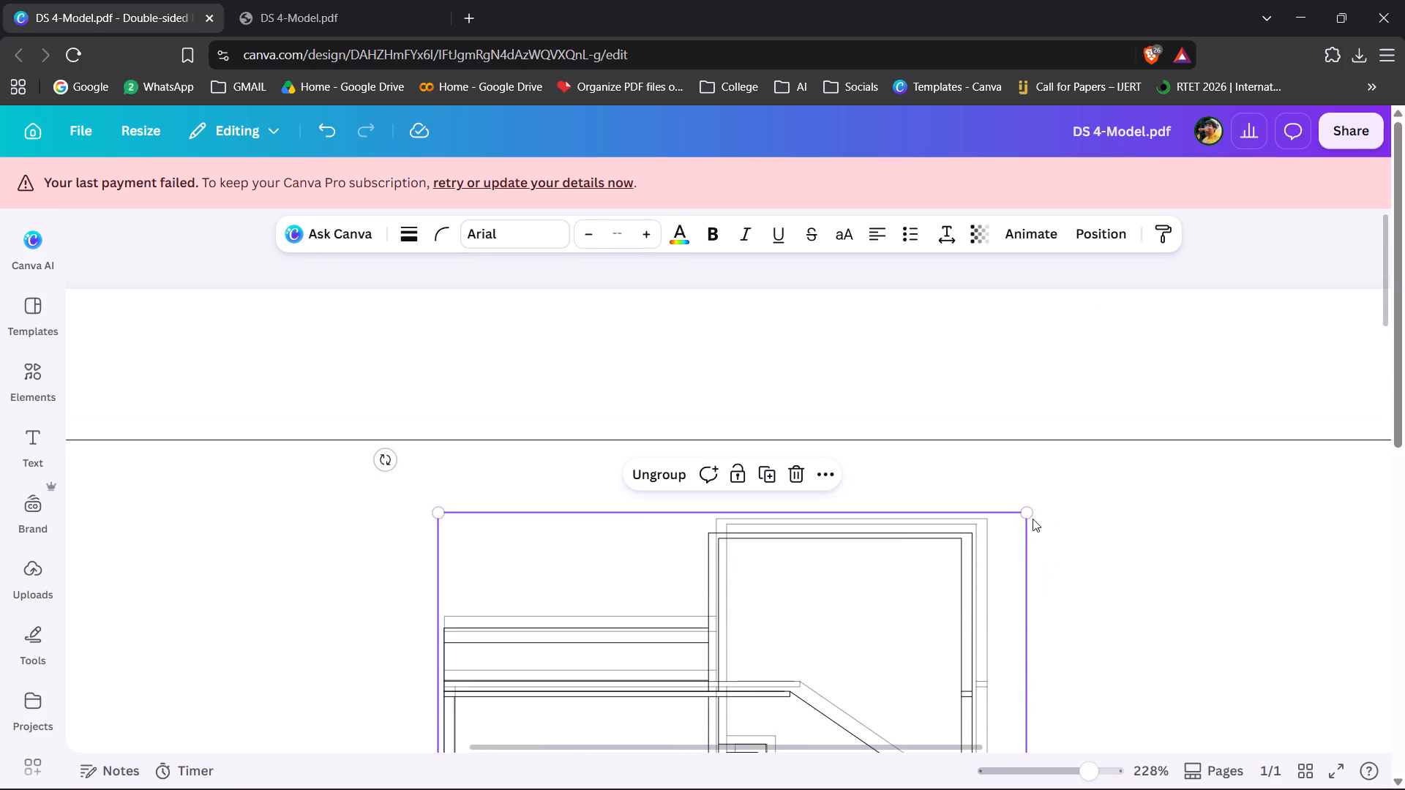
left_click_drag(1027, 515, 1011, 531)
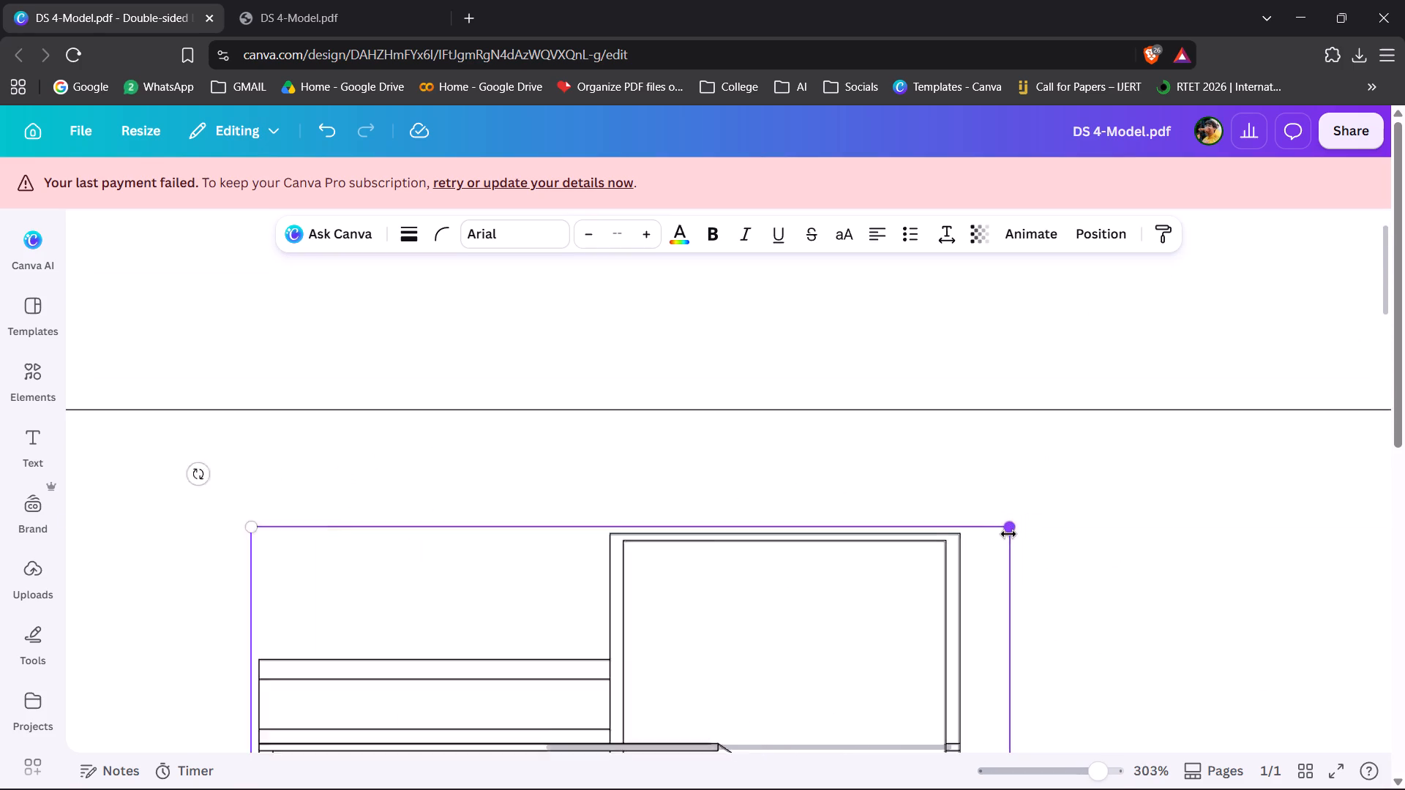
left_click(1033, 510)
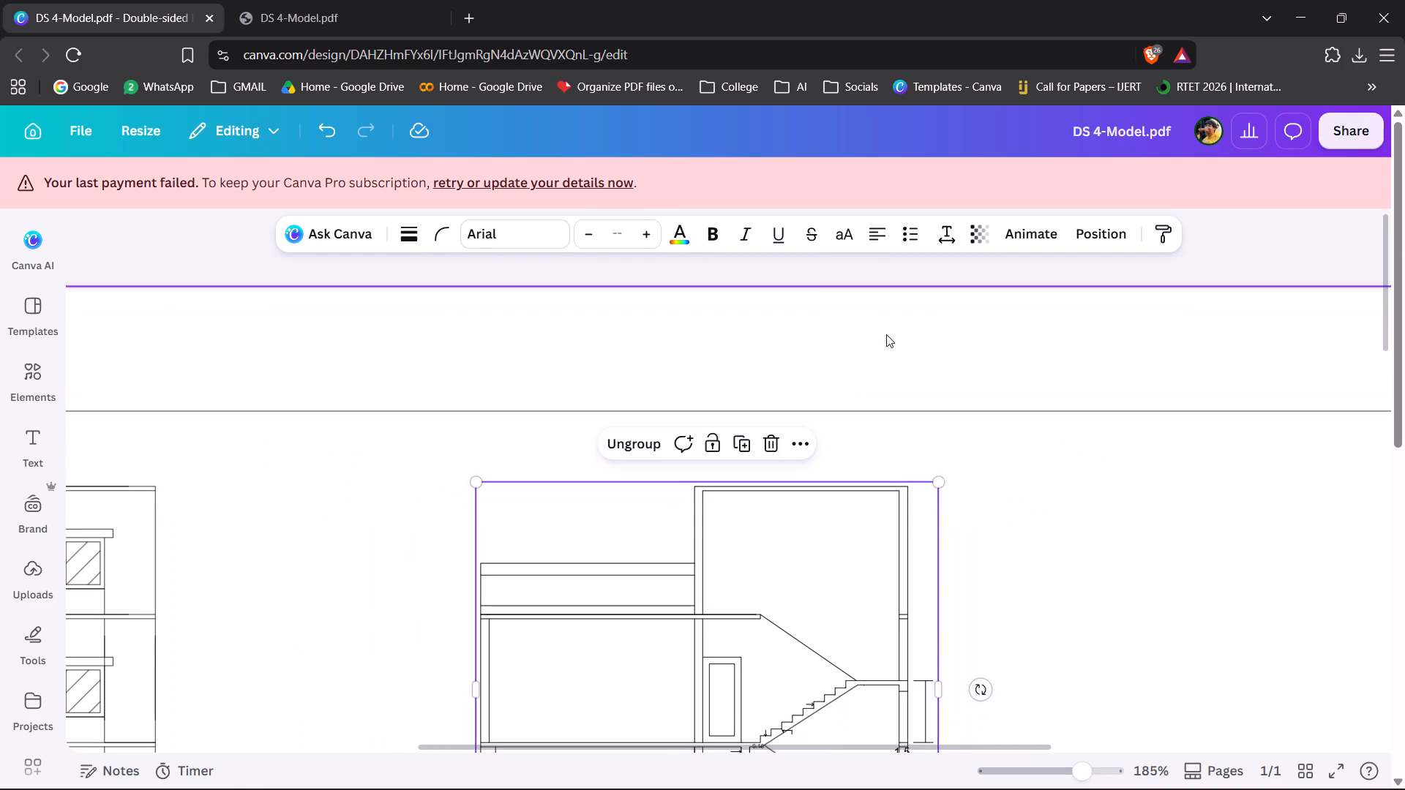
left_click(886, 334)
scroll(1214, 305, "up", 3)
left_click(1128, 253)
In the title block's NAME field, change the first name's EE ending to I and add a space before the surname.
scroll(1121, 265, "down", 4)
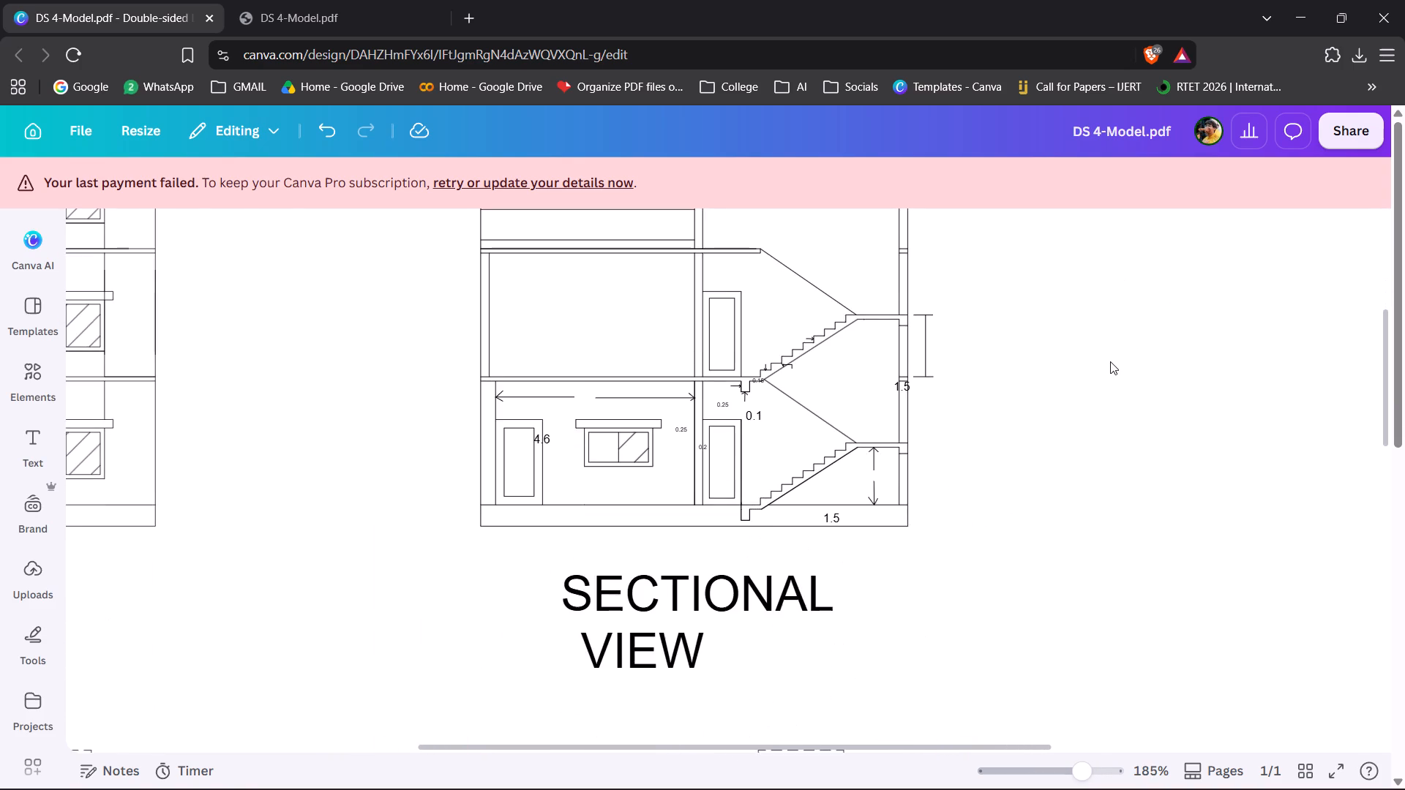
scroll(1110, 361, "down", 2)
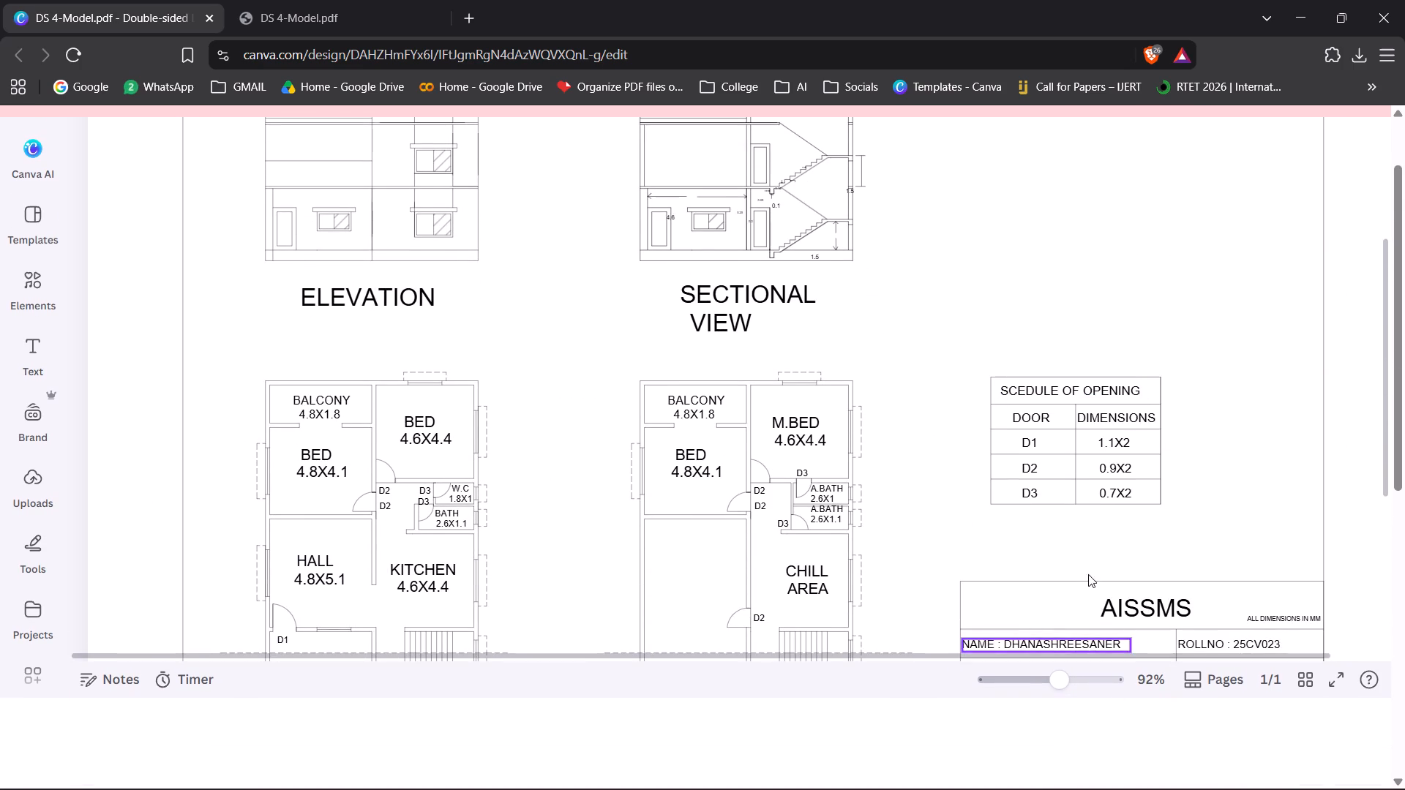
left_click(1184, 437)
scroll(1184, 437, "down", 3)
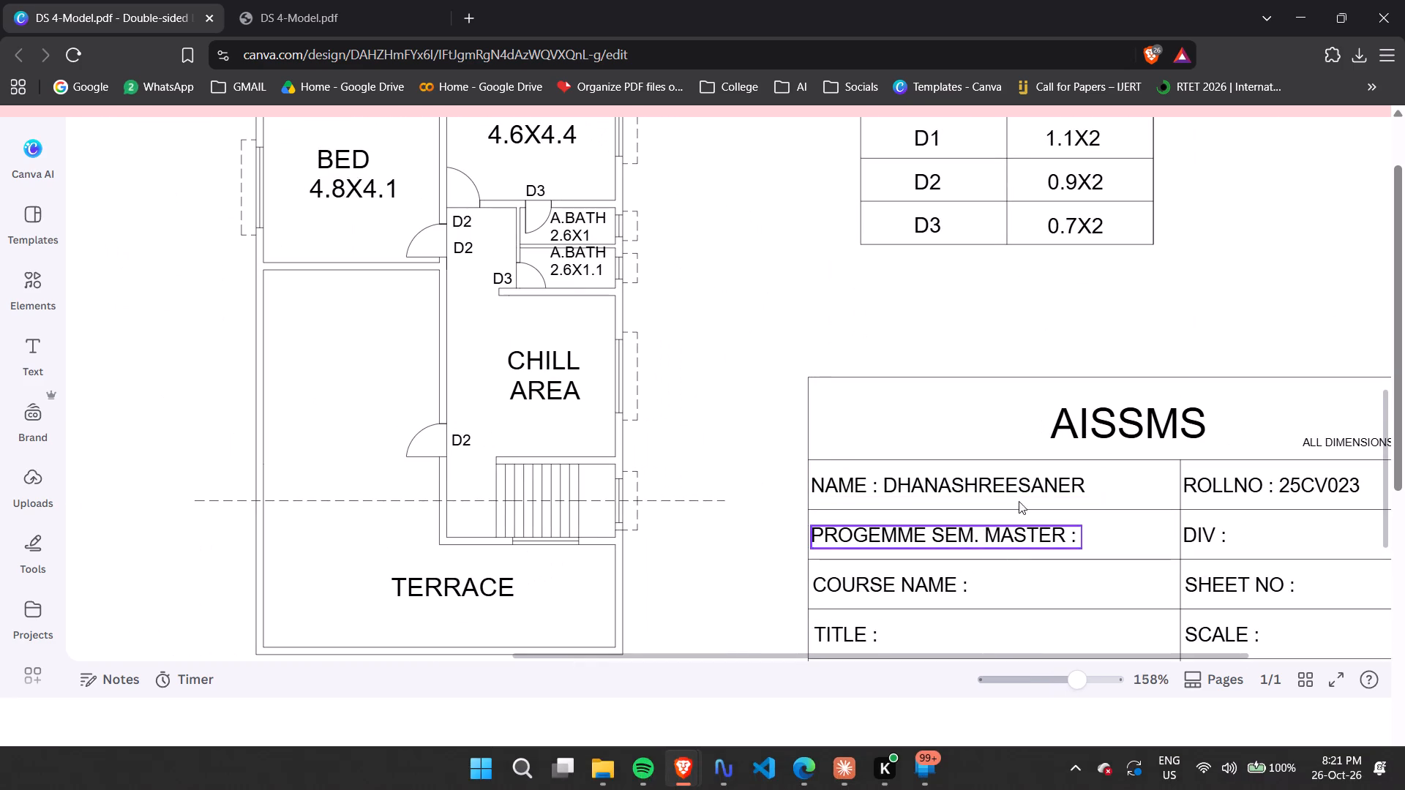
triple_click(1017, 472)
left_click(1013, 482)
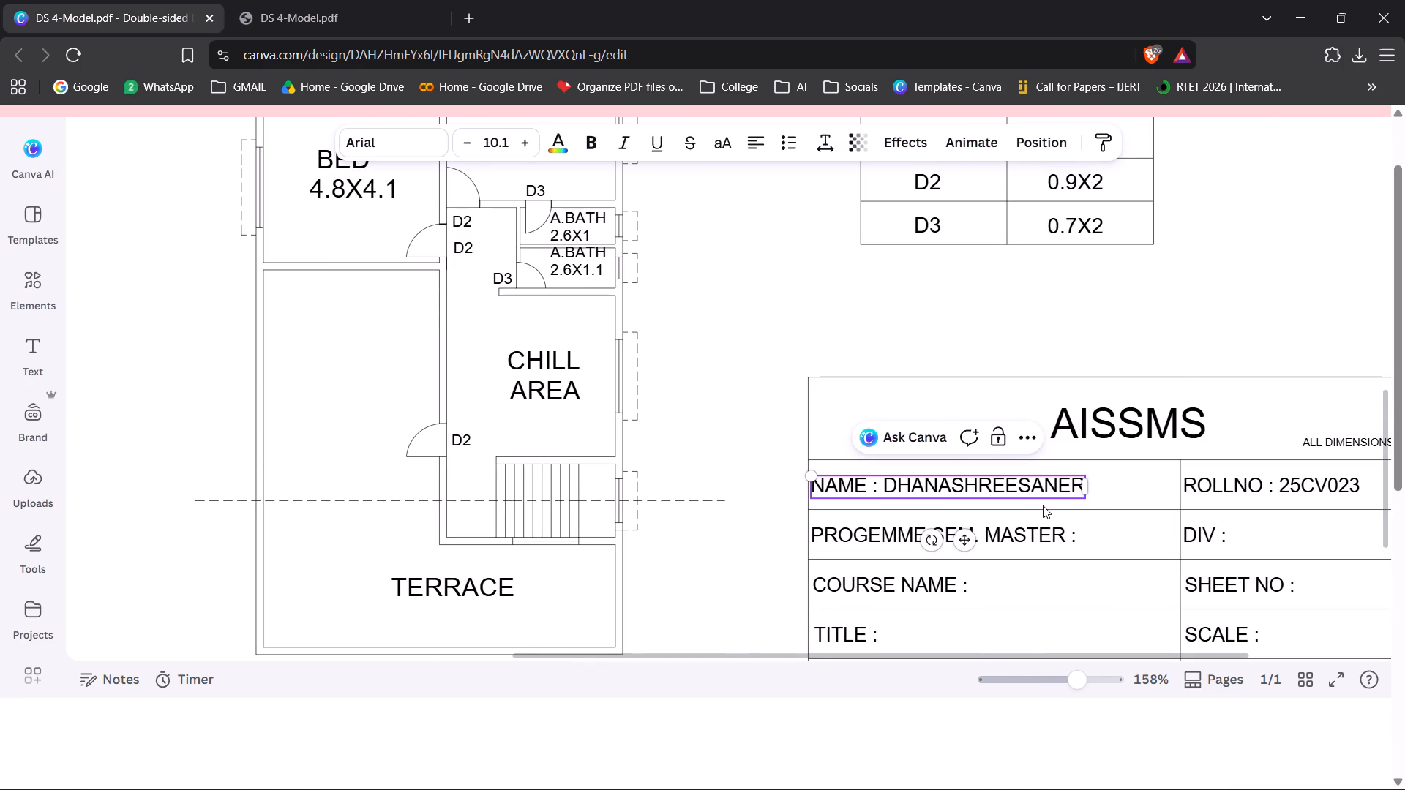
key("BackSpace")
key("BackSpace")
type("i")
key("space")
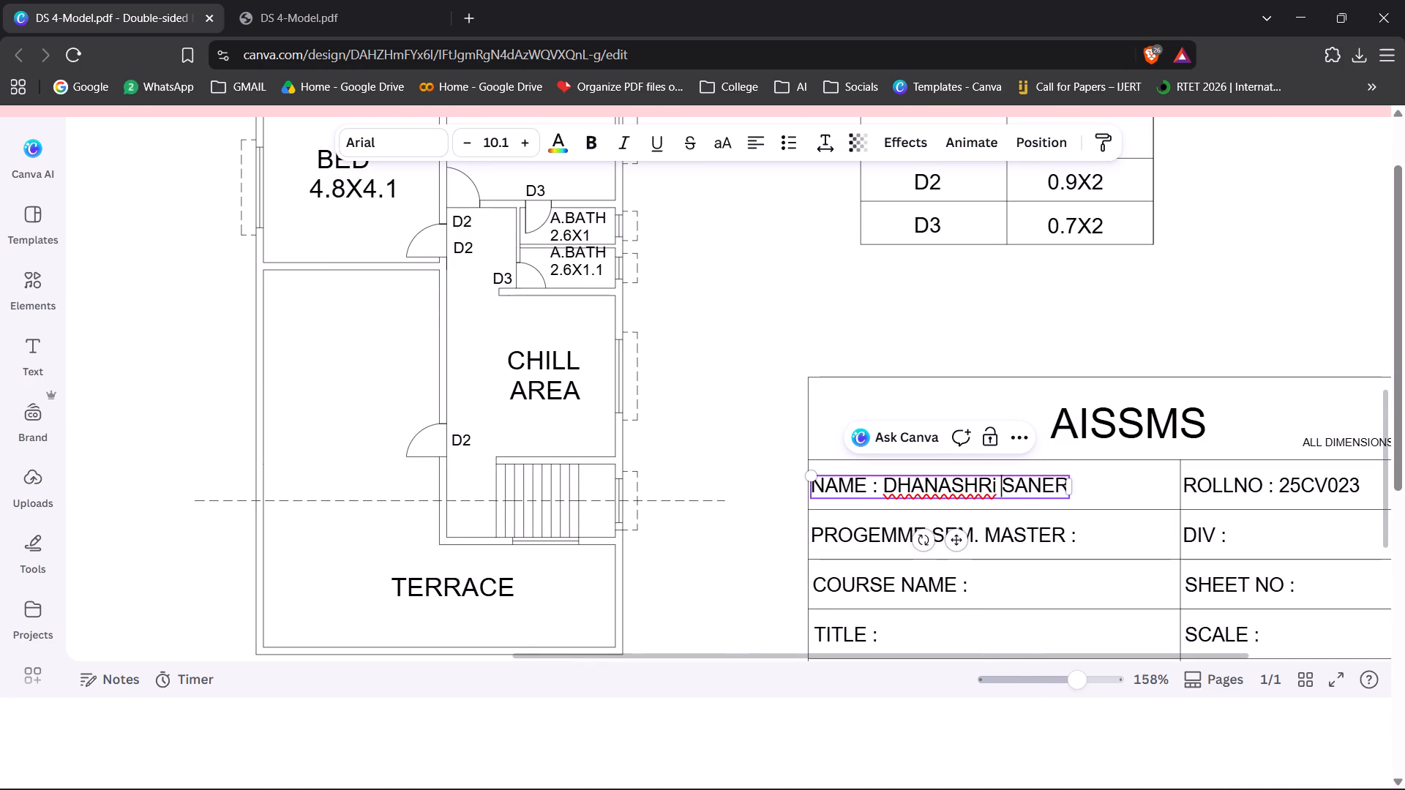
key("BackSpace")
key("BackSpace")
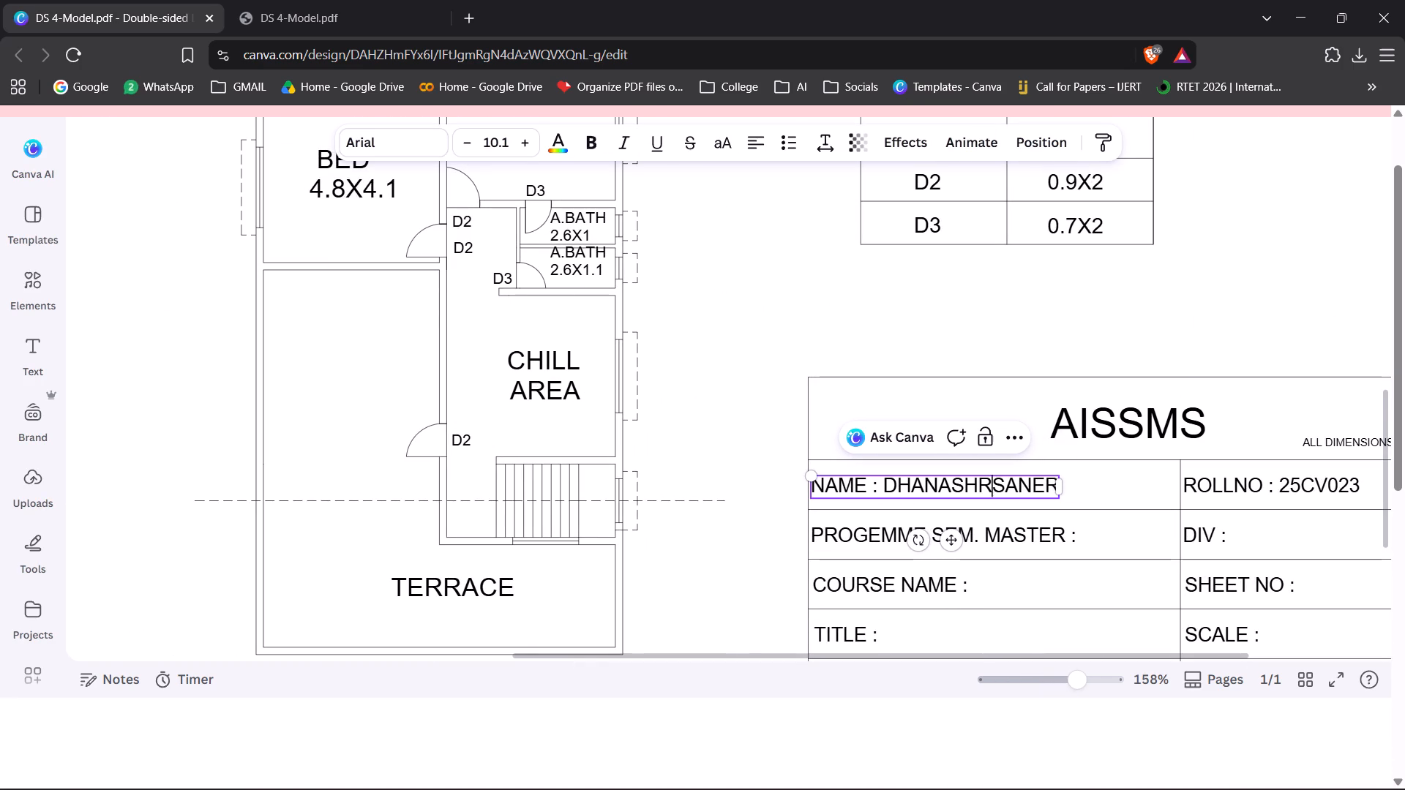
key("shift+i")
key("space")
Open the title block's PROGEMME SEM. MASTER text for editing.
triple_click(877, 528)
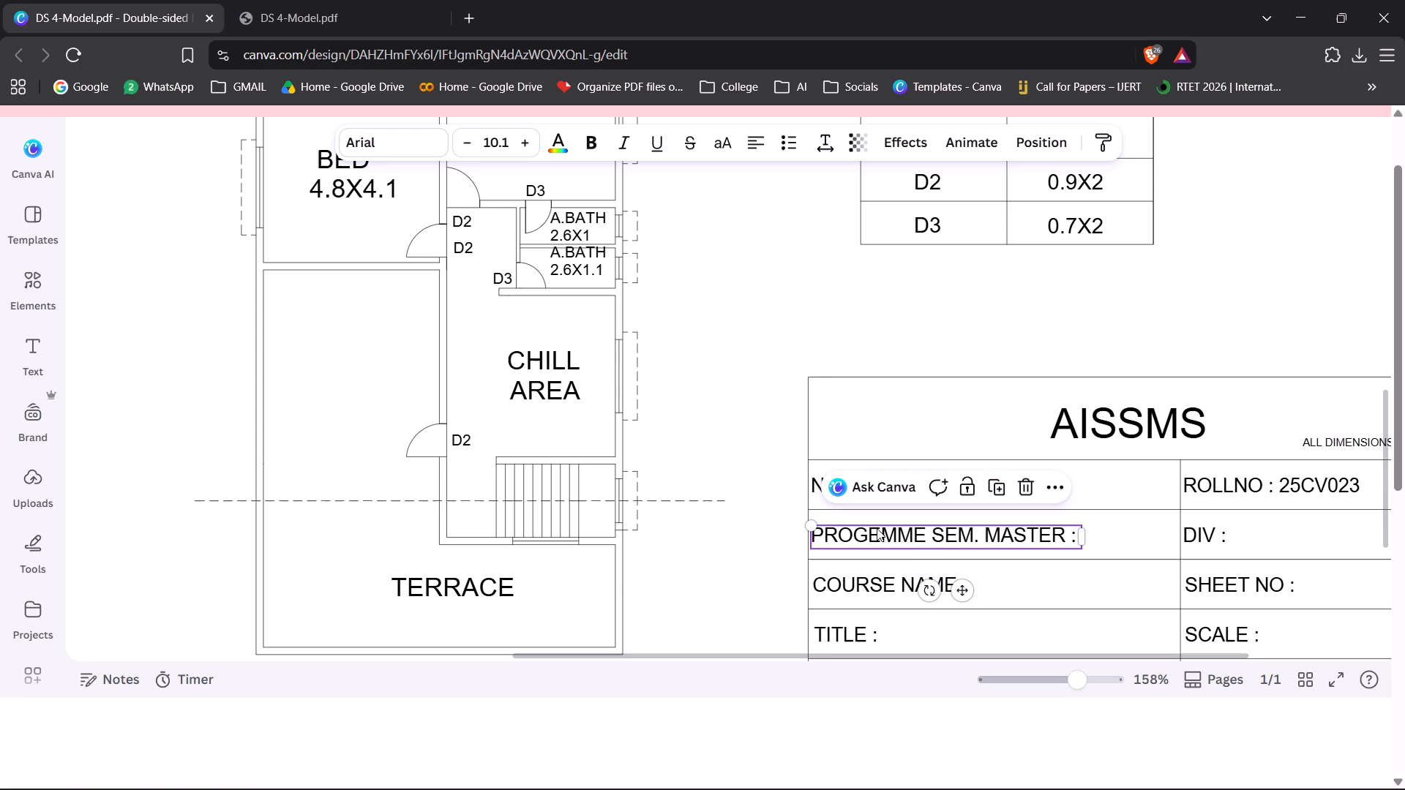
Switch to the browser window holding the DS 2-Model design.
left_click(681, 776)
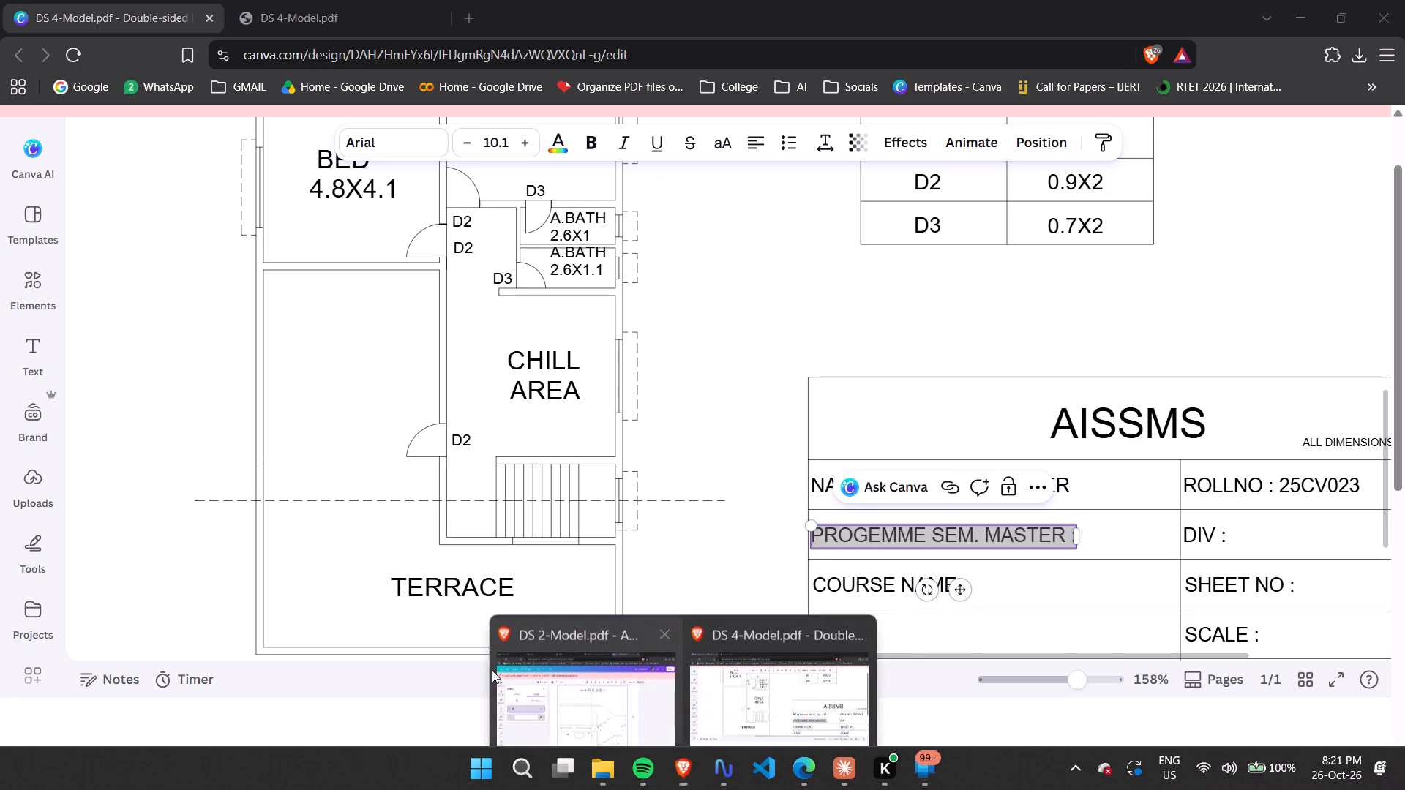
left_click(486, 664)
left_click(563, 670)
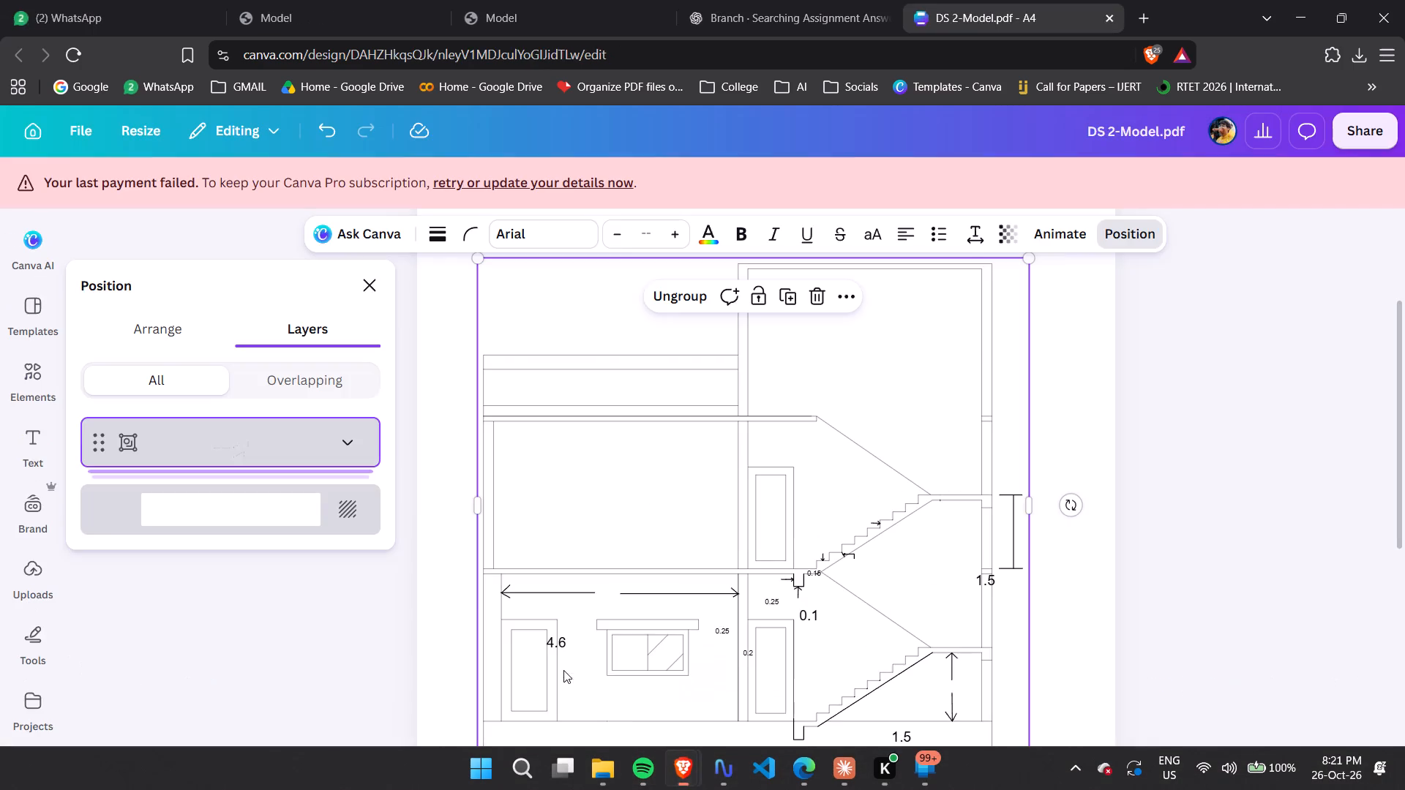
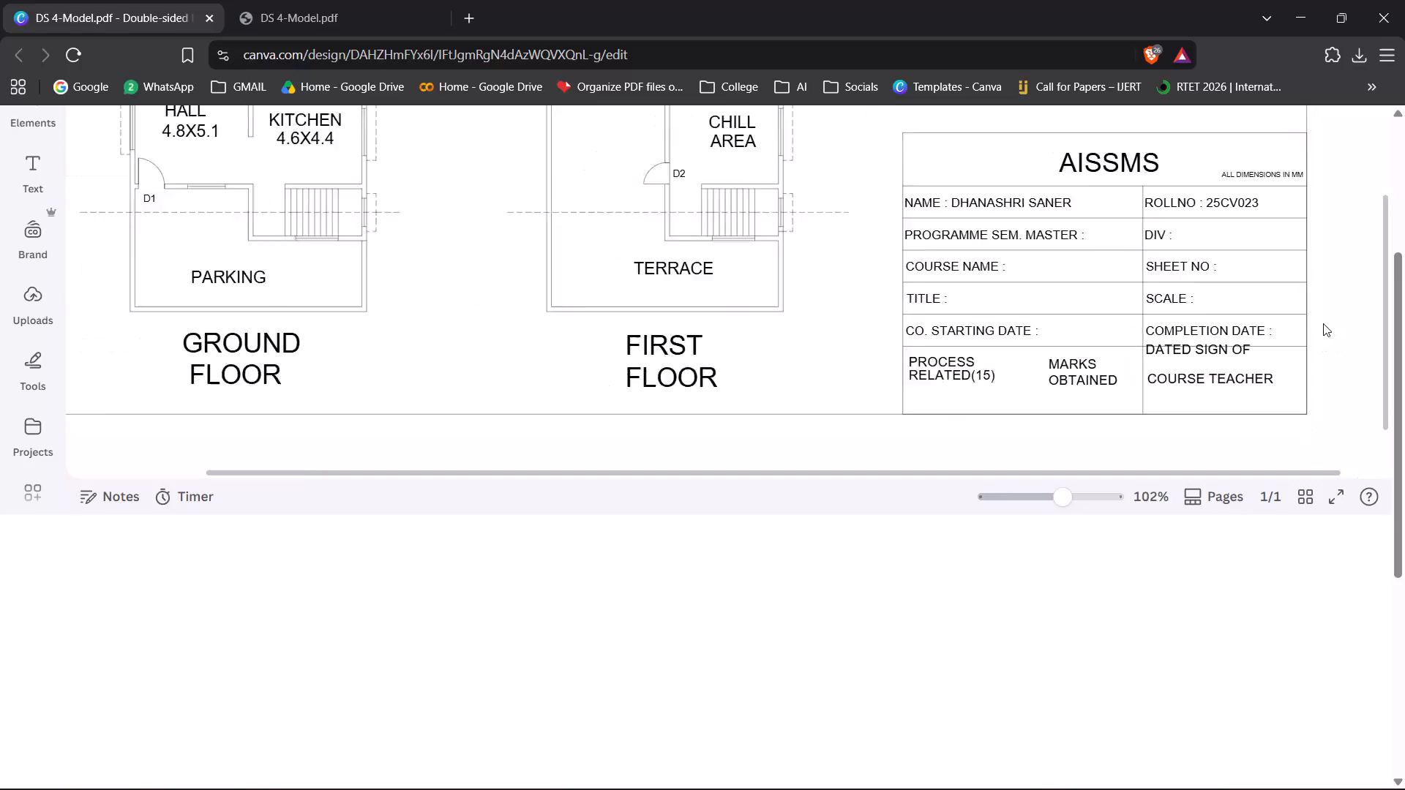
Duplicate the DS 4-Model page to make a second copy of the sheet.
left_click(1319, 314)
scroll(1262, 317, "up", 6)
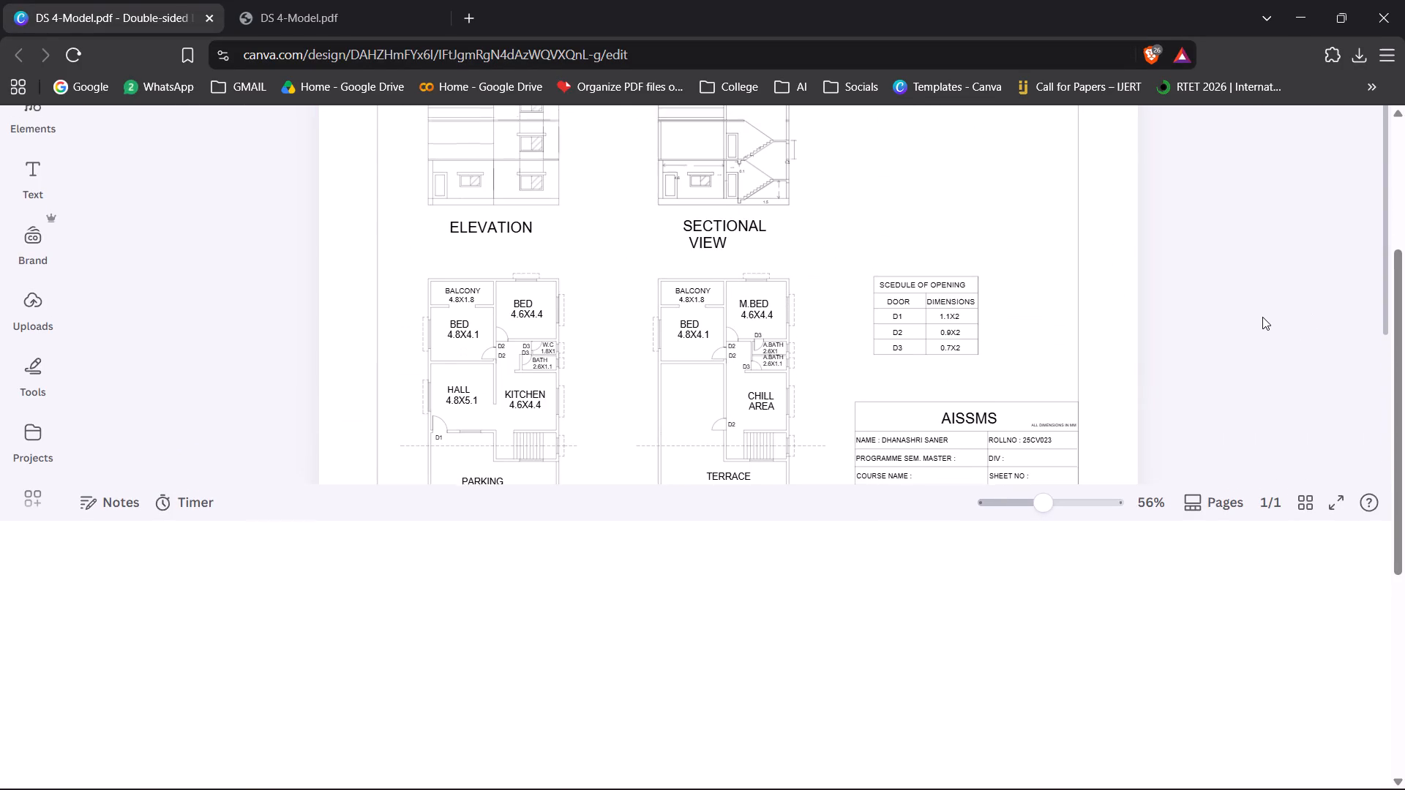
scroll(1262, 317, "up", 1)
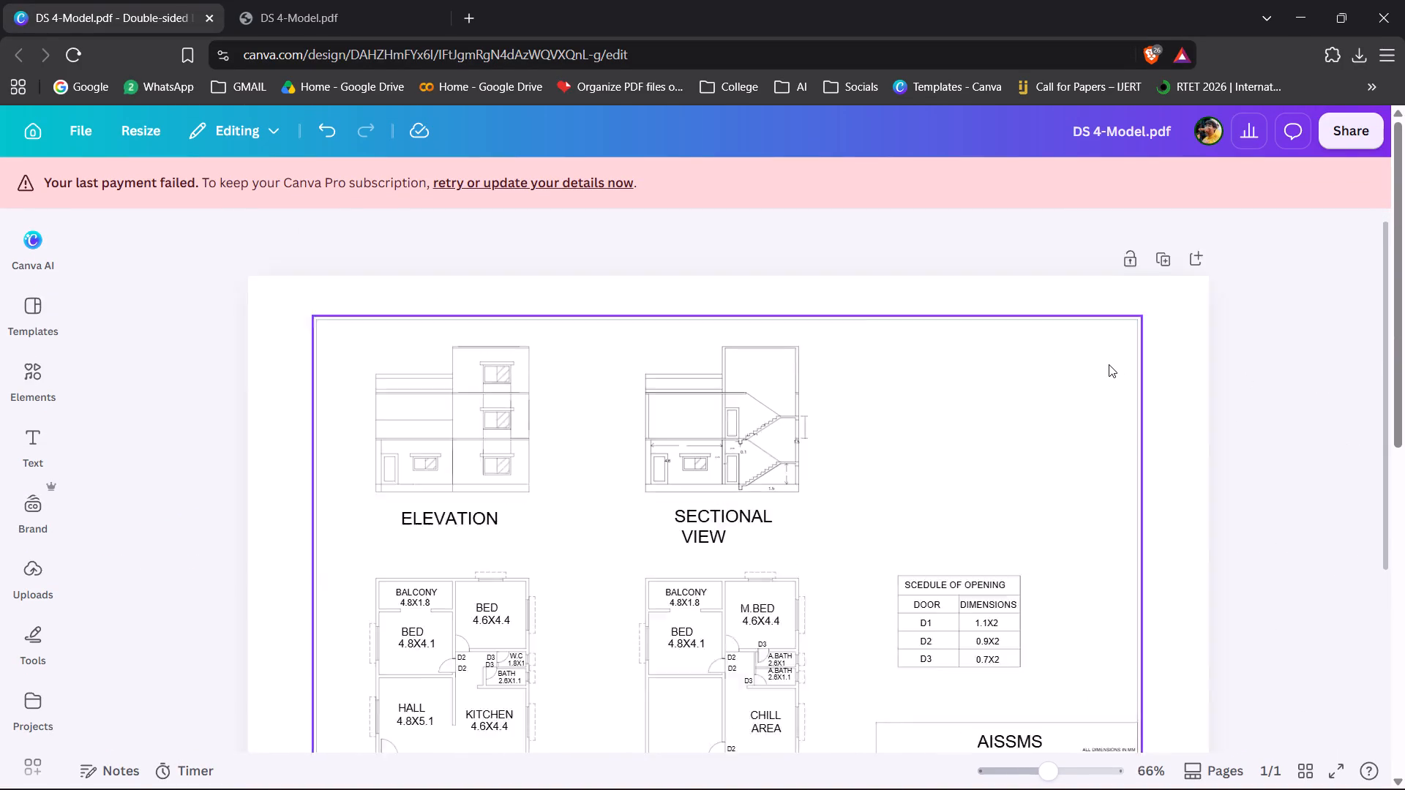
scroll(800, 388, "right", 1)
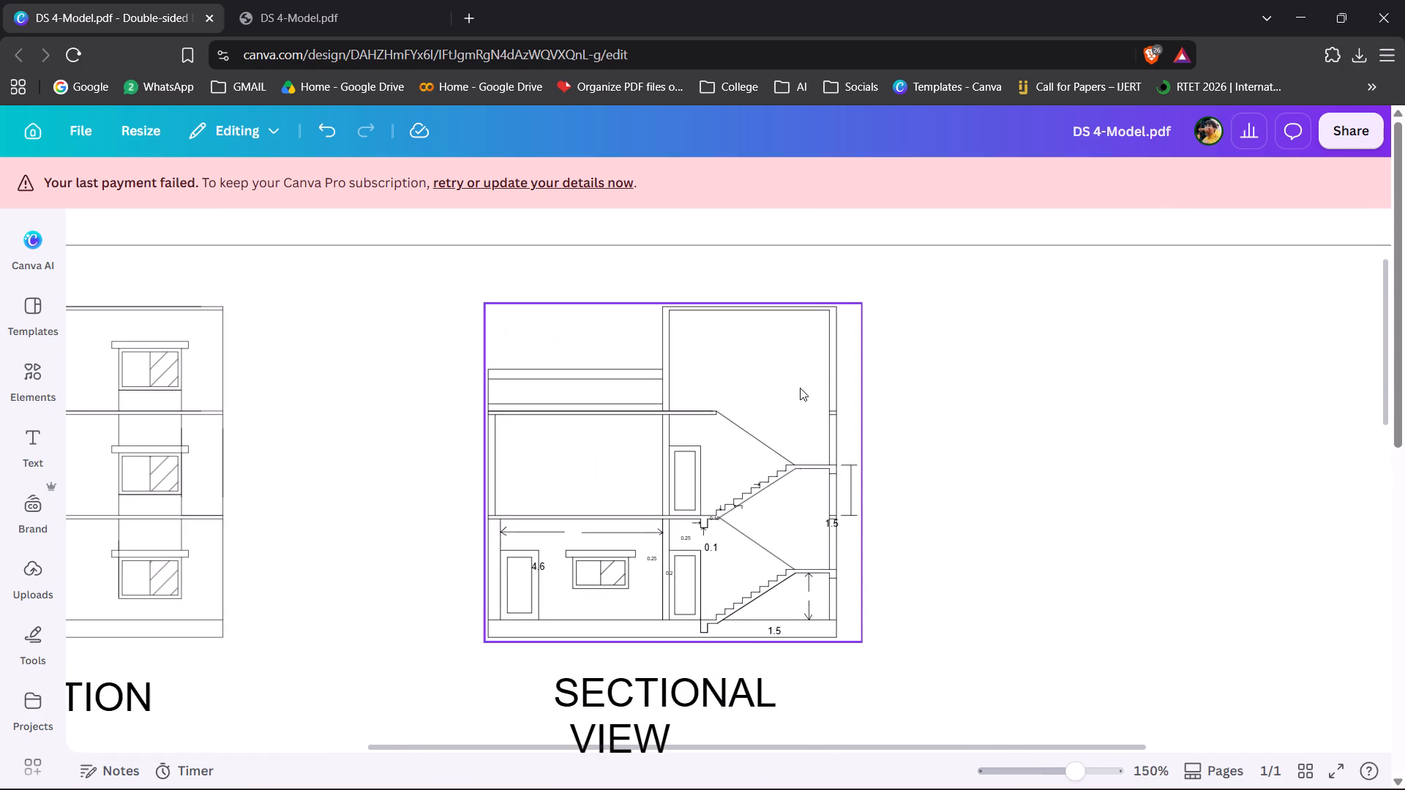
scroll(766, 412, "down", 6)
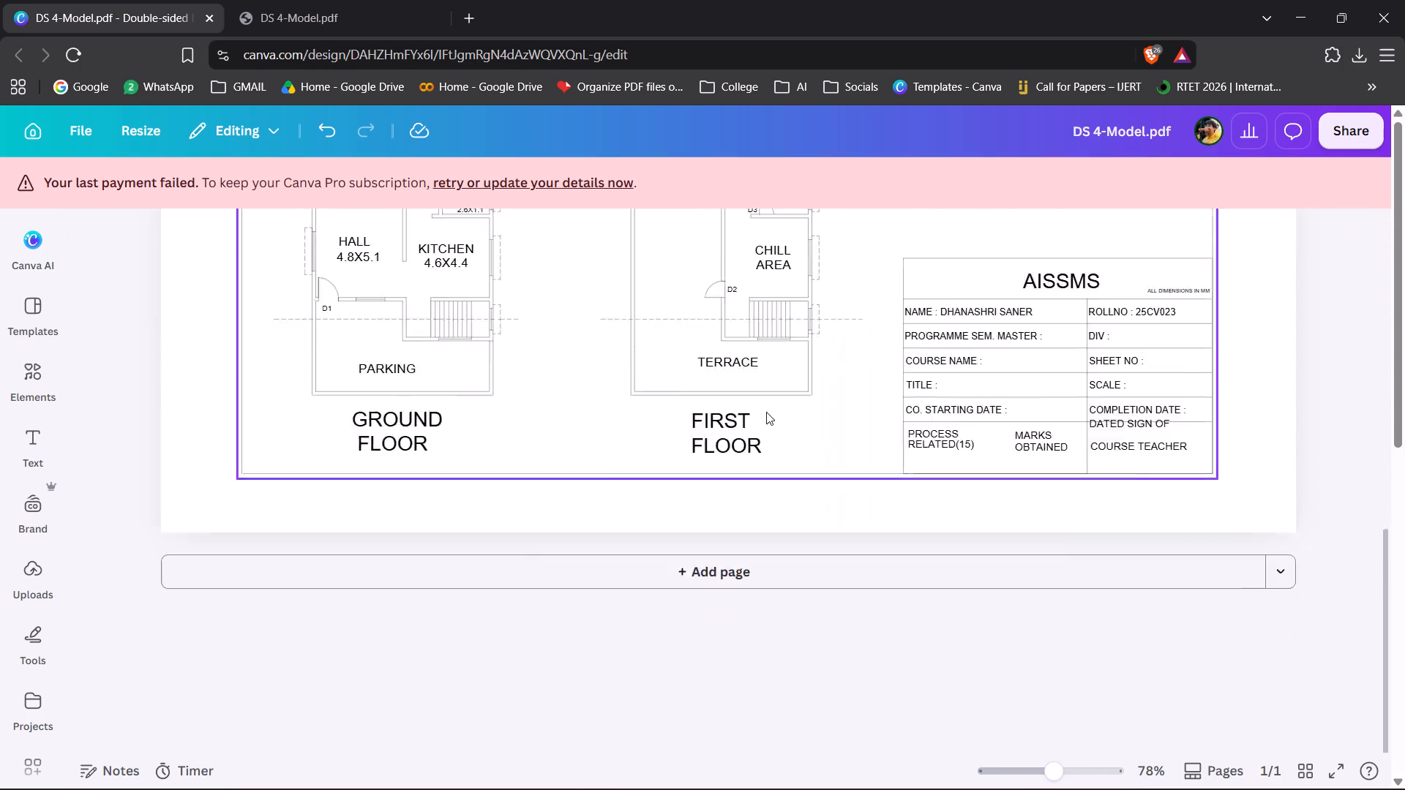
scroll(766, 412, "down", 5)
scroll(1273, 452, "up", 9)
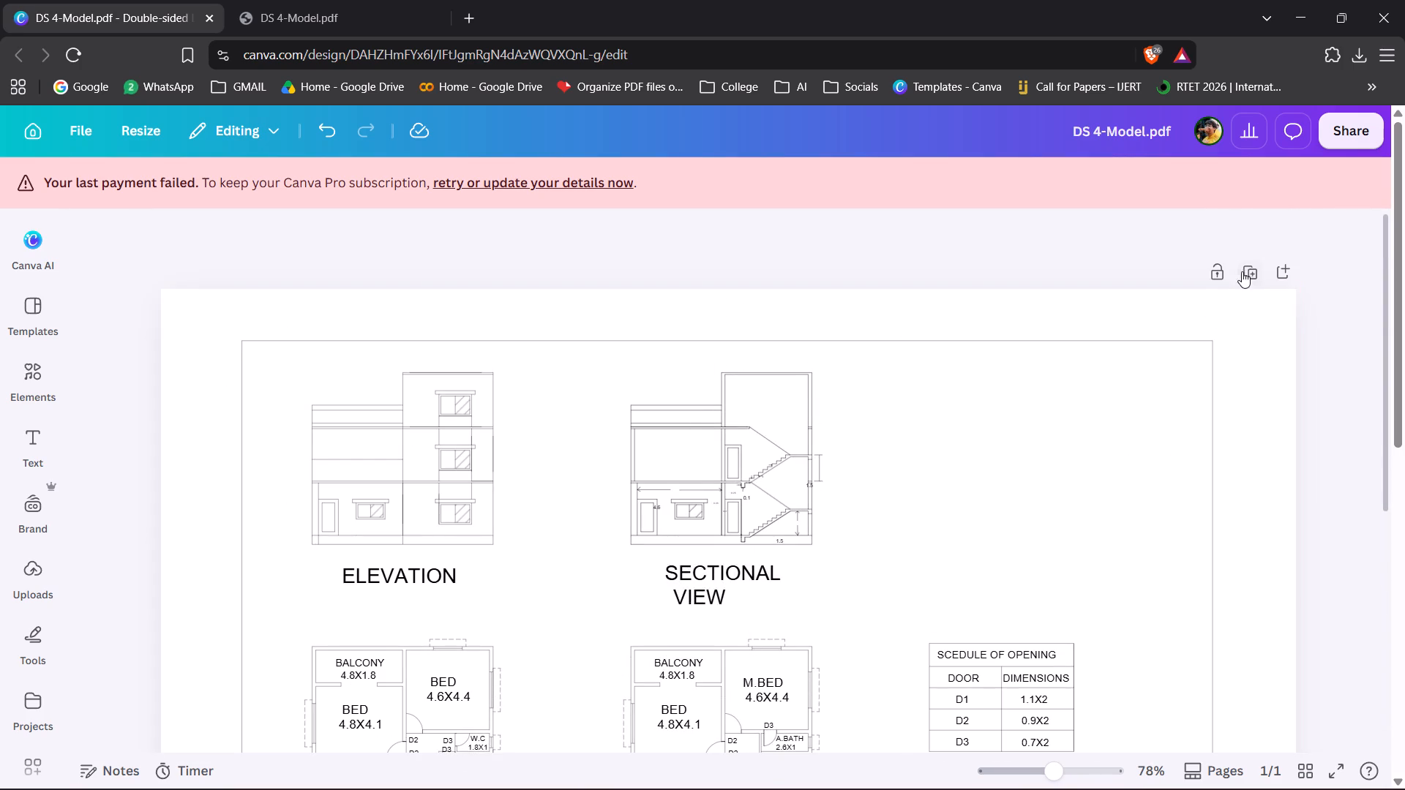
left_click(1247, 266)
scroll(1294, 466, "down", 3)
left_click(1359, 375)
Delete the dimensioned sectional view group overlaid on page 1.
scroll(1327, 410, "up", 4)
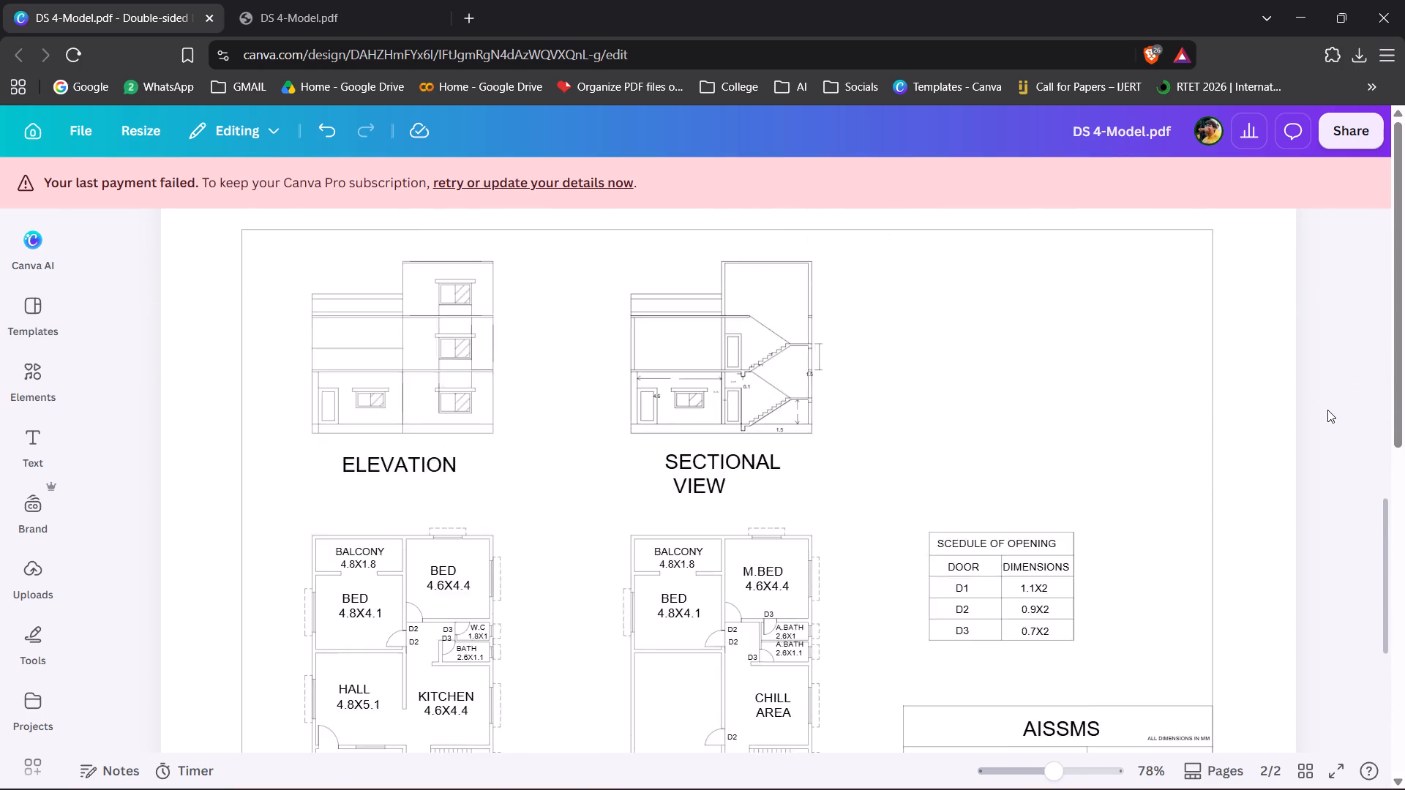
scroll(1327, 410, "up", 9)
left_click(708, 448)
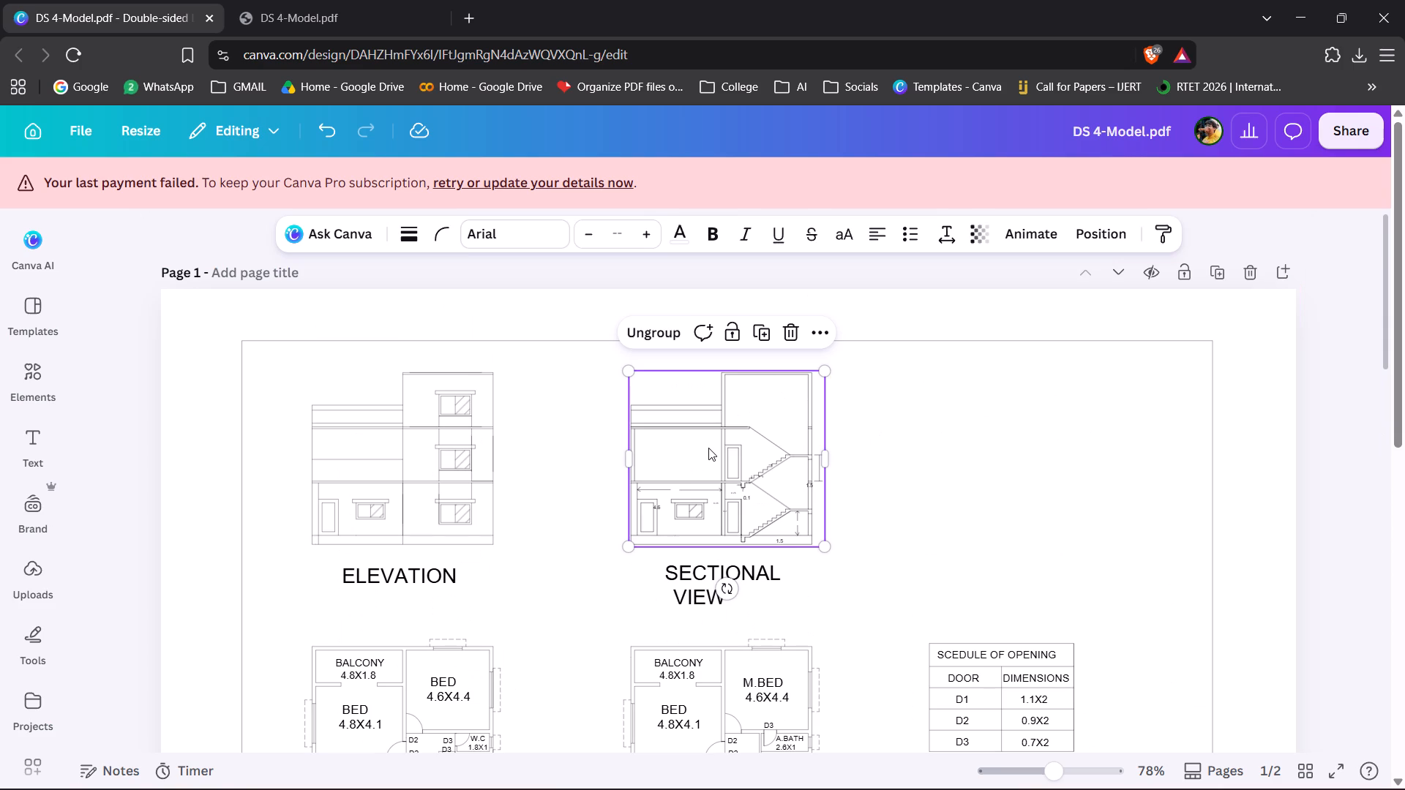
key("Delete")
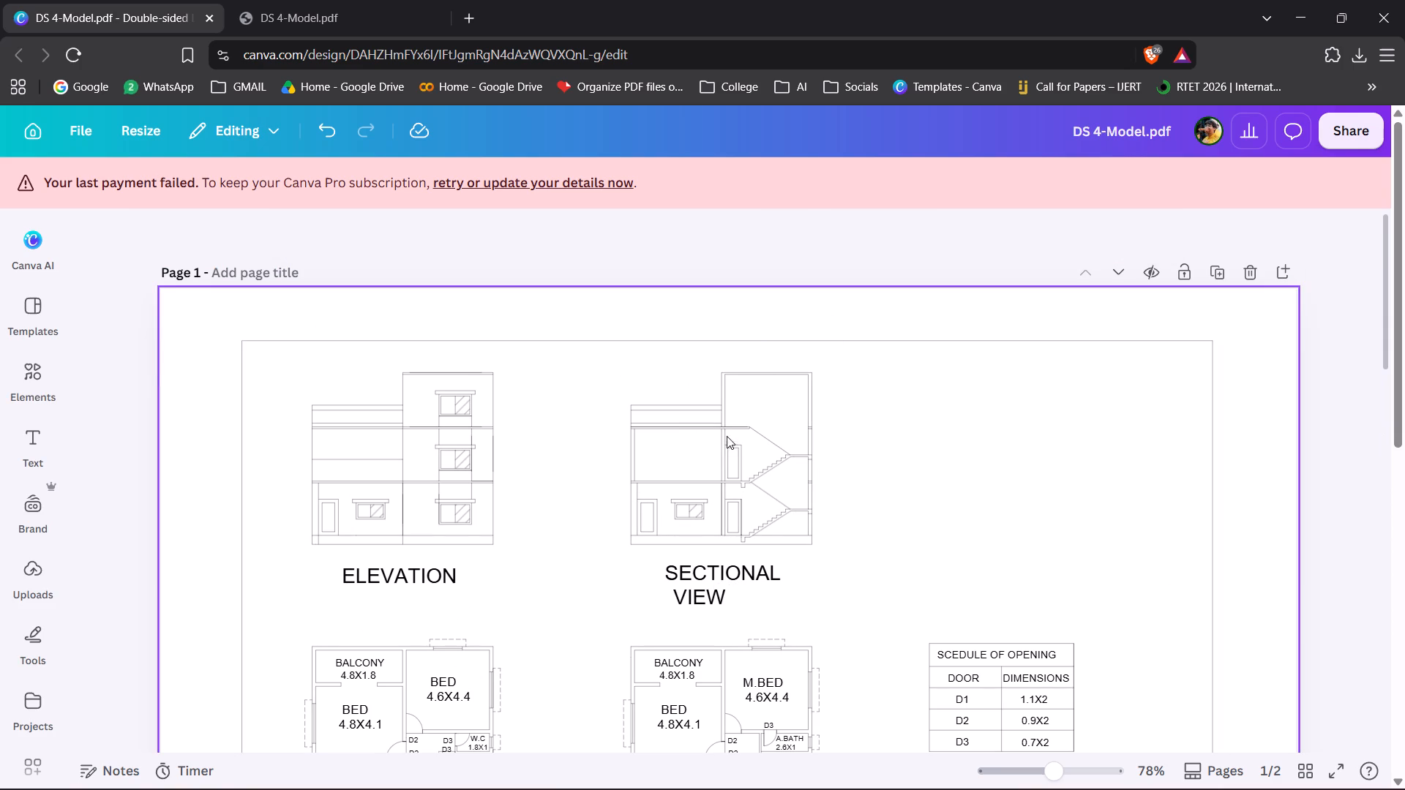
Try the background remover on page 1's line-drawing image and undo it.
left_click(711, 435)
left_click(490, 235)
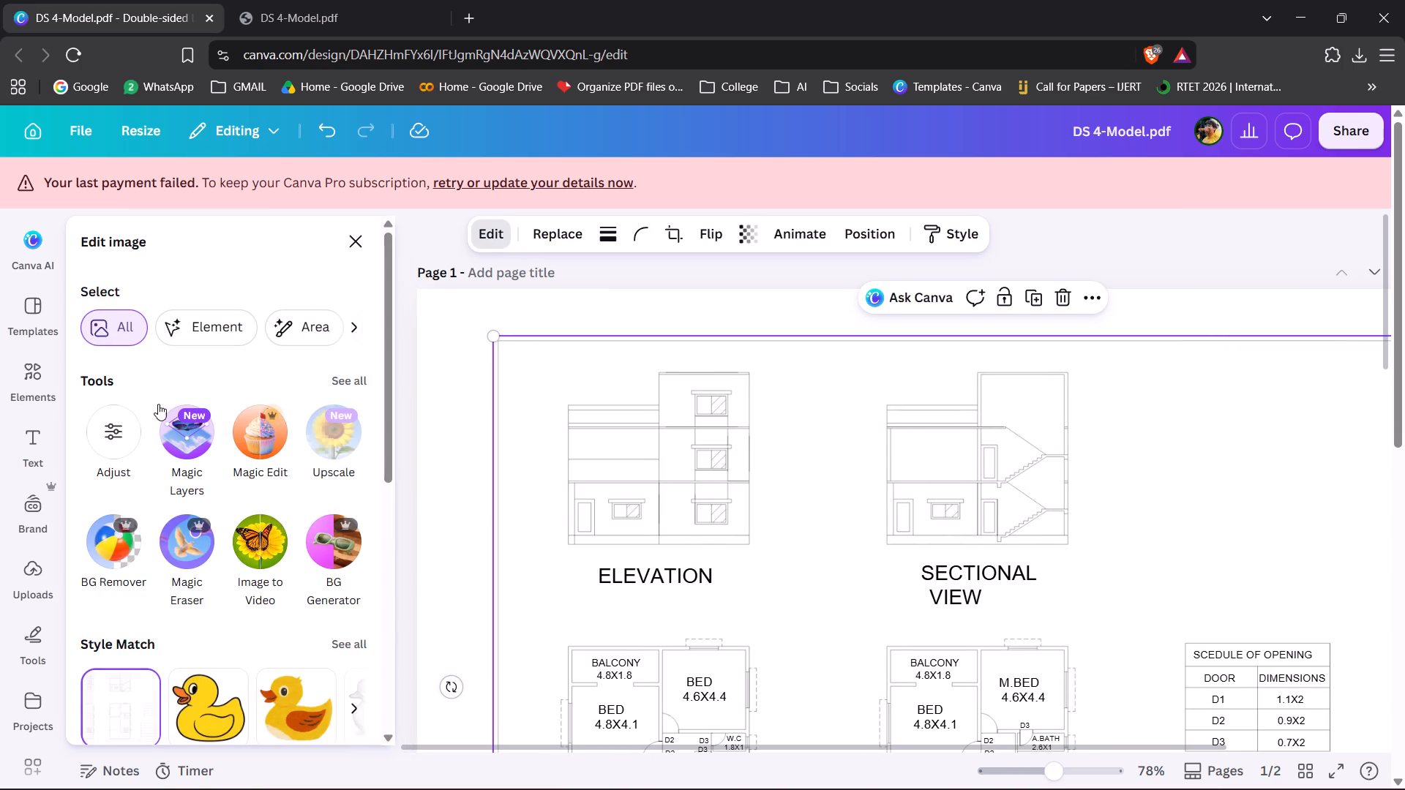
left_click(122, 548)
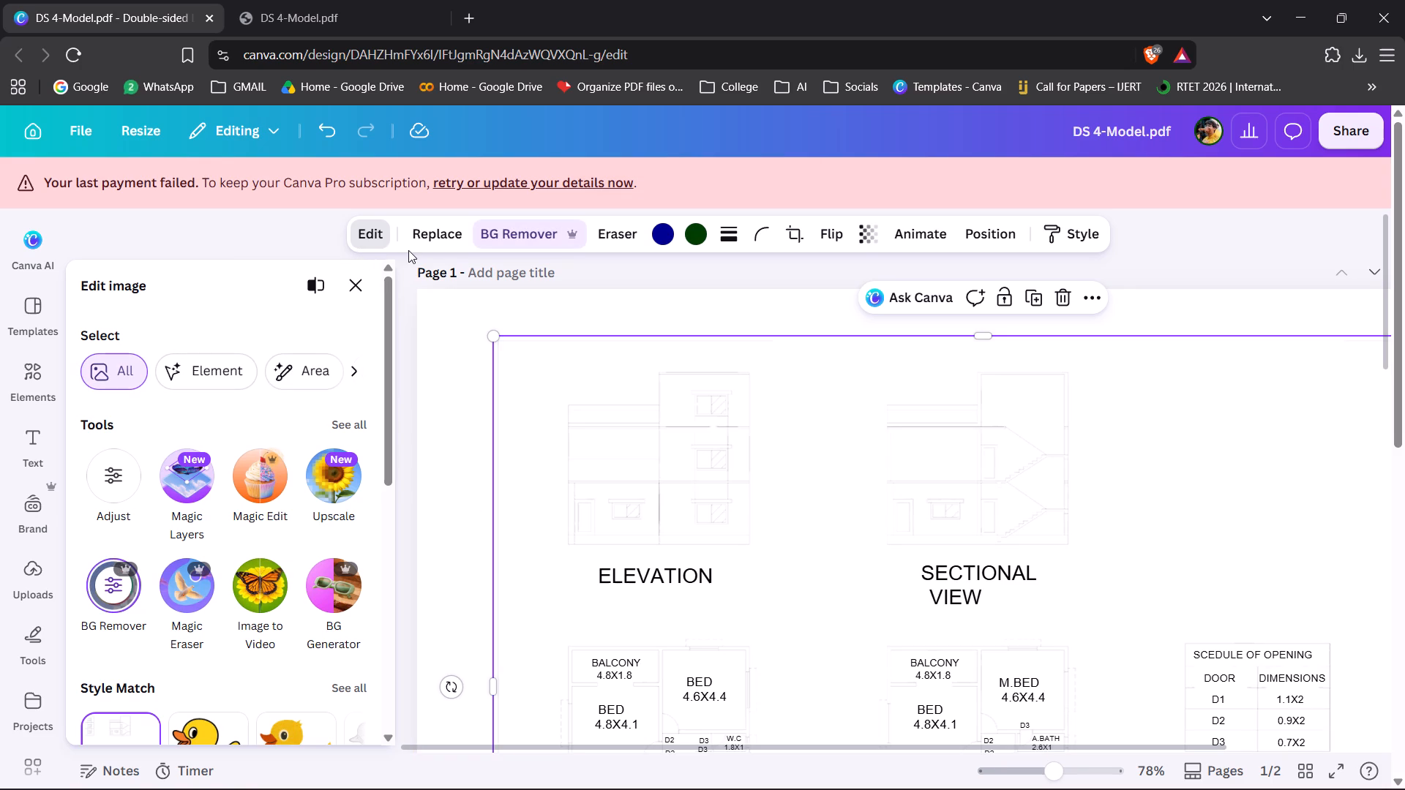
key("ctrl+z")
Erase the sectional view from page 1's line-drawing image with Magic Eraser, brushing over the whole view.
left_click(197, 587)
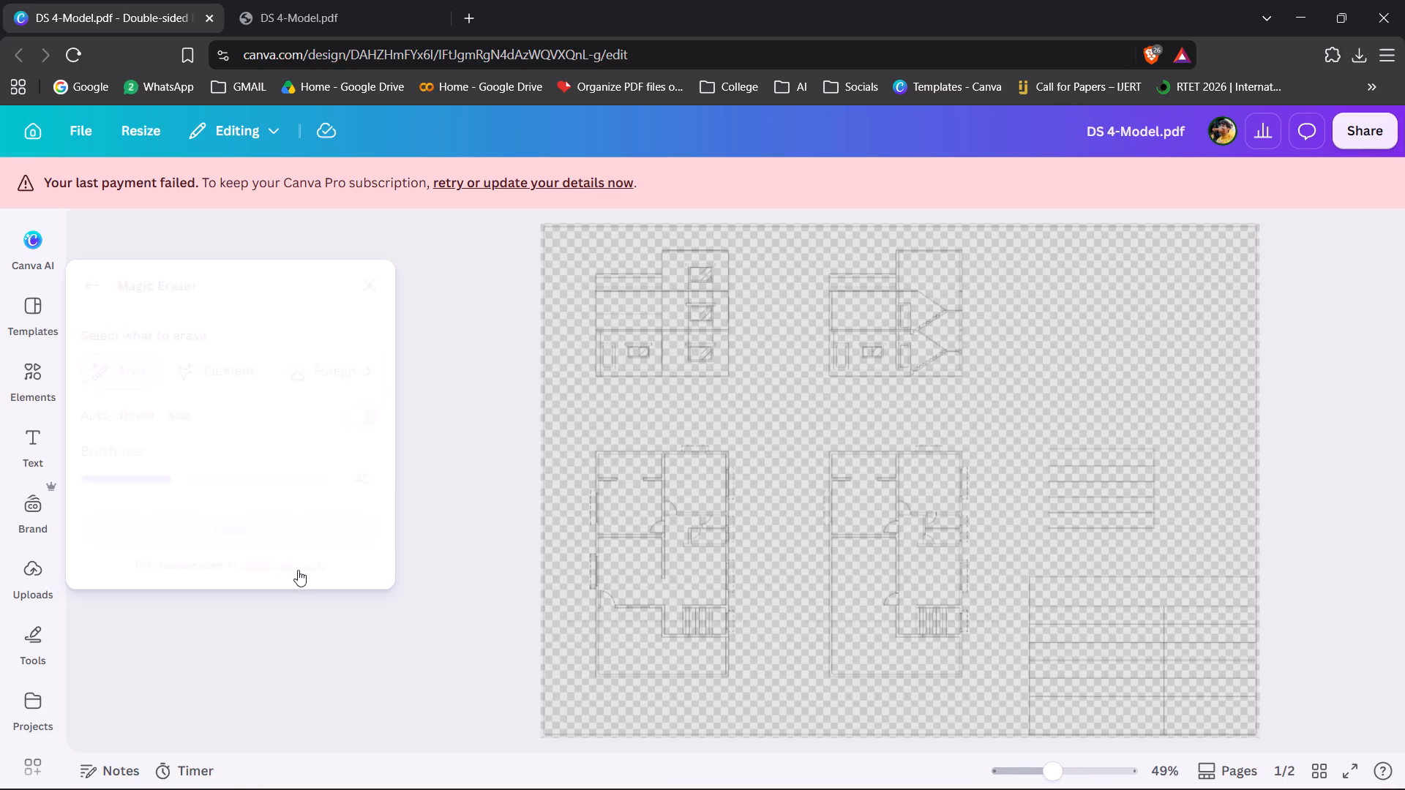
left_click_drag(828, 274, 966, 286)
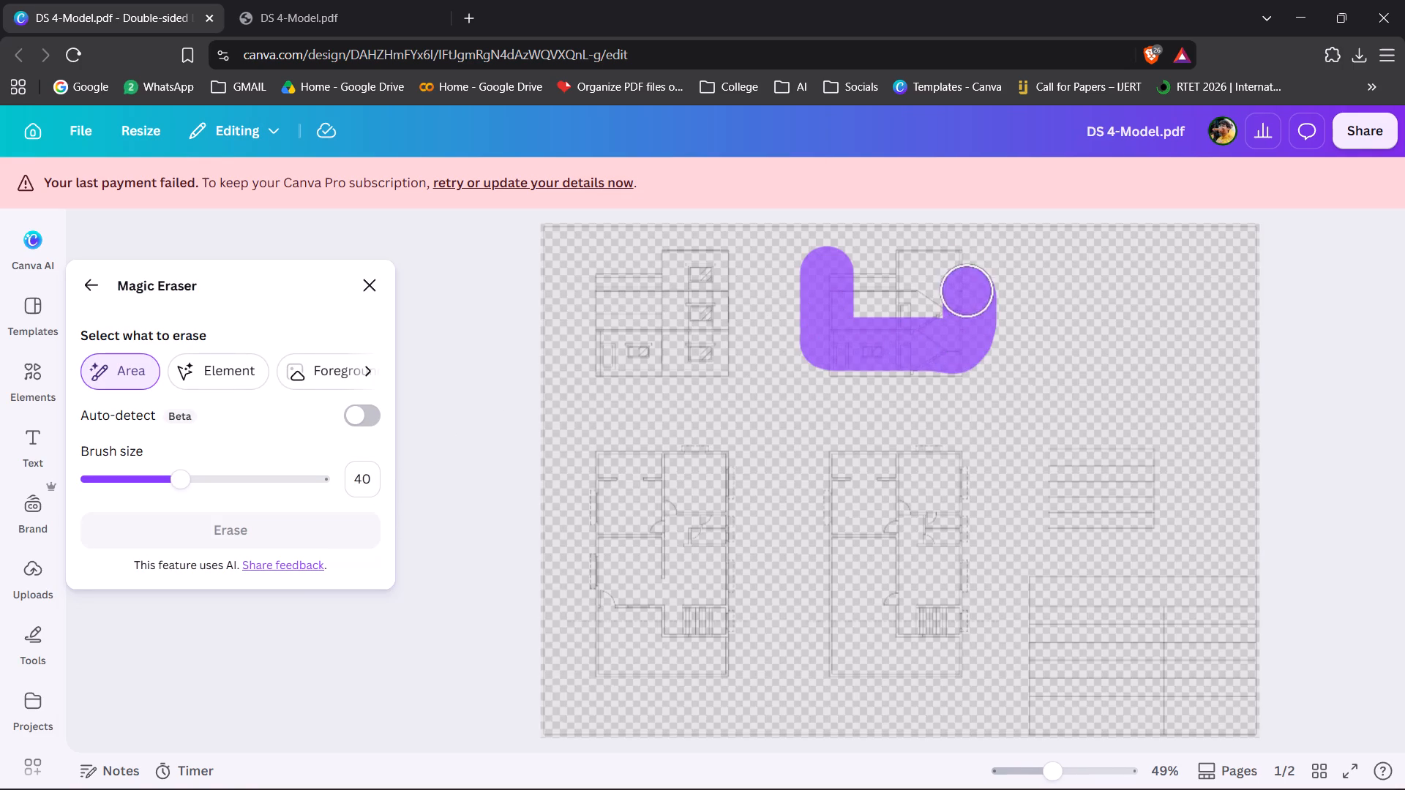
left_click_drag(966, 286, 953, 350)
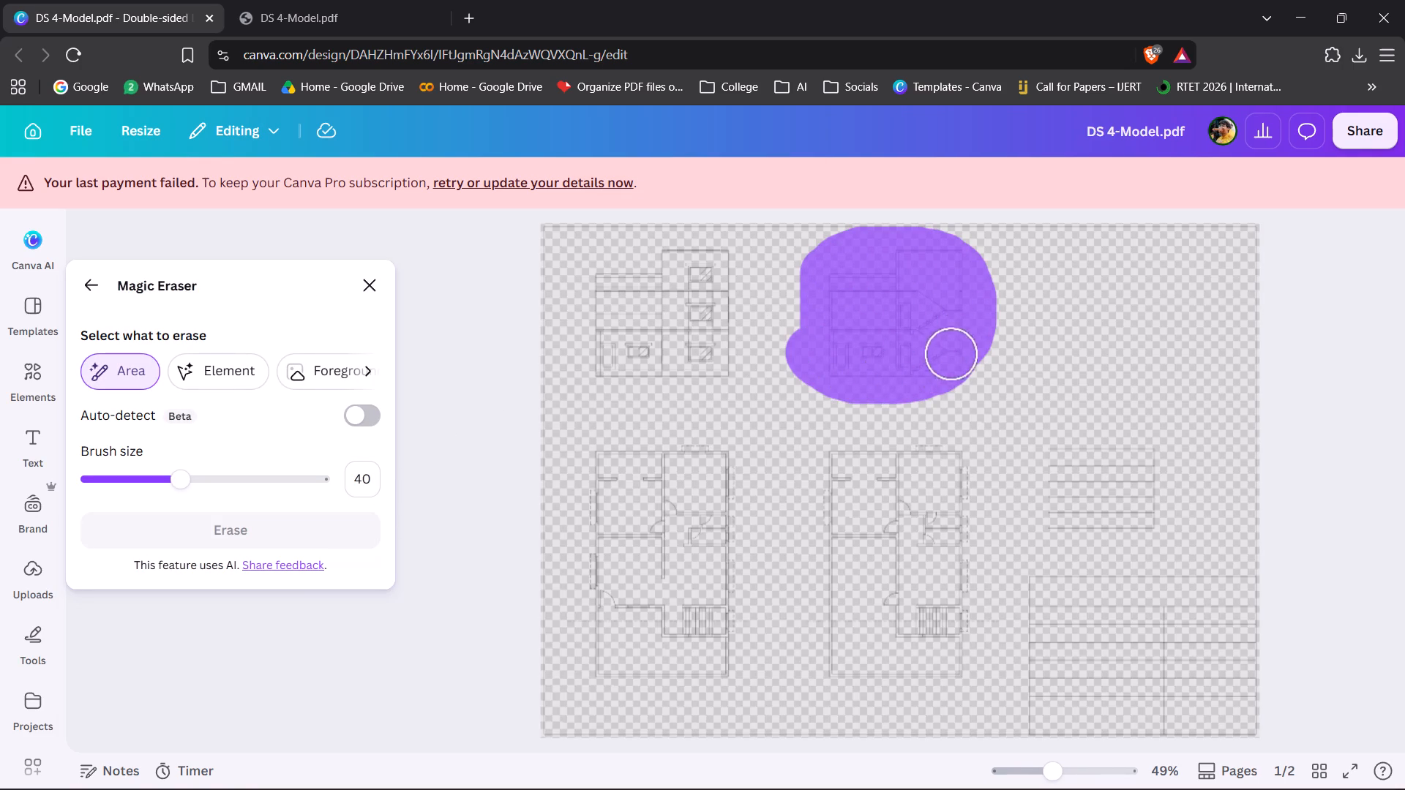
left_click_drag(953, 350, 853, 362)
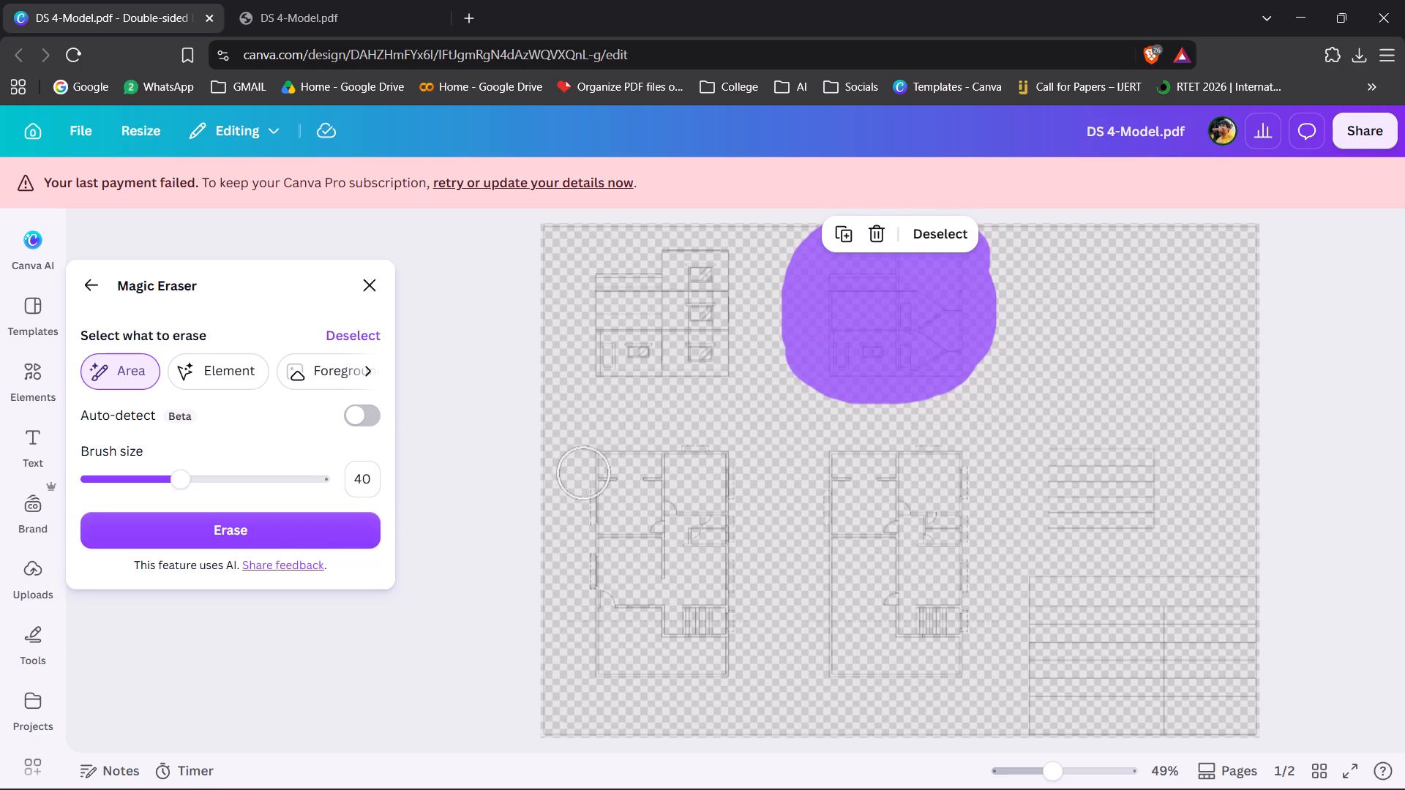
left_click(215, 541)
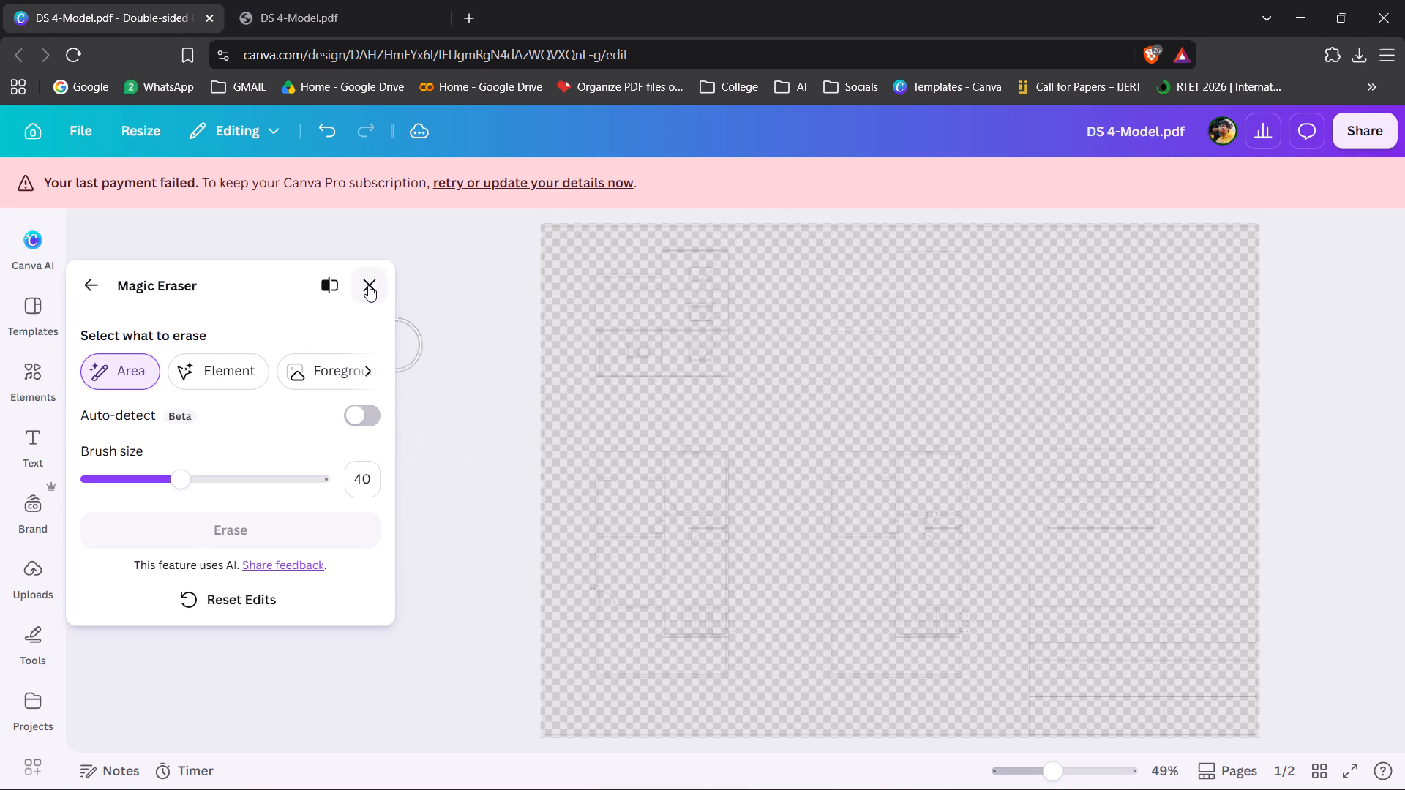
left_click(368, 285)
Copy the dimensioned sectional view group from page 2 and paste it above the SECTIONAL VIEW label on page 1.
scroll(799, 451, "down", 11)
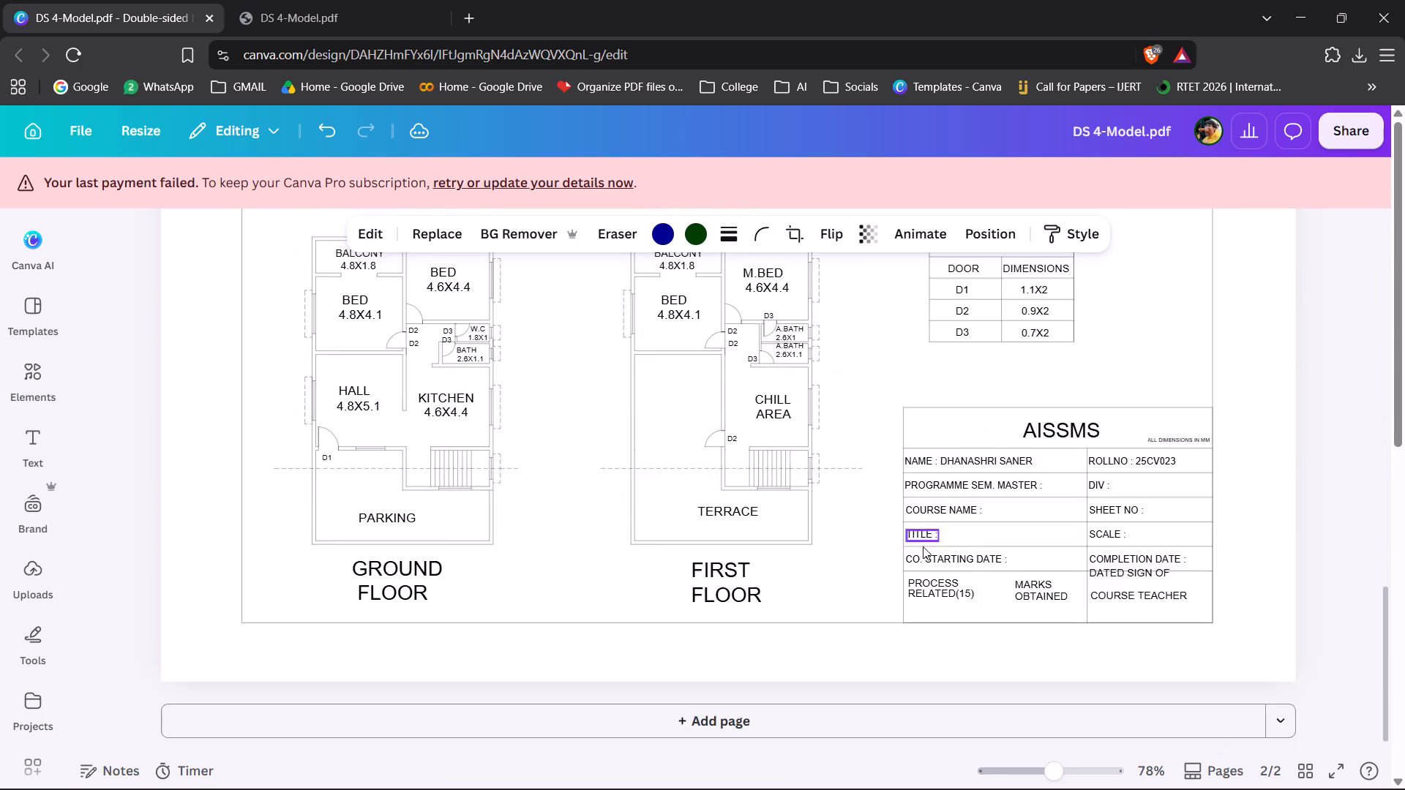
scroll(908, 532, "up", 5)
scroll(760, 480, "down", 4)
left_click(745, 280)
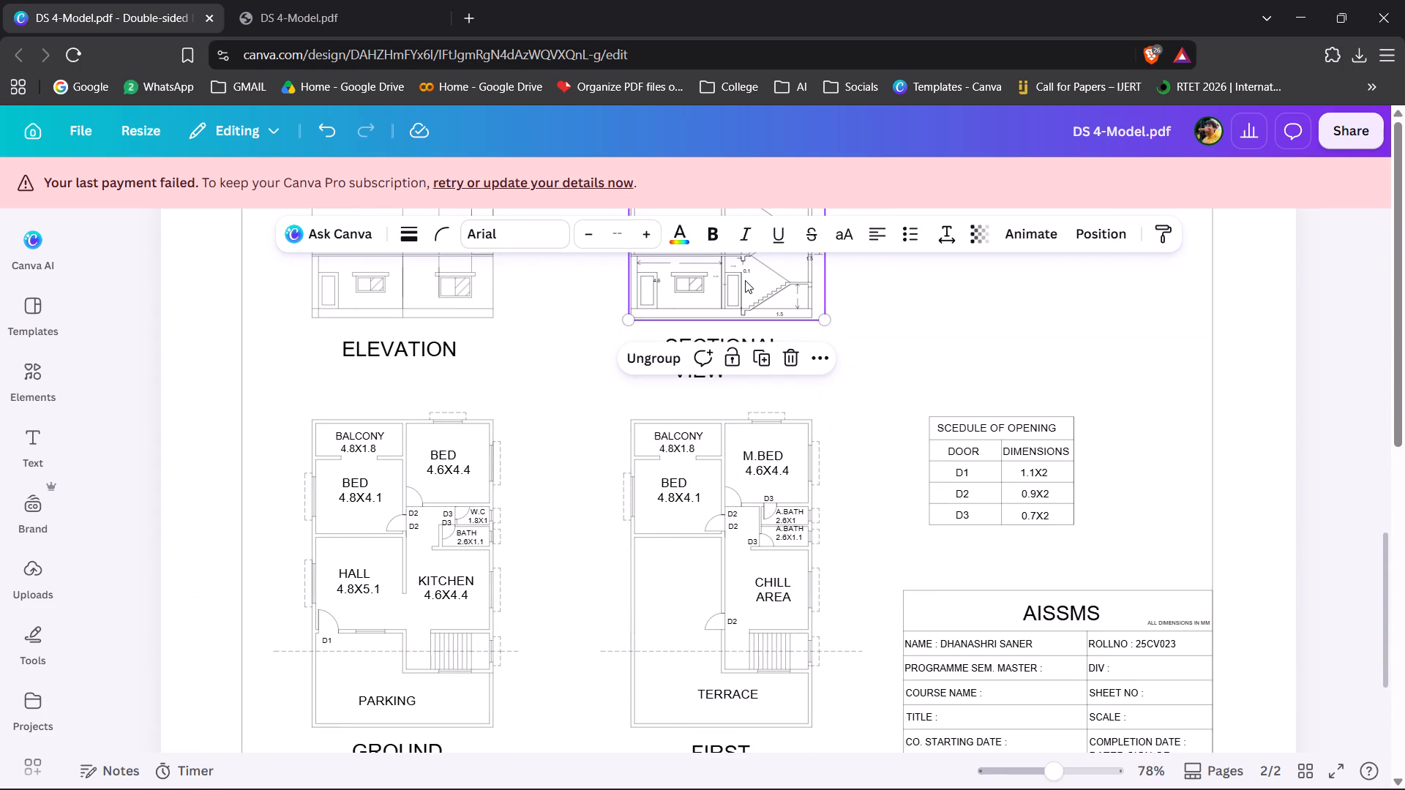
key("ctrl+c")
scroll(784, 417, "up", 14)
key("ctrl+v")
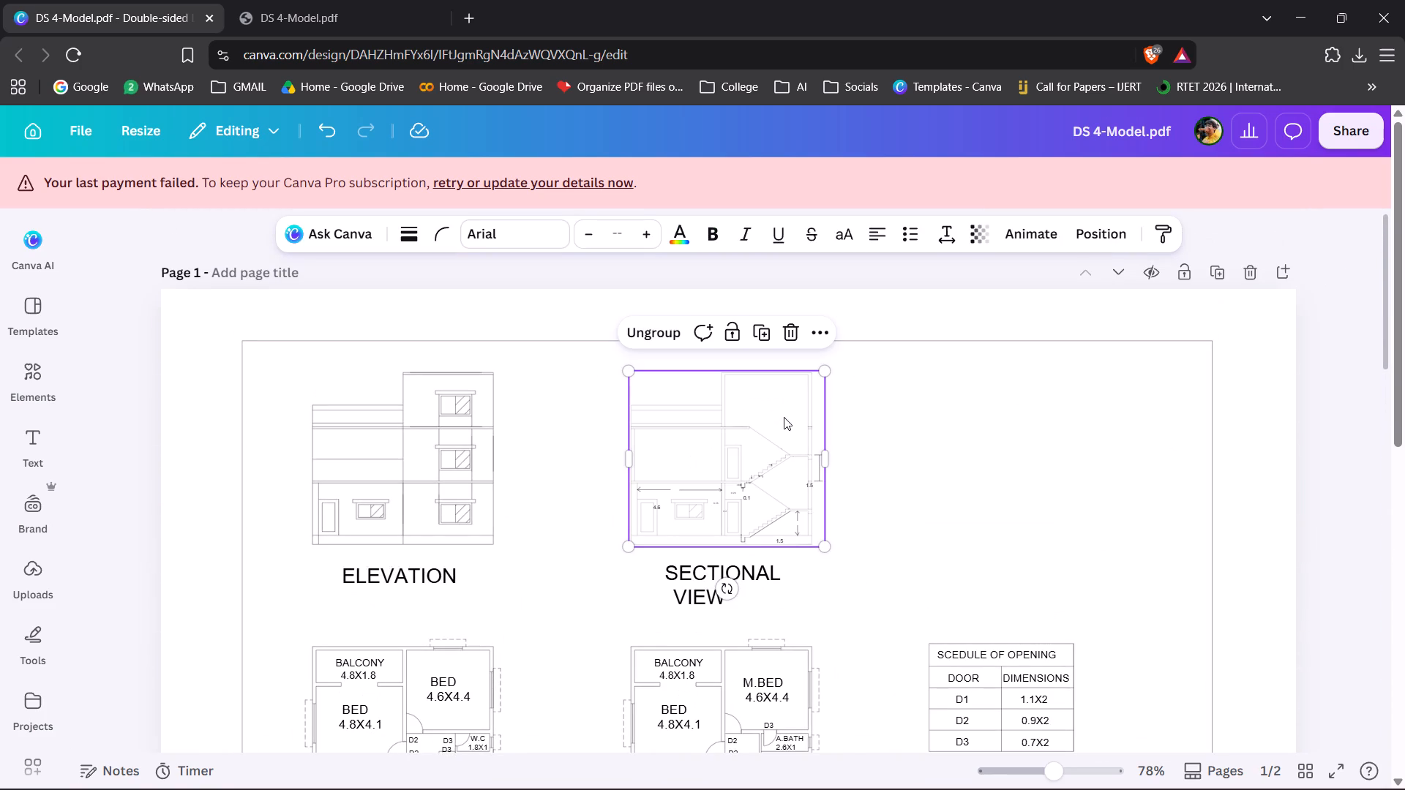
left_click(1346, 452)
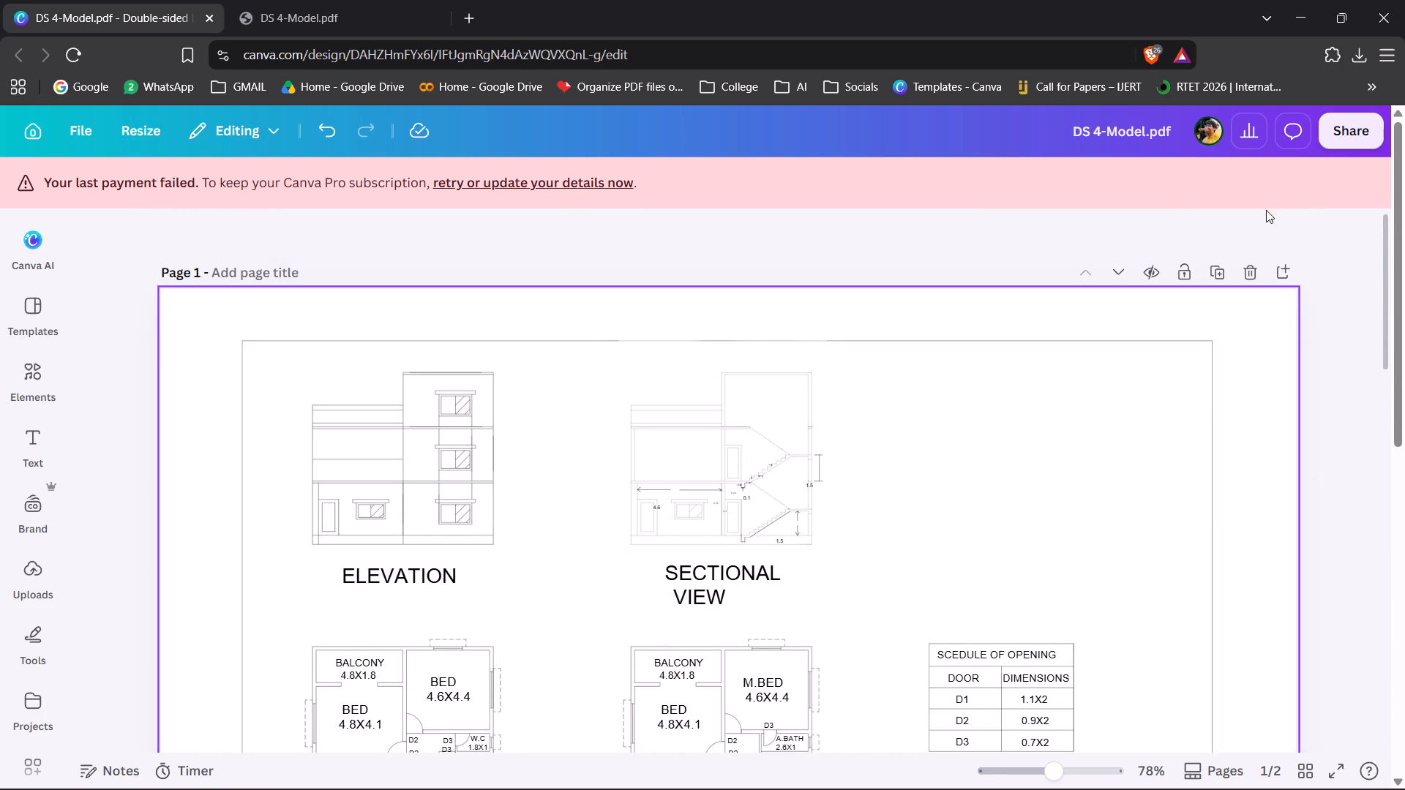
Download only page 1 as a print PDF with the CMYK colour profile, using a custom page selection.
scroll(1266, 496, "down", 5)
scroll(1204, 647, "down", 4)
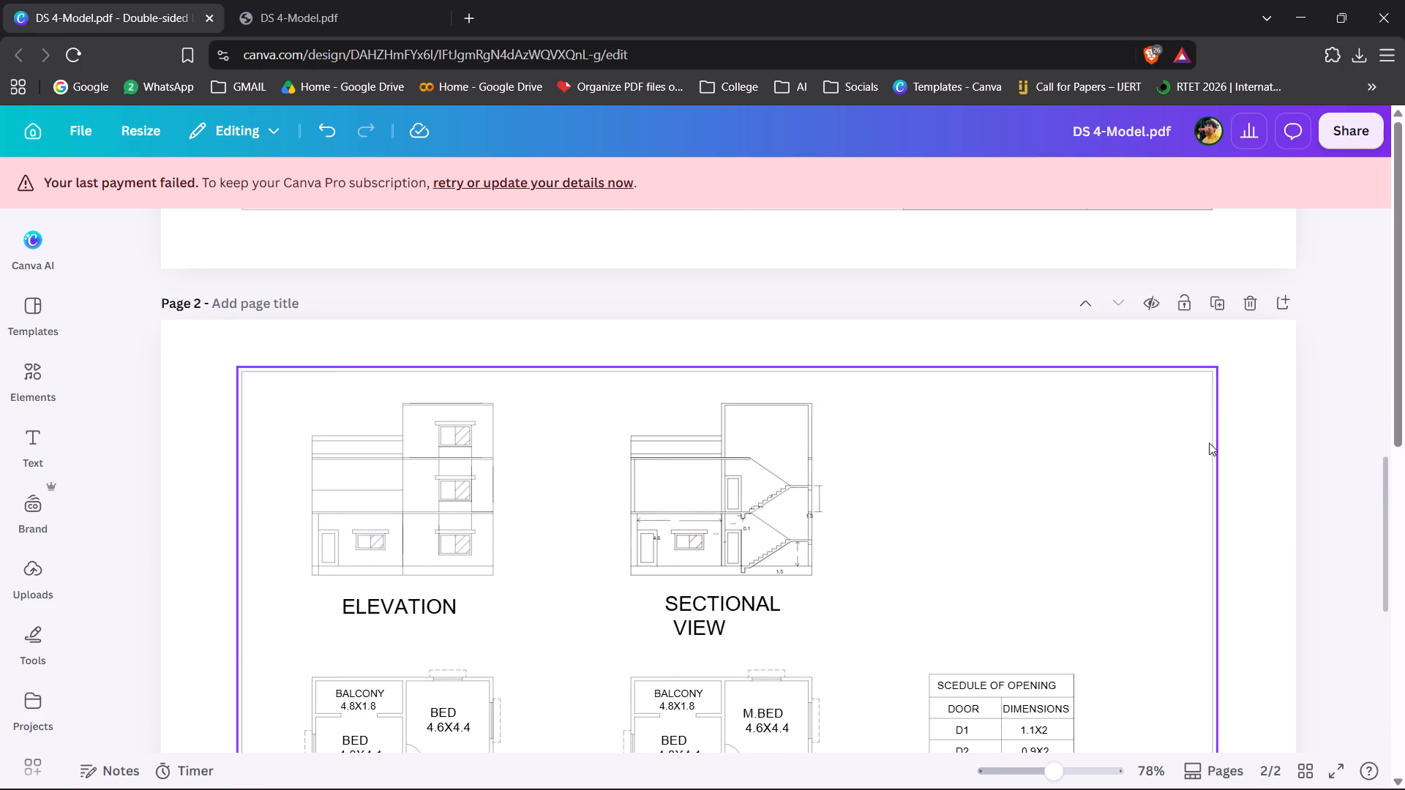
scroll(1209, 443, "up", 4)
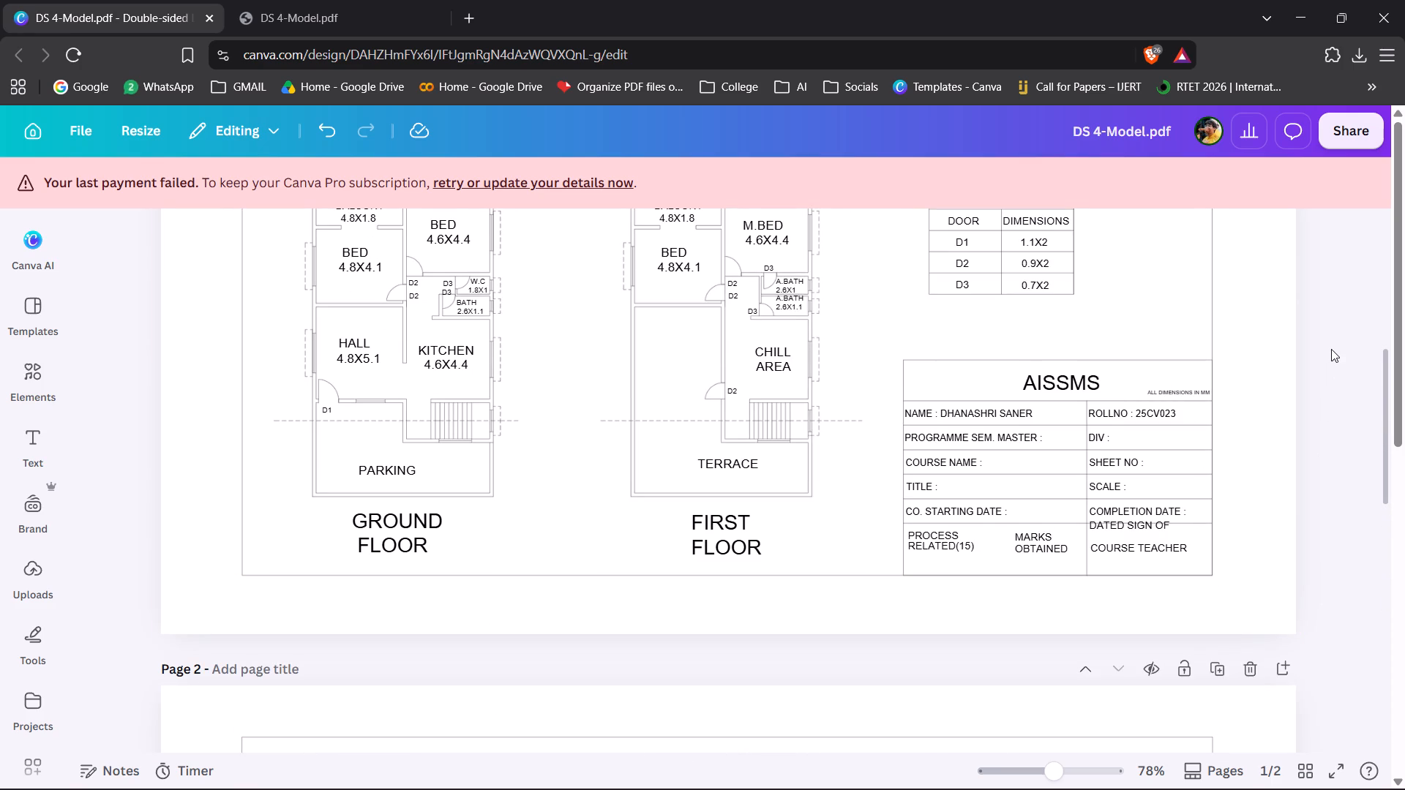
left_click(1362, 127)
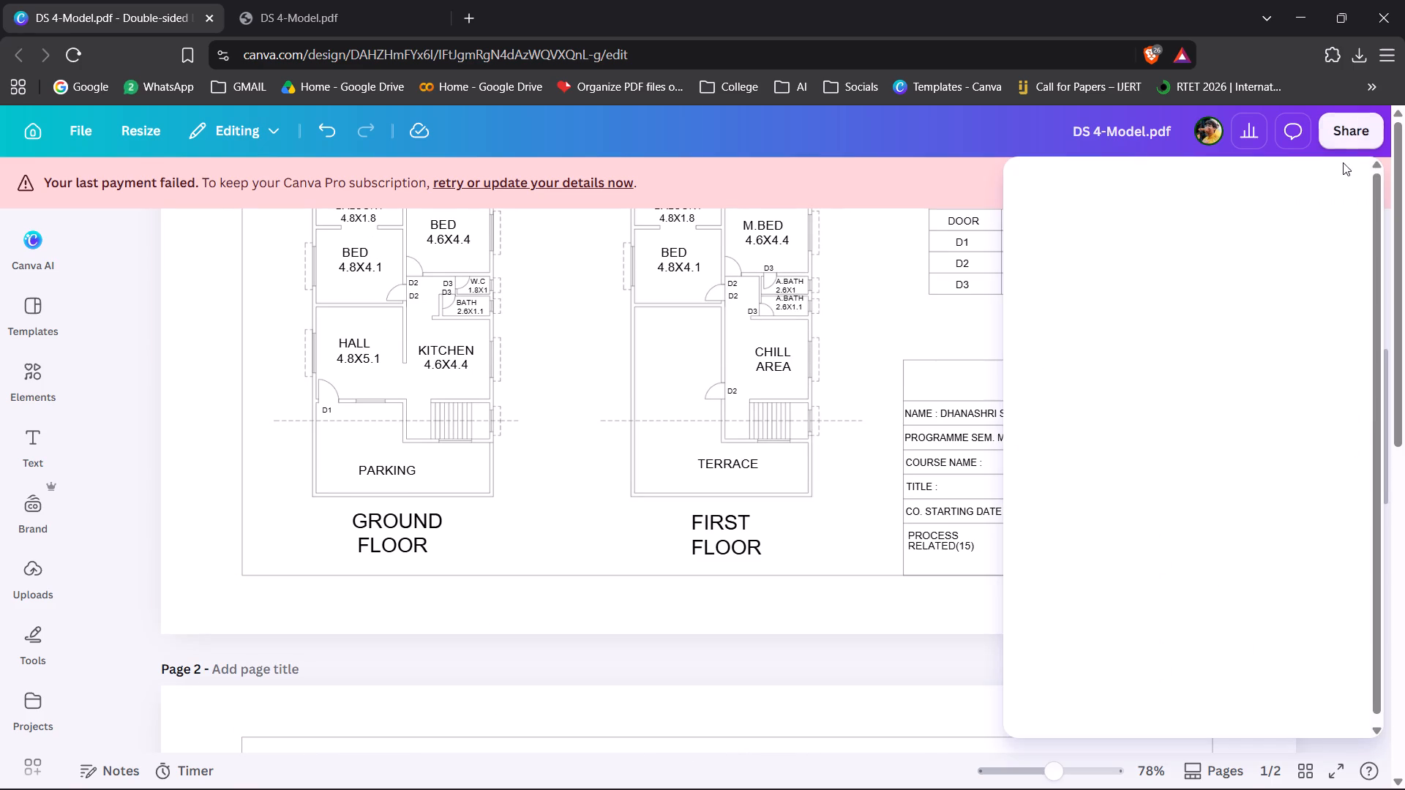
left_click(1074, 565)
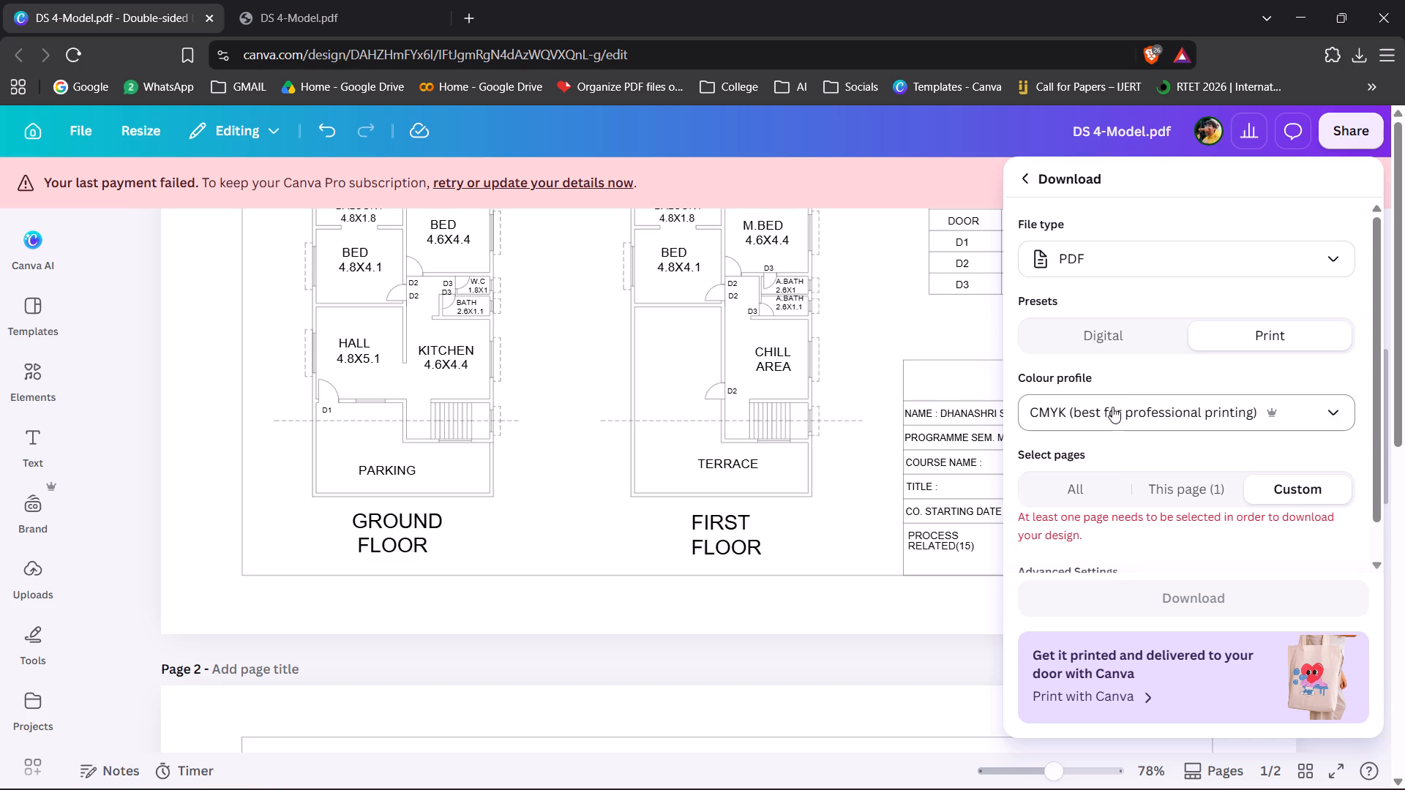
left_click(1144, 487)
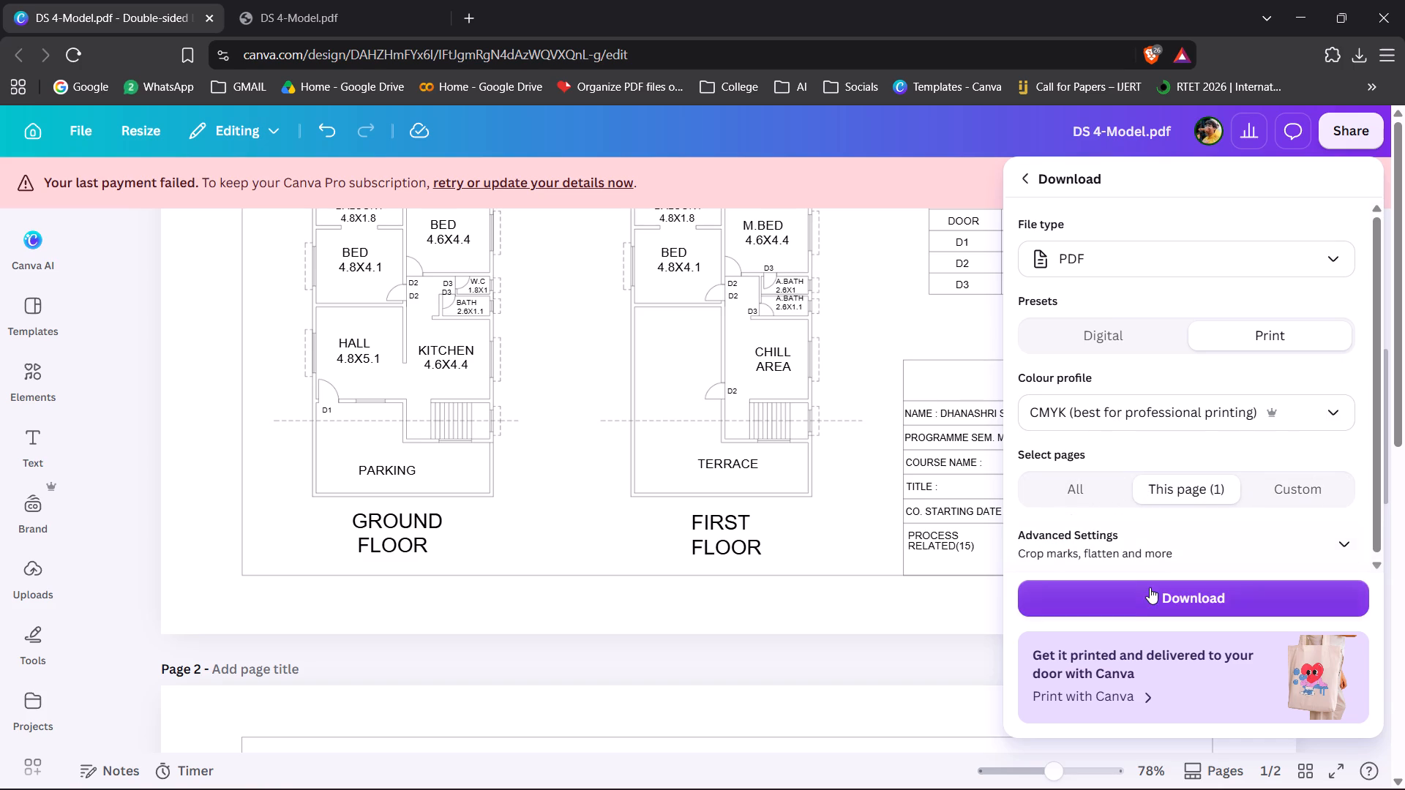
scroll(836, 596, "up", 1)
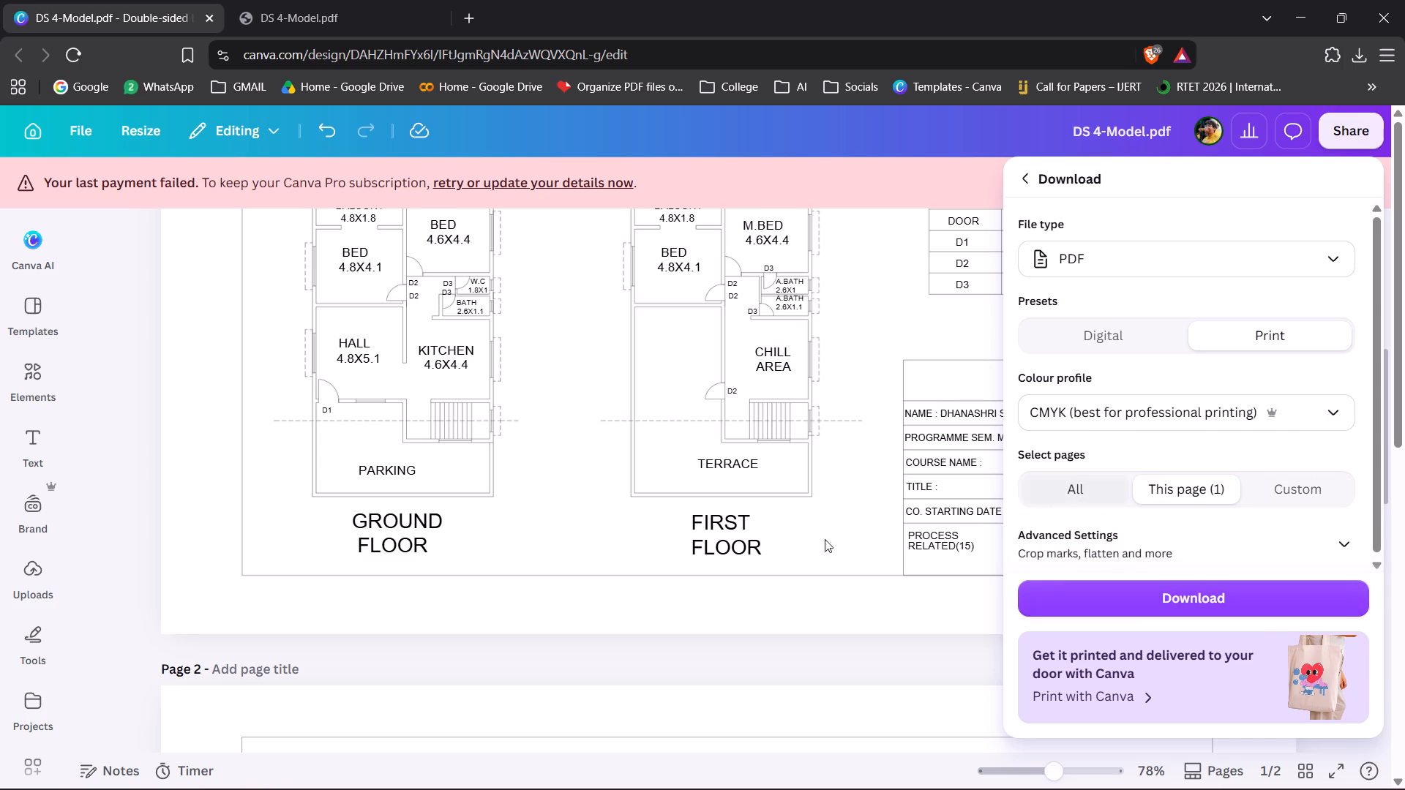
scroll(812, 539, "up", 5)
left_click(1271, 477)
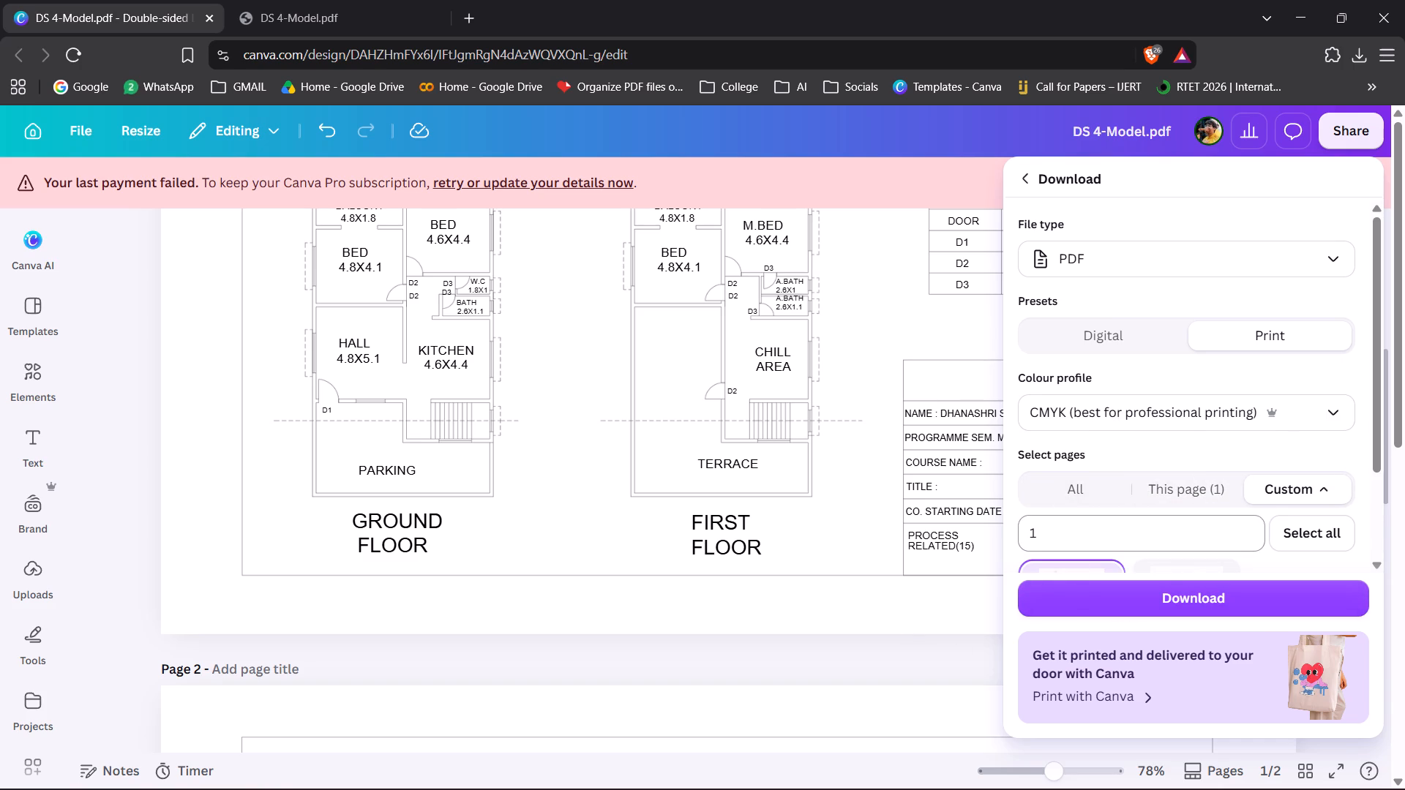
scroll(1102, 550, "down", 3)
left_click(1143, 601)
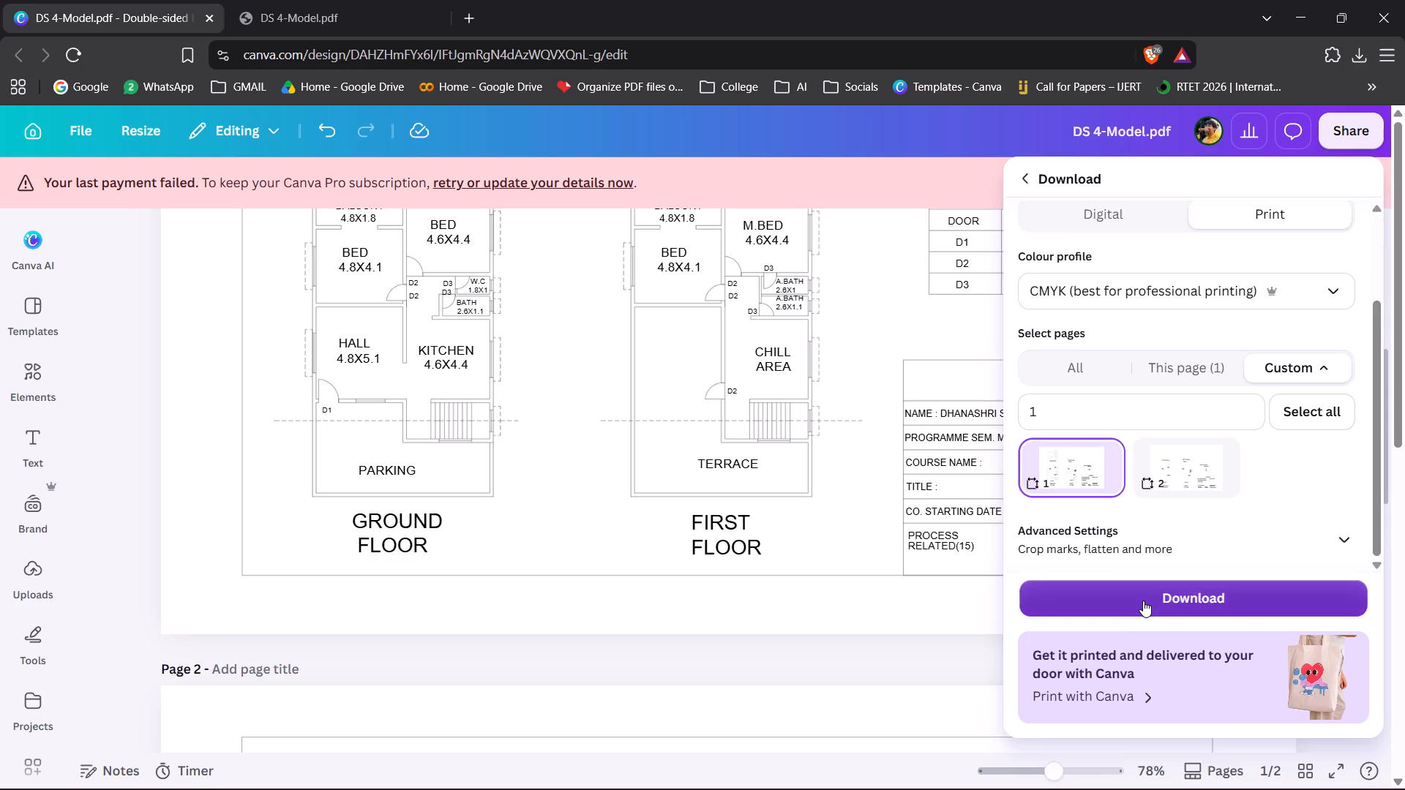